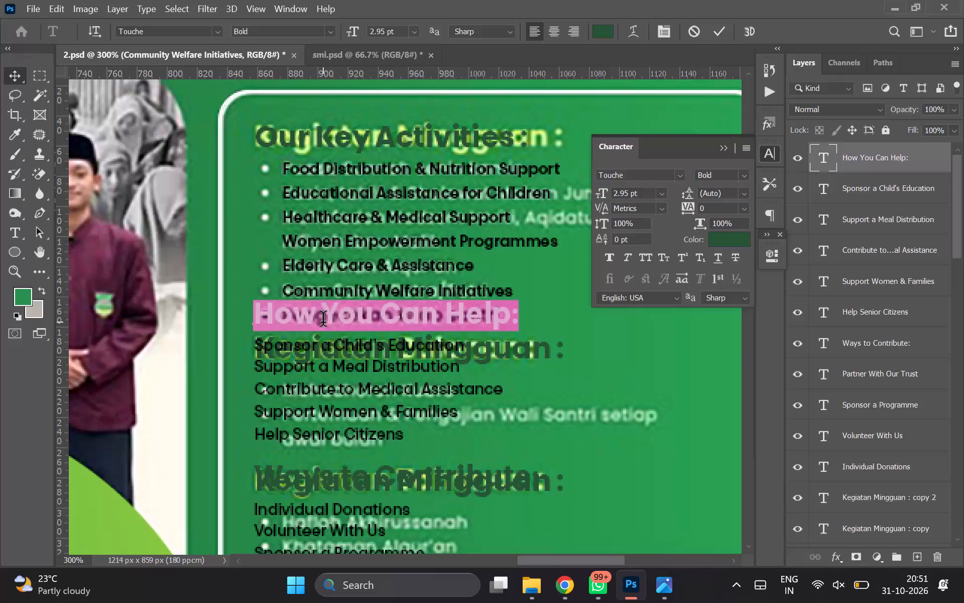
# Replace the middle Kegiatan Mingguan heading with "How You Can Help :" copied from the loose heading layer, deleting that source layer.
pyautogui.hotkey('ctrl', 'c')
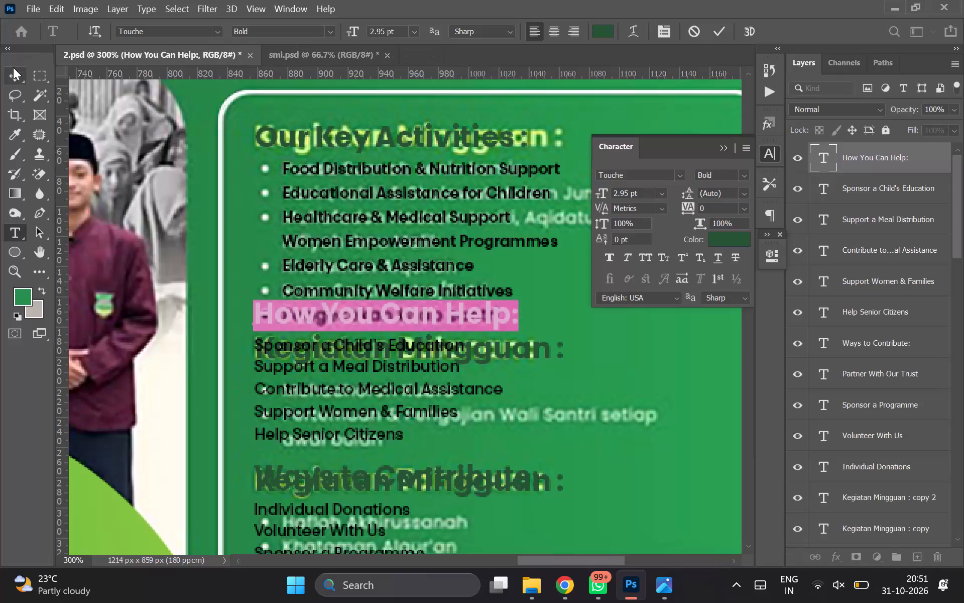
pyautogui.click(13, 67)
pyautogui.press('Delete')
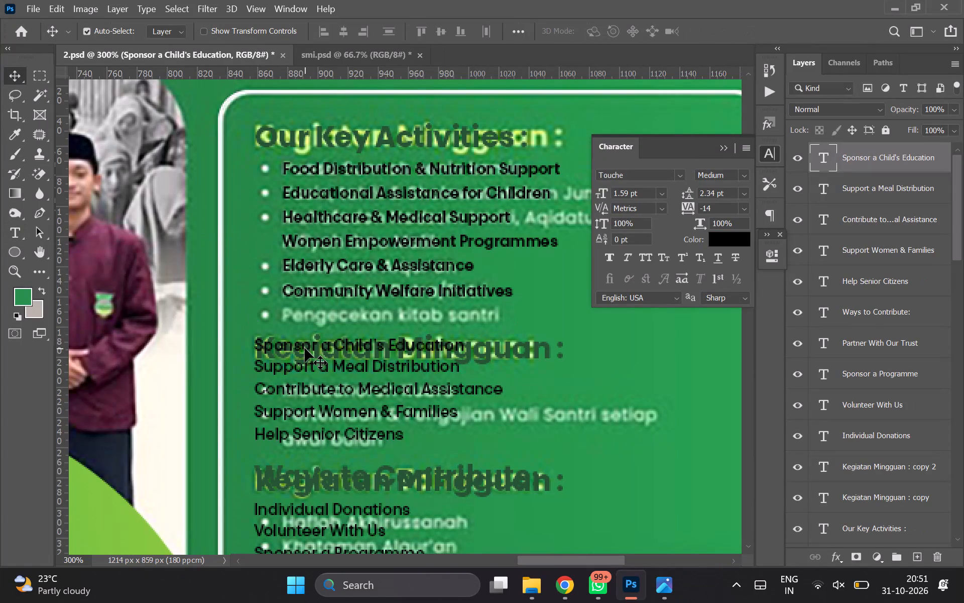
pyautogui.doubleClick(488, 352)
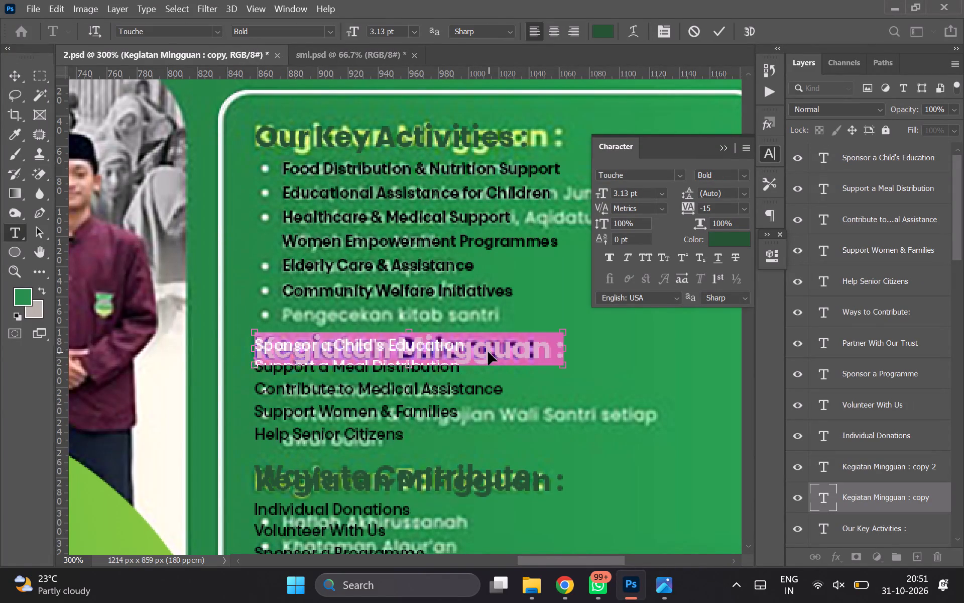
pyautogui.hotkey('ctrl', 'v')
pyautogui.press('Down')
pyautogui.press('space')
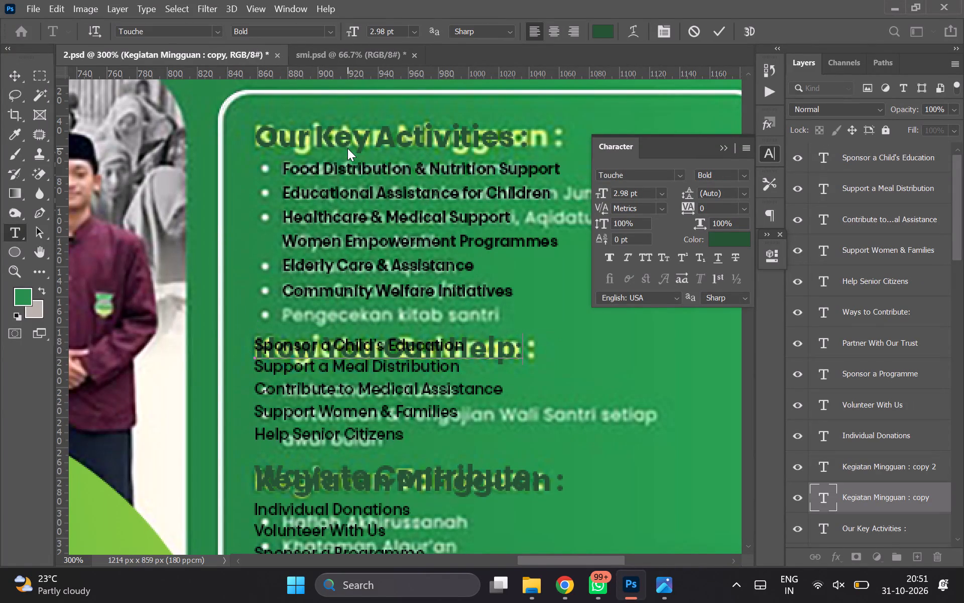
pyautogui.press('BackSpace')
pyautogui.press('Left')
pyautogui.press('space')
pyautogui.click(24, 68)
# Move the five lines from Sponsor a Child's Education to Help Senior Citizens down together, clear of the How You Can Help heading.
pyautogui.scroll(-1, 358, 294)
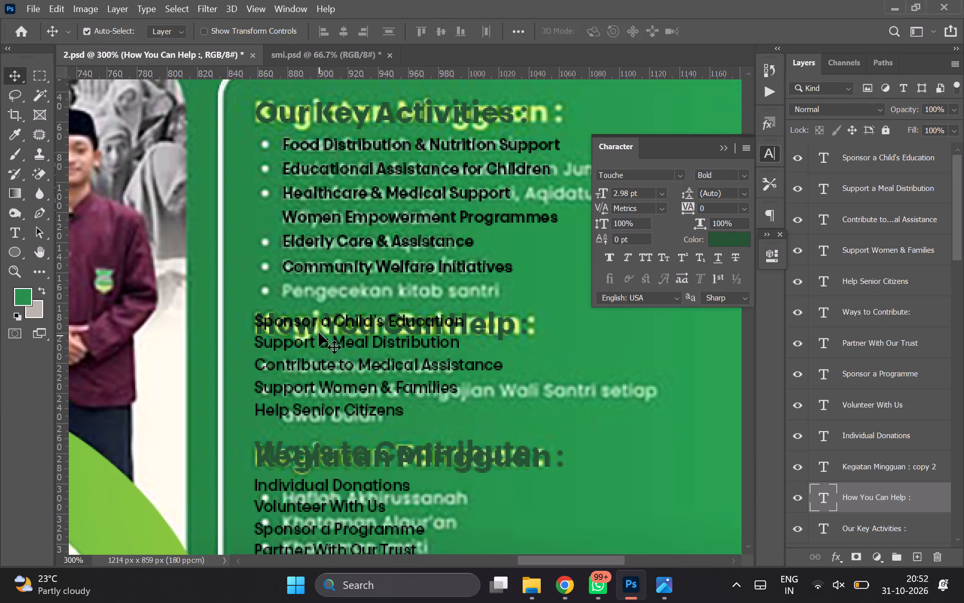
pyautogui.click(319, 323)
pyautogui.keyDown('shift'); pyautogui.click(865, 257); pyautogui.keyUp('shift')
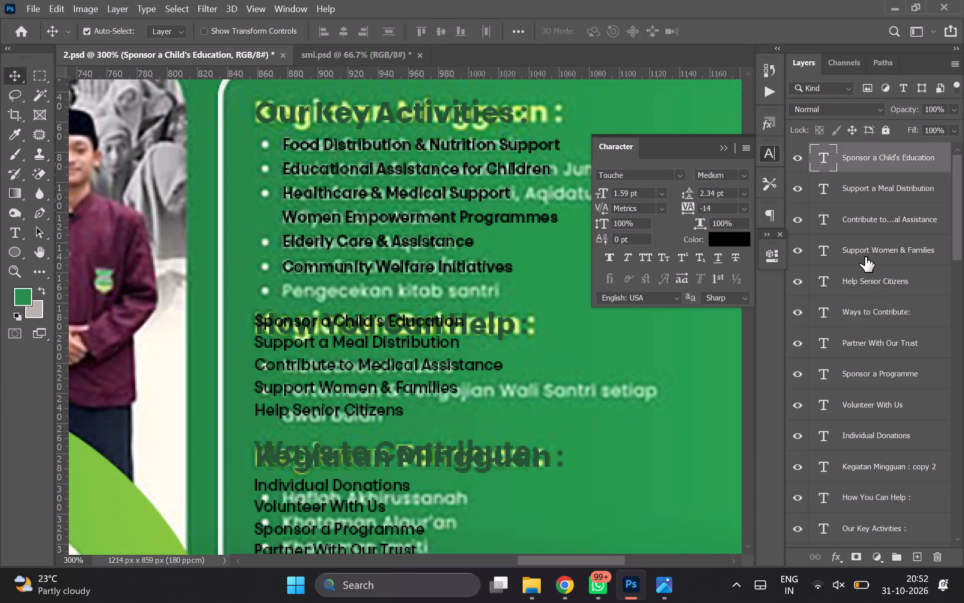
pyautogui.keyDown('shift'); pyautogui.click(872, 280); pyautogui.keyUp('shift')
pyautogui.press('Down')
pyautogui.hotkey('shift', 'Down')
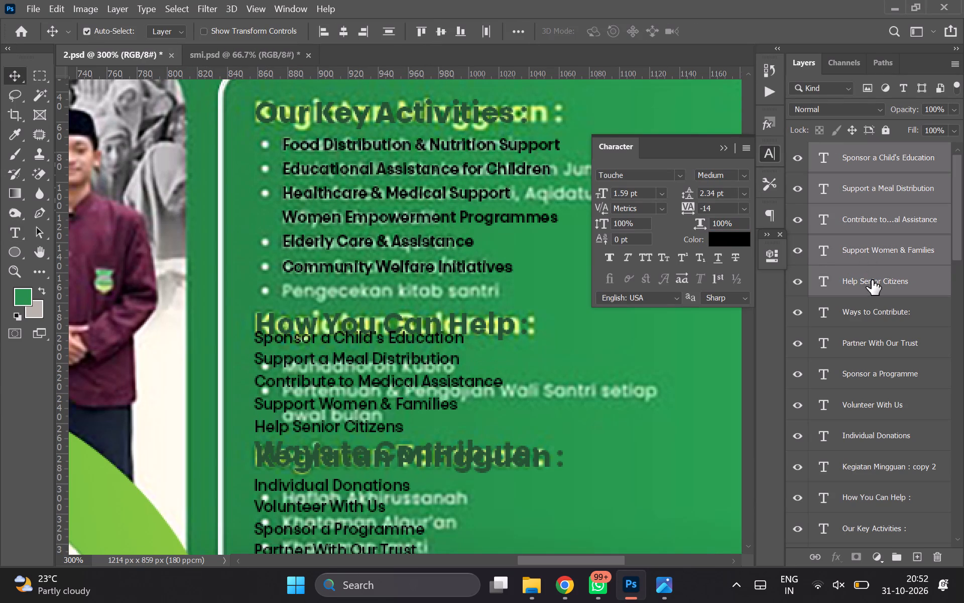
pyautogui.hotkey('shift', 'Down')
pyautogui.press('Down')
pyautogui.press('Down')
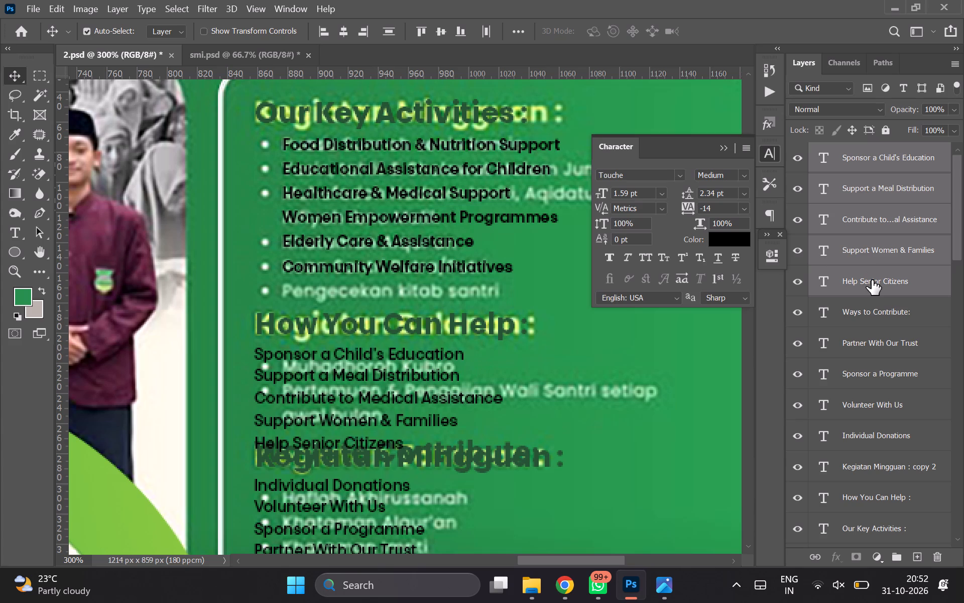
pyautogui.press('Down')
pyautogui.press('Down')
pyautogui.press('Down')
pyautogui.press('Down')
pyautogui.press('Down')
pyautogui.press('Down')
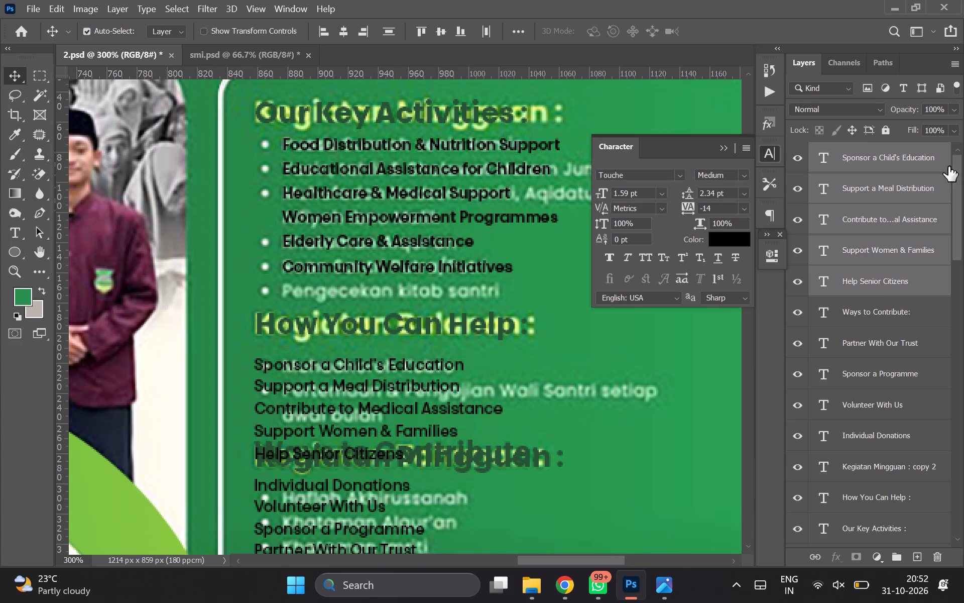
pyautogui.hotkey('shift', 'Down')
pyautogui.hotkey('shift', 'Down')
pyautogui.hotkey('shift', 'Down')
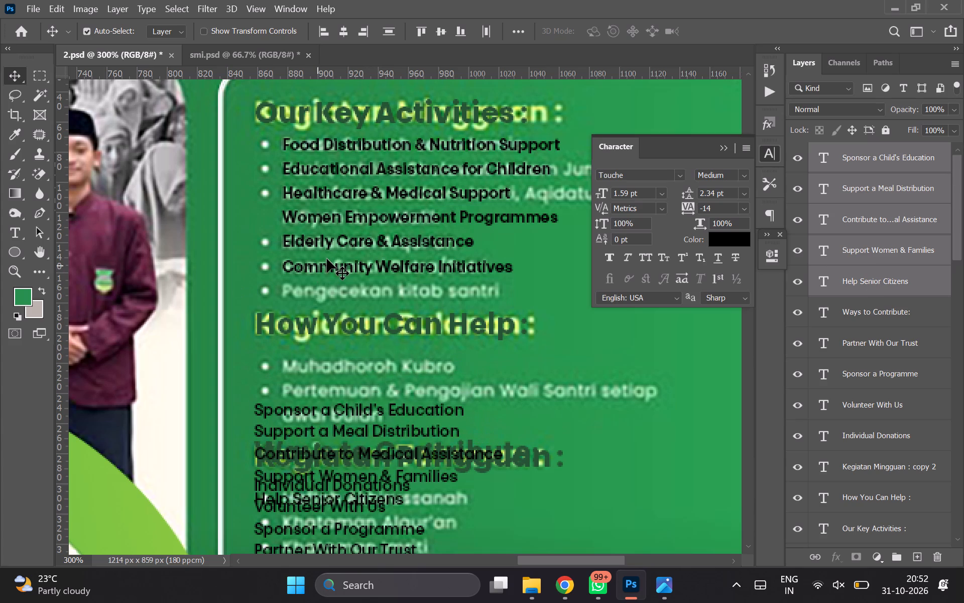
# Duplicate the Community Welfare Initiatives line and align the copy with the first bullet under How You Can Help.
pyautogui.click(327, 259)
pyautogui.click(411, 269)
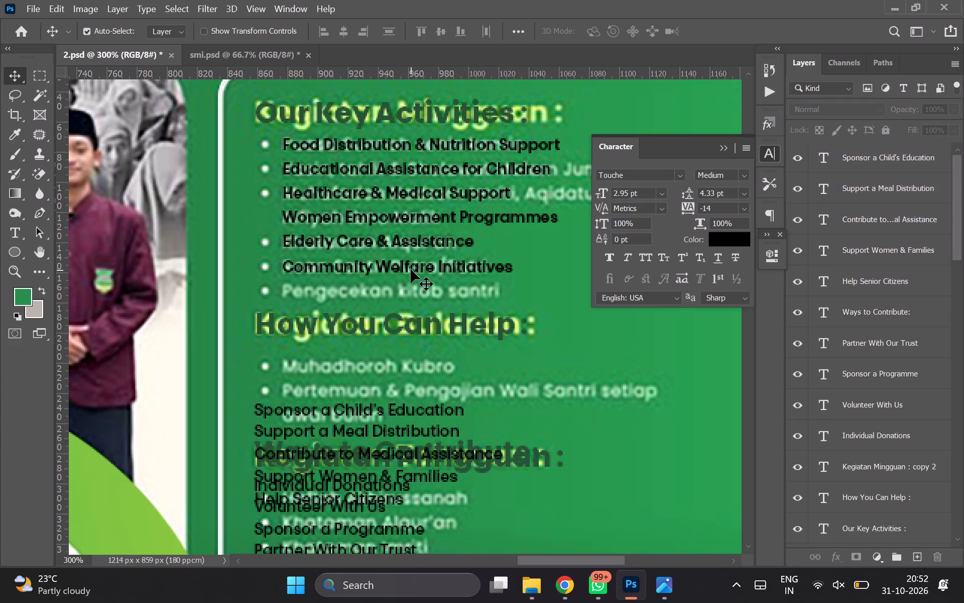
pyautogui.hotkey('ctrl', 'j')
pyautogui.hotkey('shift', 'Down')
pyautogui.hotkey('shift', 'Down')
pyautogui.hotkey('shift', 'Down')
pyautogui.hotkey('shift', 'Down')
pyautogui.hotkey('shift', 'Down')
pyautogui.hotkey('shift', 'Down')
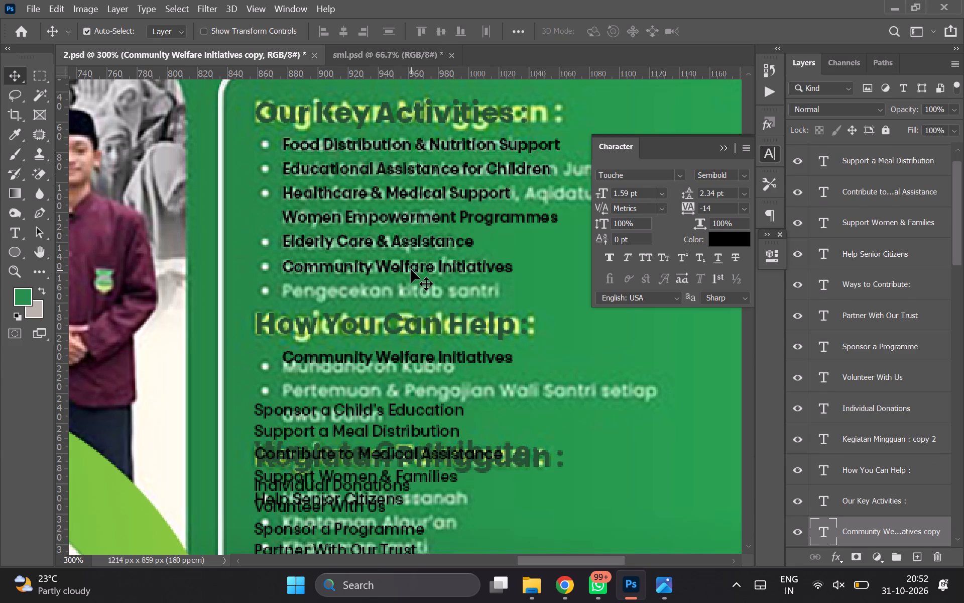
pyautogui.press('Down')
pyautogui.press('Down')
pyautogui.press('Down')
pyautogui.press('Down')
pyautogui.press('Down')
pyautogui.press('Down')
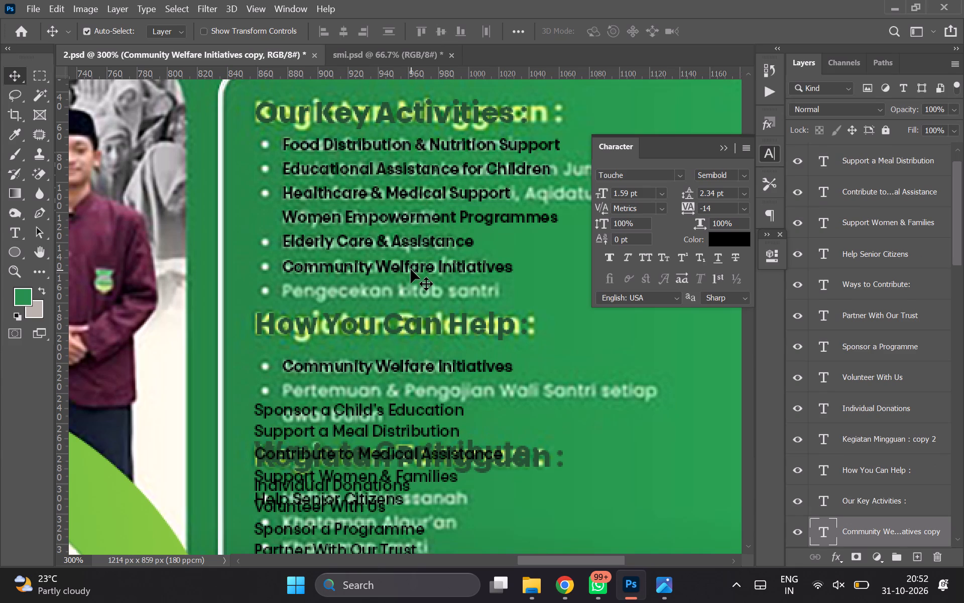
# Duplicate the line at the first How You Can Help bullet and align the copy with the second bullet.
pyautogui.click(868, 536)
pyautogui.scroll(-1, 411, 406)
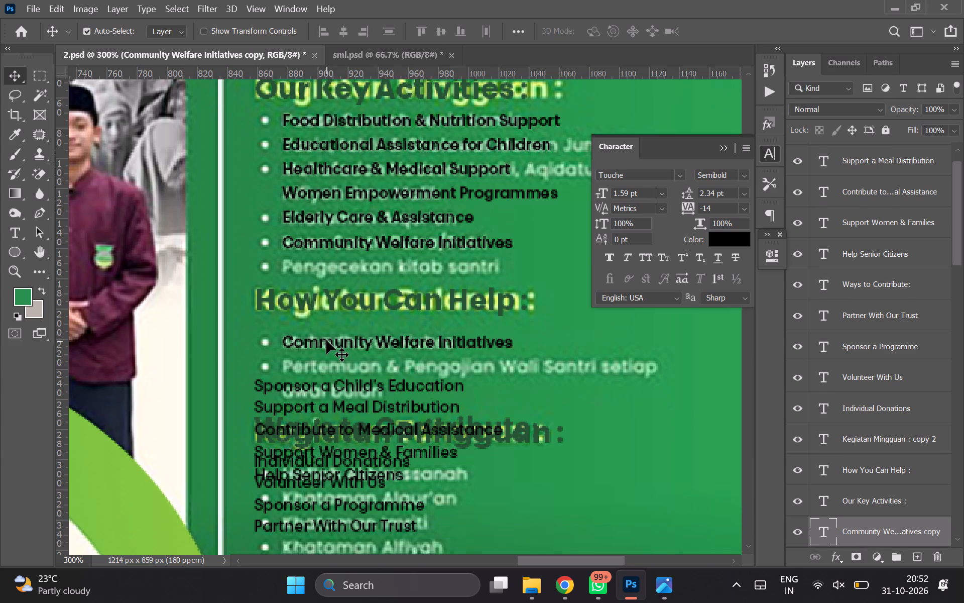
pyautogui.click(342, 343)
pyautogui.hotkey('ctrl', 'j')
pyautogui.hotkey('shift', 'Down')
pyautogui.hotkey('shift', 'Down')
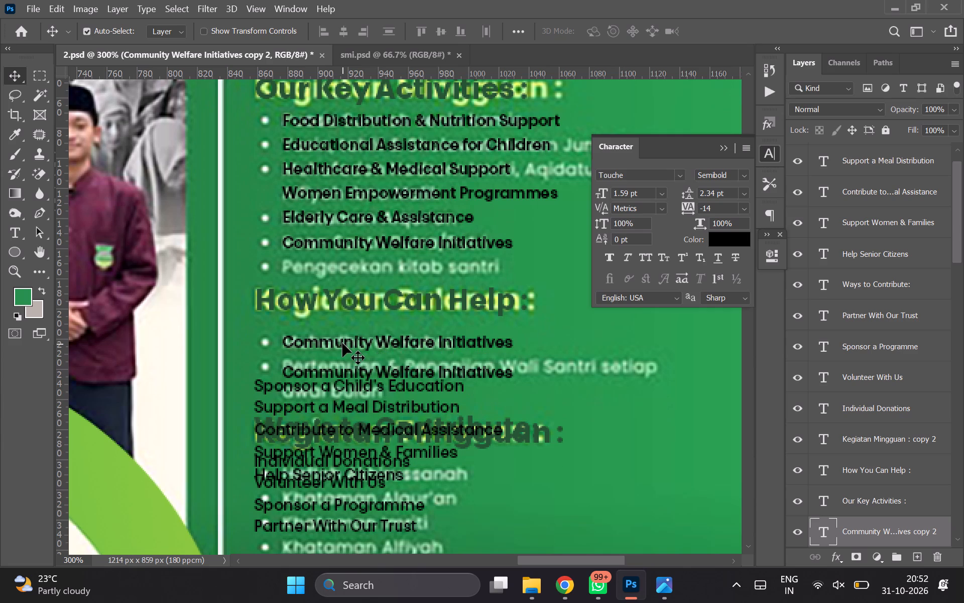
pyautogui.press('Up')
pyautogui.press('Up')
pyautogui.press('Up')
pyautogui.press('Up')
# Duplicate the second How You Can Help line and place the copy below it as the third line.
pyautogui.scroll(-2, 342, 343)
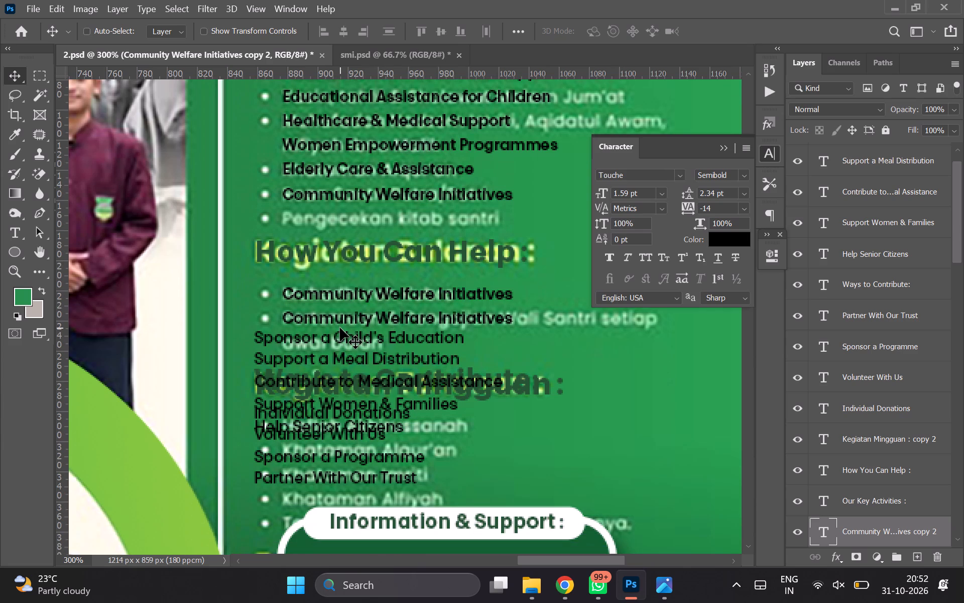
pyautogui.hotkey('ctrl', 'j')
pyautogui.hotkey('shift', 'Down')
pyautogui.hotkey('shift', 'Down')
pyautogui.press('Up')
pyautogui.press('Up')
pyautogui.press('Up')
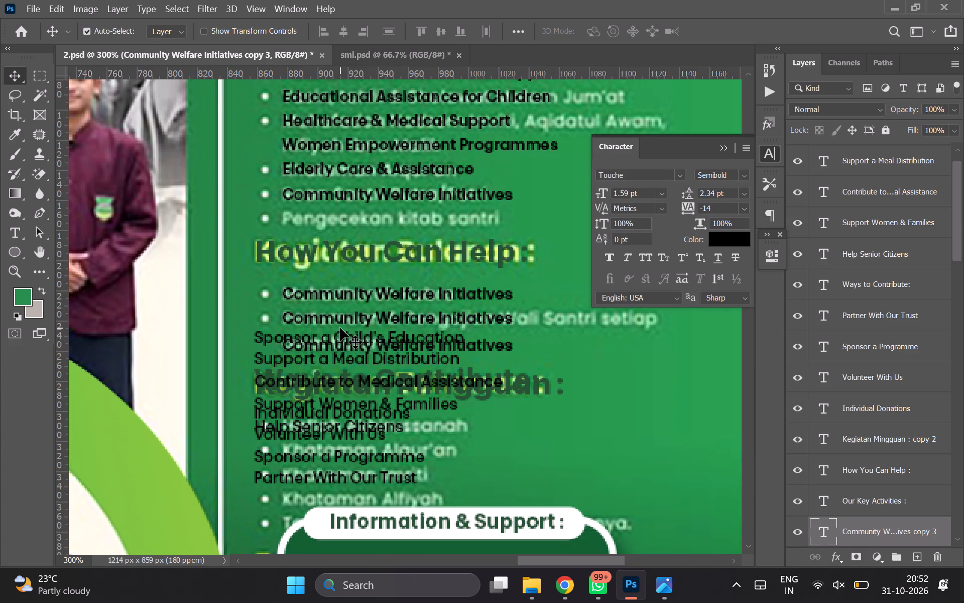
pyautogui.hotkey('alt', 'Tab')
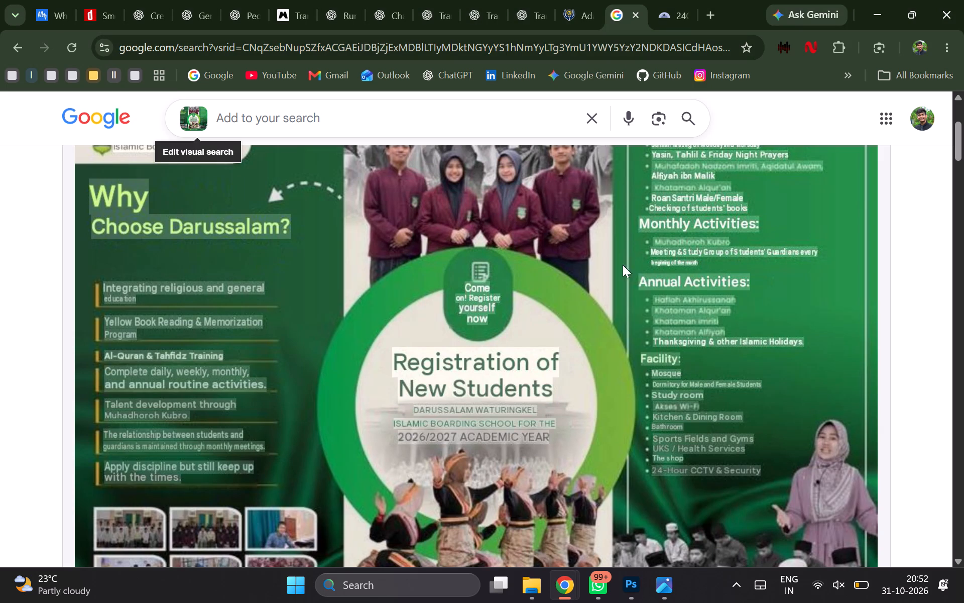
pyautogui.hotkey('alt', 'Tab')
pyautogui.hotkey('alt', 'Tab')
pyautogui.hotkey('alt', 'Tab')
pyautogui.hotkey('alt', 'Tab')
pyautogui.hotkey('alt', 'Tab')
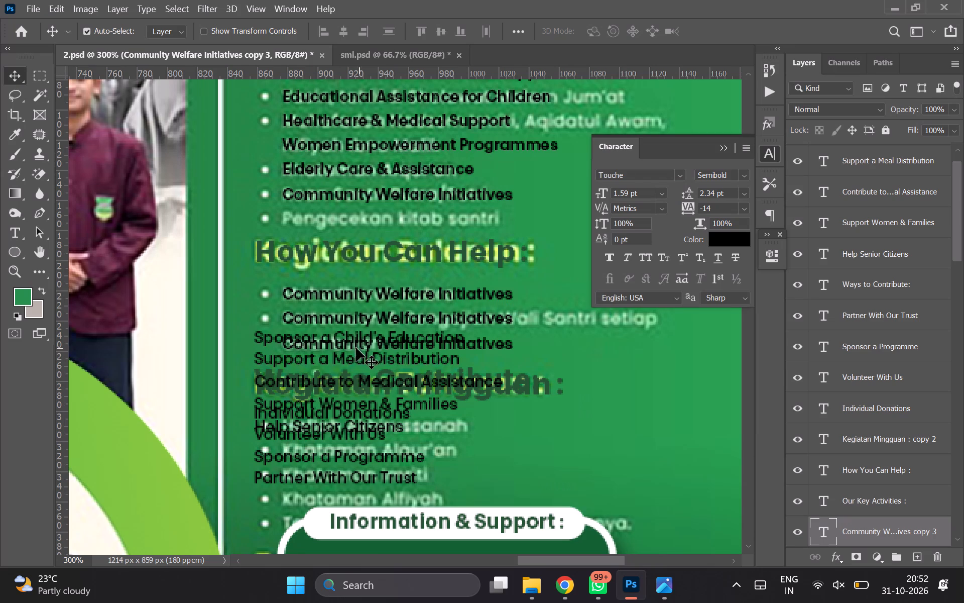
# Duplicate the third How You Can Help line and move the copy below it as the fourth line.
pyautogui.hotkey('ctrl', 'j')
pyautogui.hotkey('shift', 'Down')
pyautogui.hotkey('shift', 'Down')
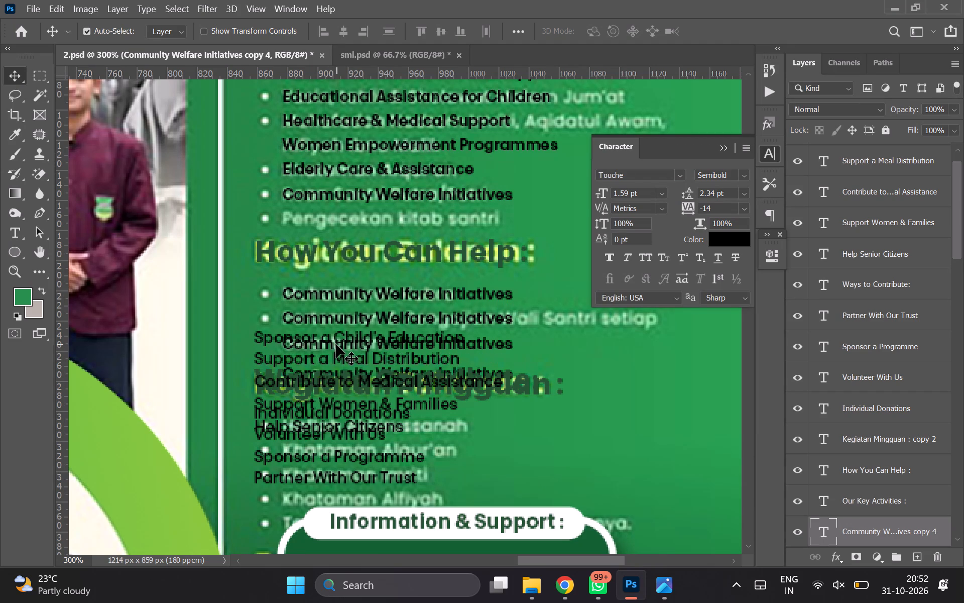
# Replace the first How You Can Help item with "Sponsor a Child's Education" from its loose layer, deleting that layer, and set the text to Semibold.
pyautogui.tripleClick(269, 340)
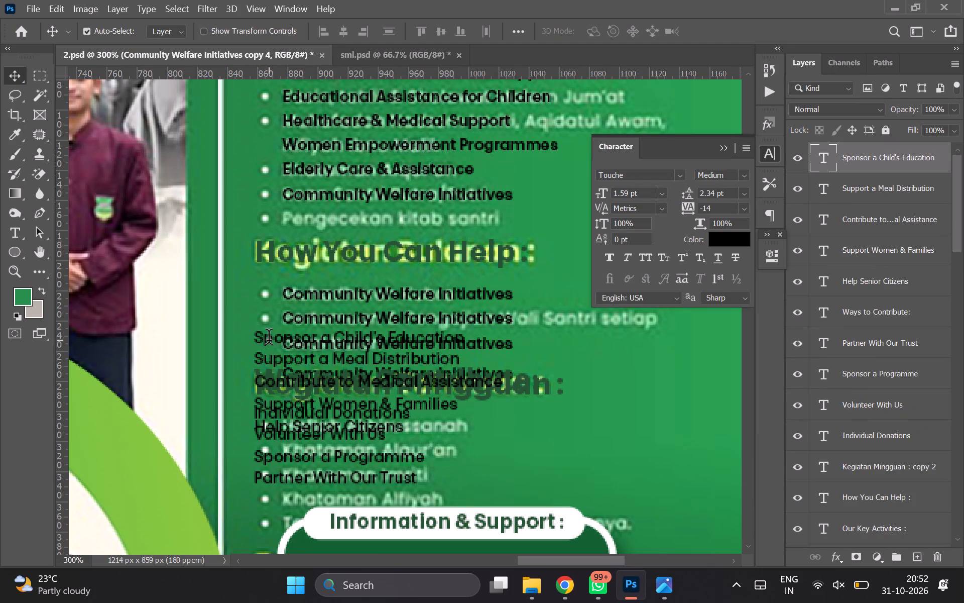
pyautogui.hotkey('ctrl', 'c')
pyautogui.click(14, 72)
pyautogui.press('Delete')
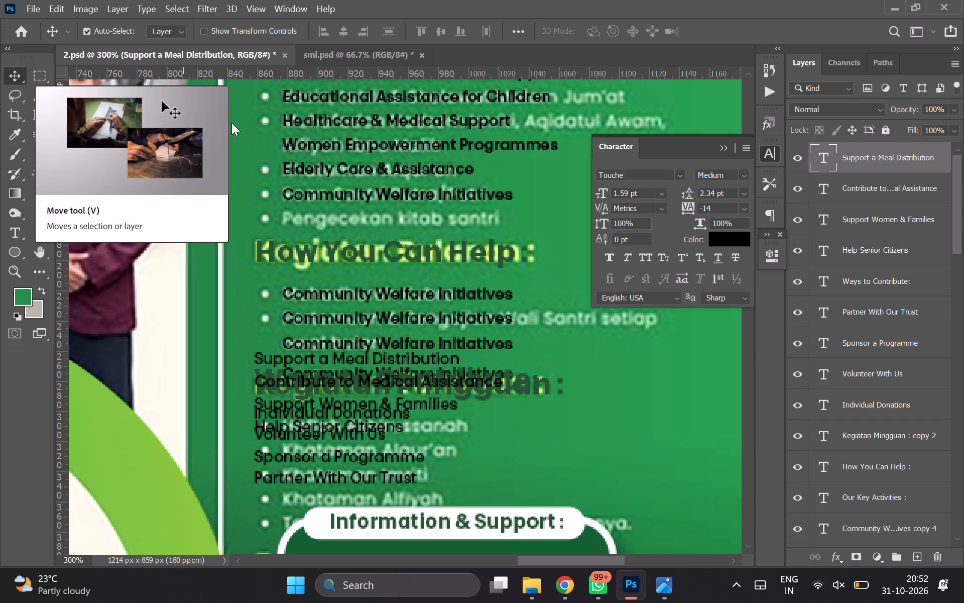
pyautogui.tripleClick(440, 299)
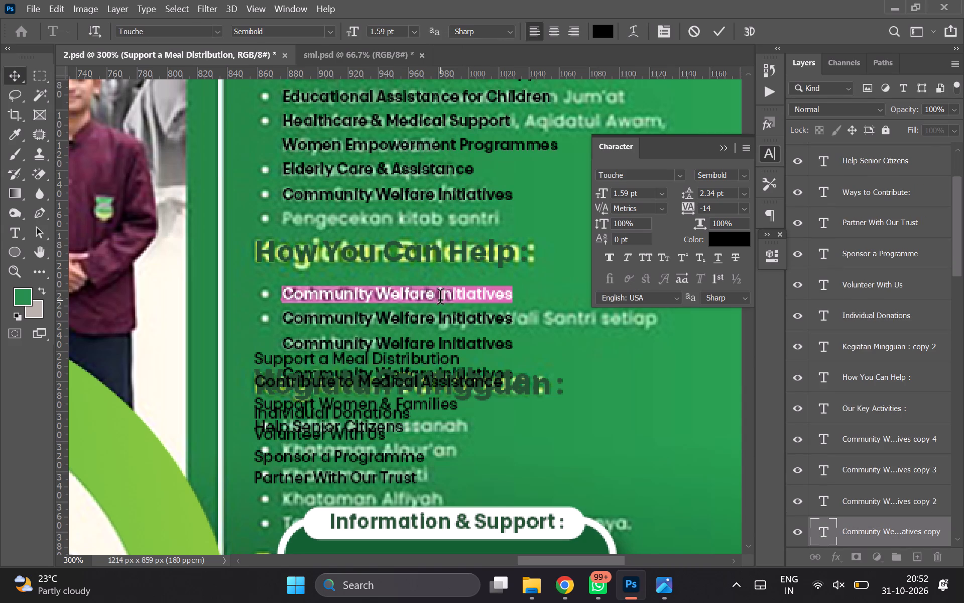
pyautogui.hotkey('ctrl', 'v')
pyautogui.hotkey('ctrl', 'a')
pyautogui.click(337, 35)
pyautogui.click(329, 31)
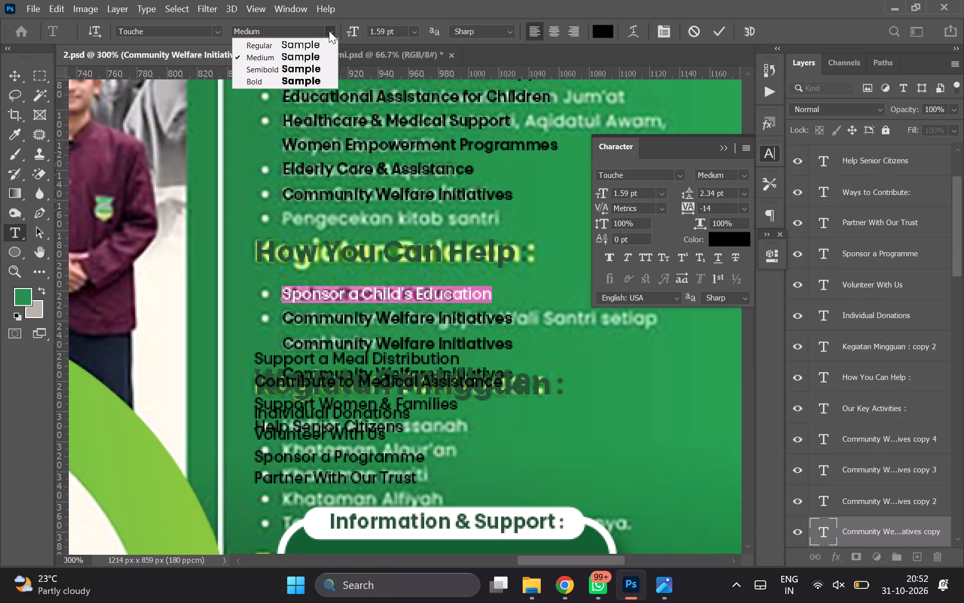
pyautogui.click(265, 66)
pyautogui.click(11, 73)
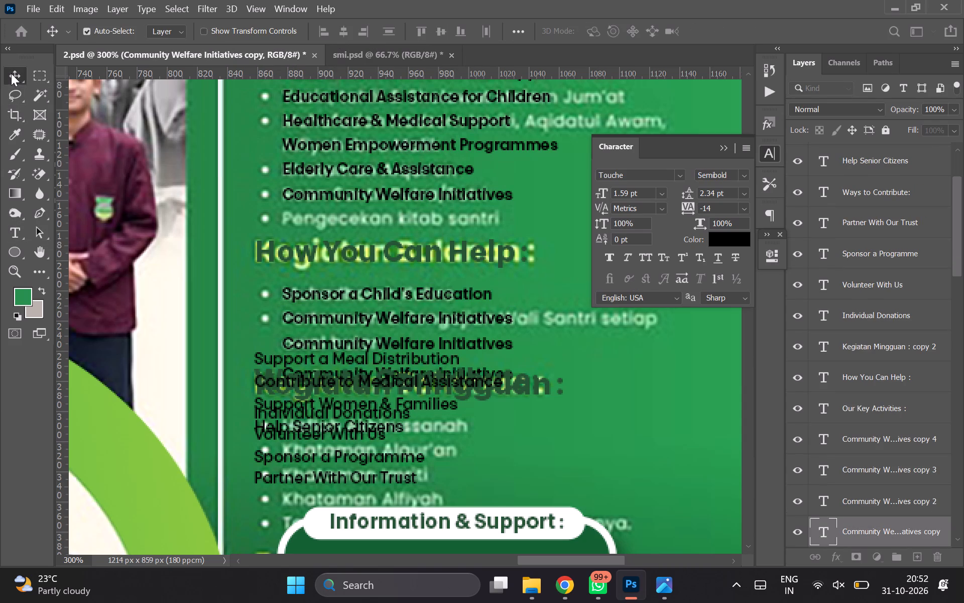
# Replace the second How You Can Help item with "Support a Meal Distribution", copied from its loose text layer.
pyautogui.doubleClick(371, 317)
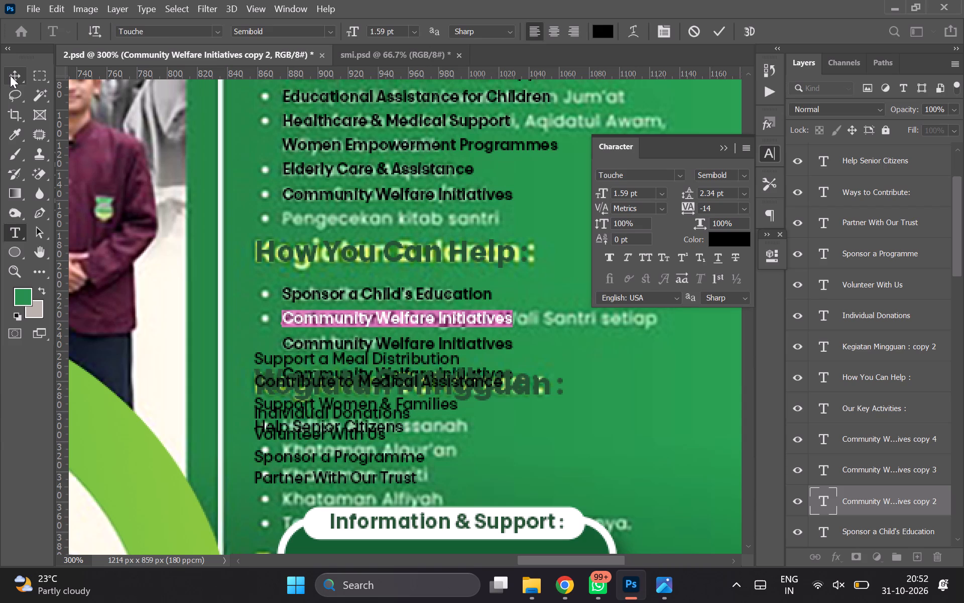
pyautogui.click(10, 75)
pyautogui.tripleClick(271, 359)
pyautogui.hotkey('ctrl', 'c')
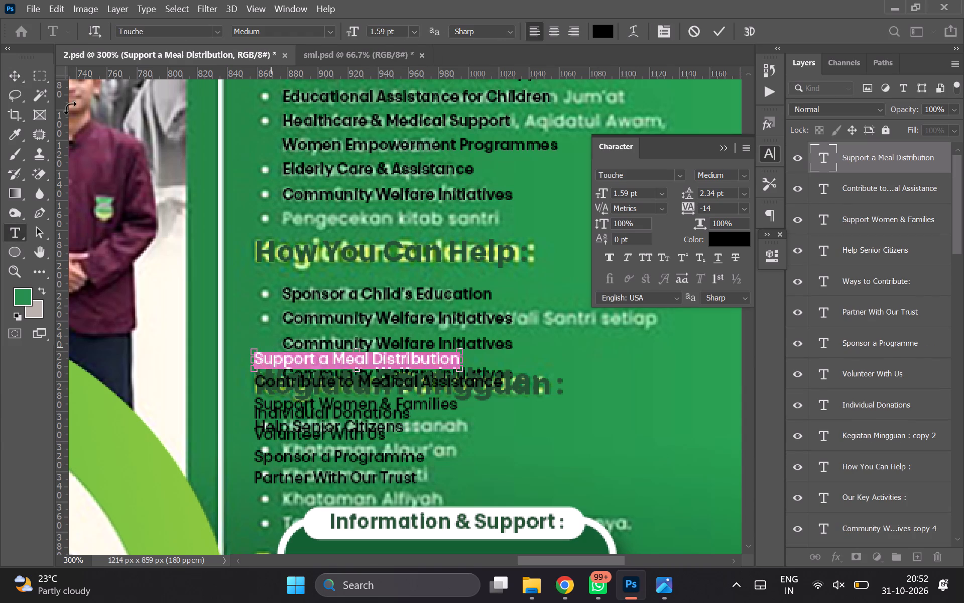
pyautogui.click(15, 74)
pyautogui.tripleClick(320, 321)
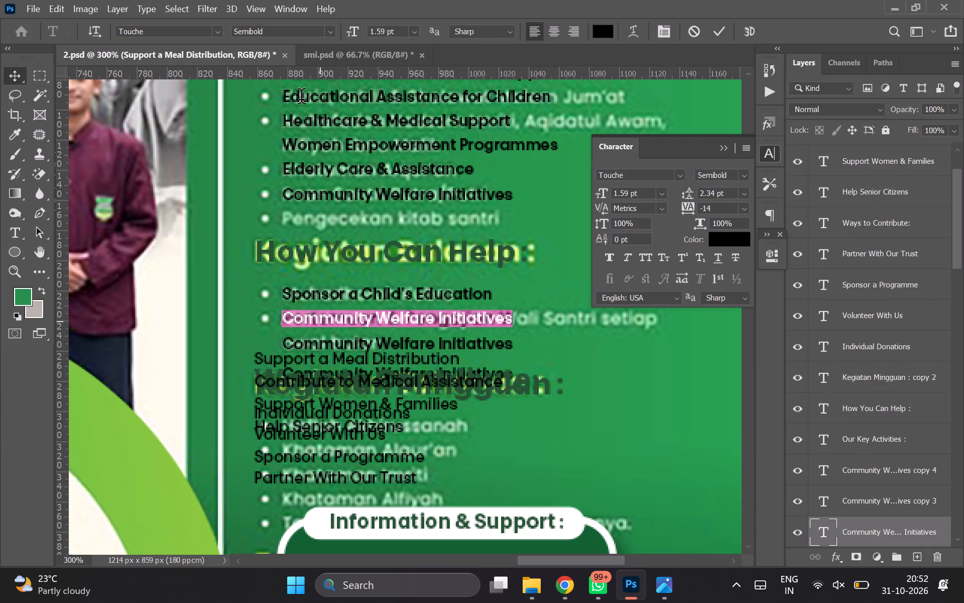
pyautogui.click(29, 79)
pyautogui.click(14, 75)
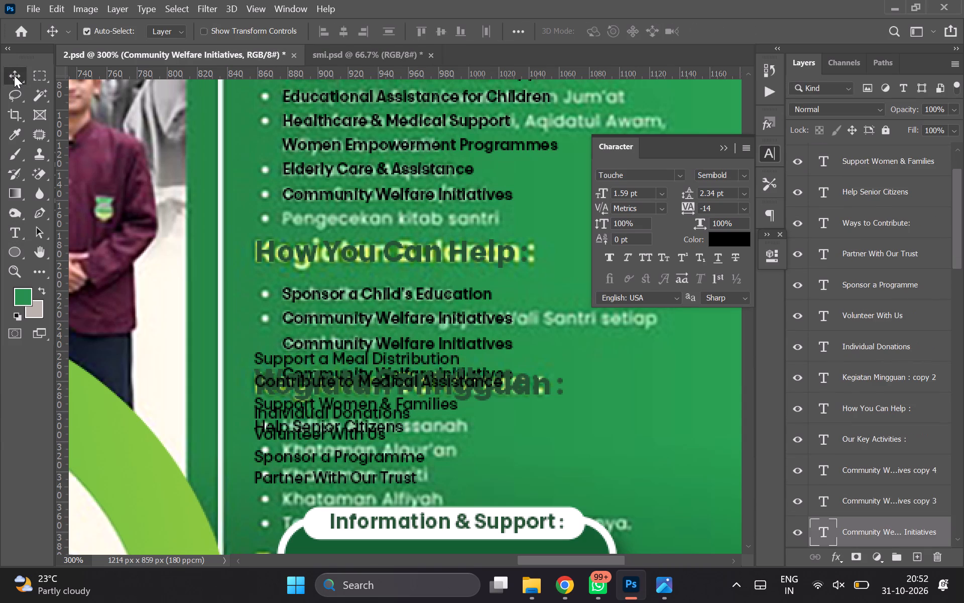
pyautogui.tripleClick(445, 318)
pyautogui.click(280, 32)
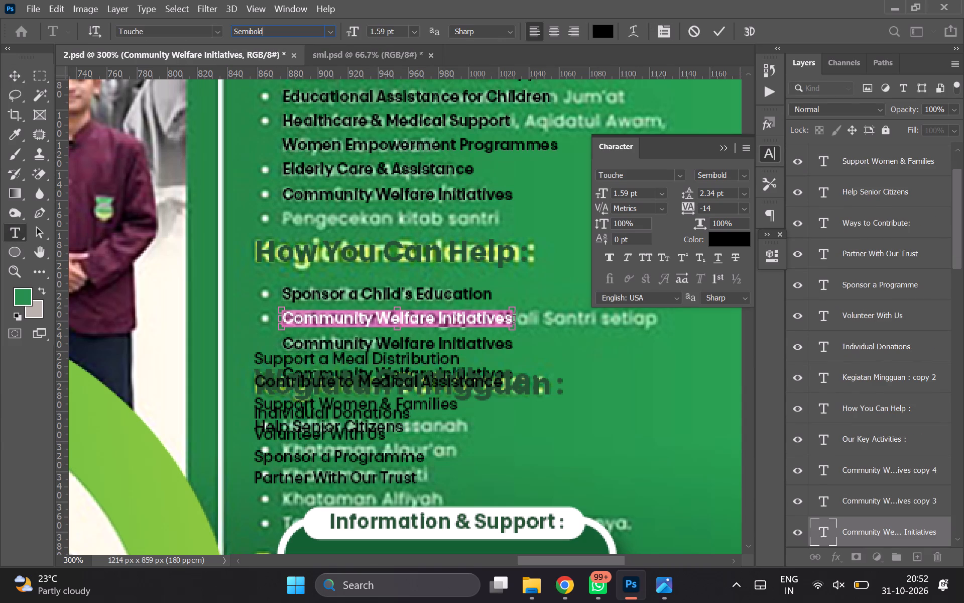
pyautogui.click(371, 314)
pyautogui.hotkey('ctrl', 'a')
pyautogui.hotkey('ctrl', 'v')
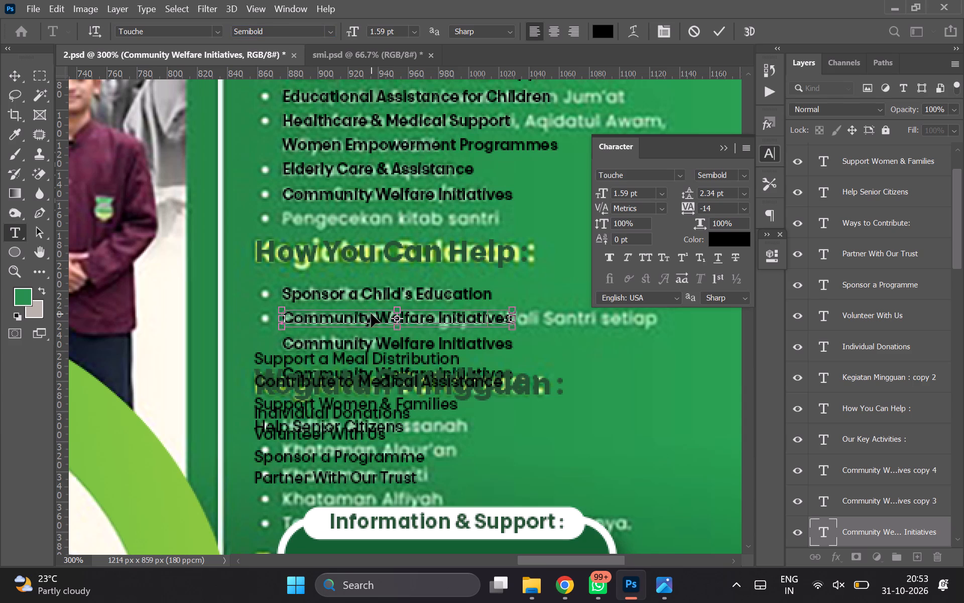
# Set the second item, "Support a Meal Distribution", to the Semibold font style.
pyautogui.hotkey('ctrl', 'a')
pyautogui.click(297, 34)
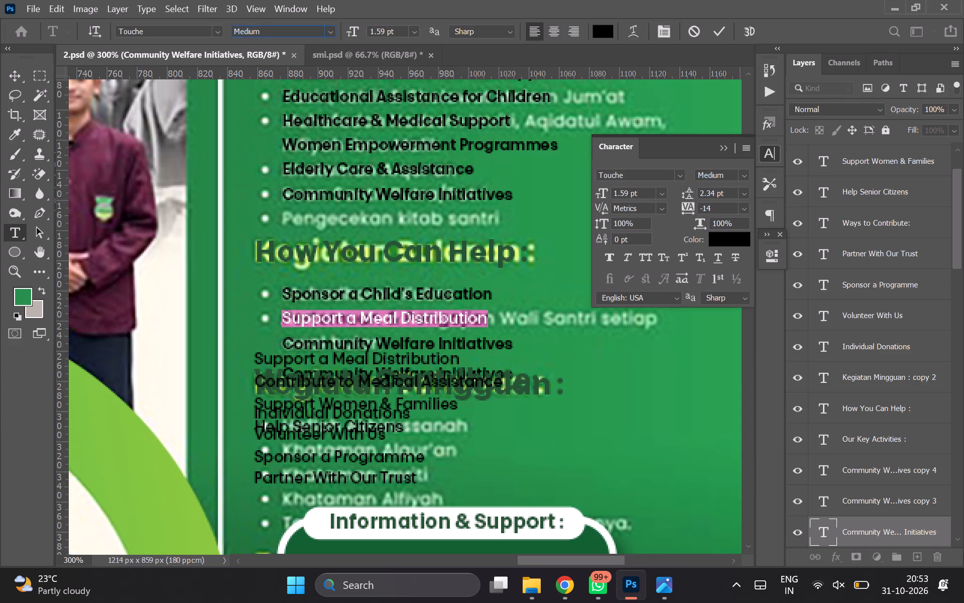
pyautogui.press('Down')
pyautogui.press('Return')
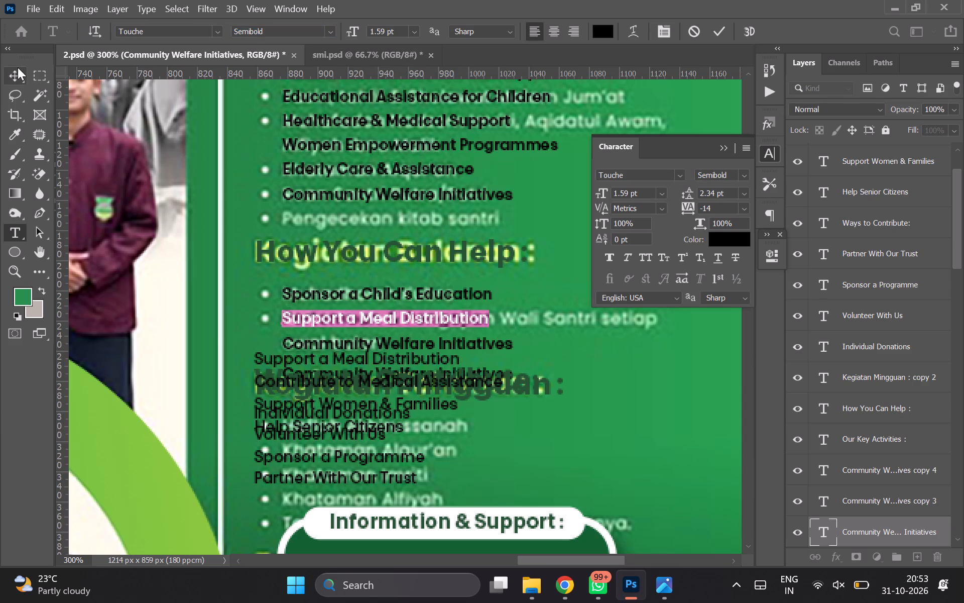
# Delete the loose "Support a Meal Distribution" text layer below the How You Can Help list.
pyautogui.click(18, 67)
pyautogui.tripleClick(265, 360)
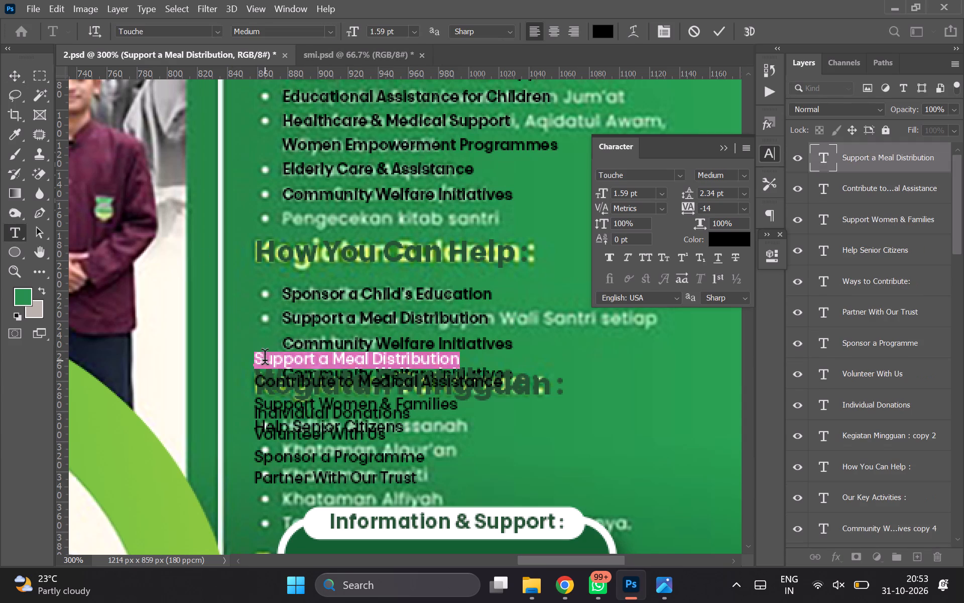
pyautogui.click(11, 75)
pyautogui.press('Delete')
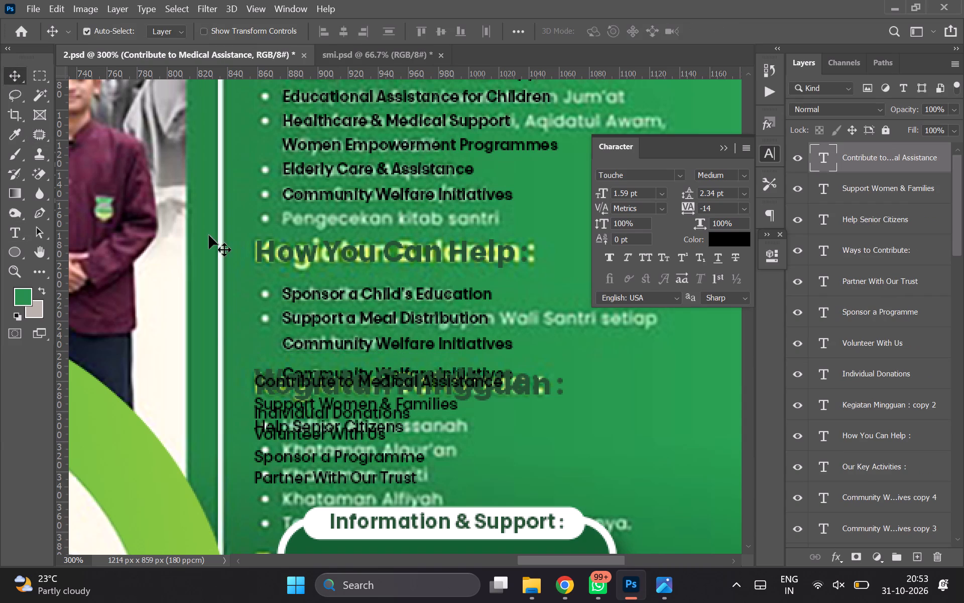
# Copy "Contribute to Medical Assistance" from smi.psd and use it to replace the third How You Can Help item in 2.psd.
pyautogui.click(337, 55)
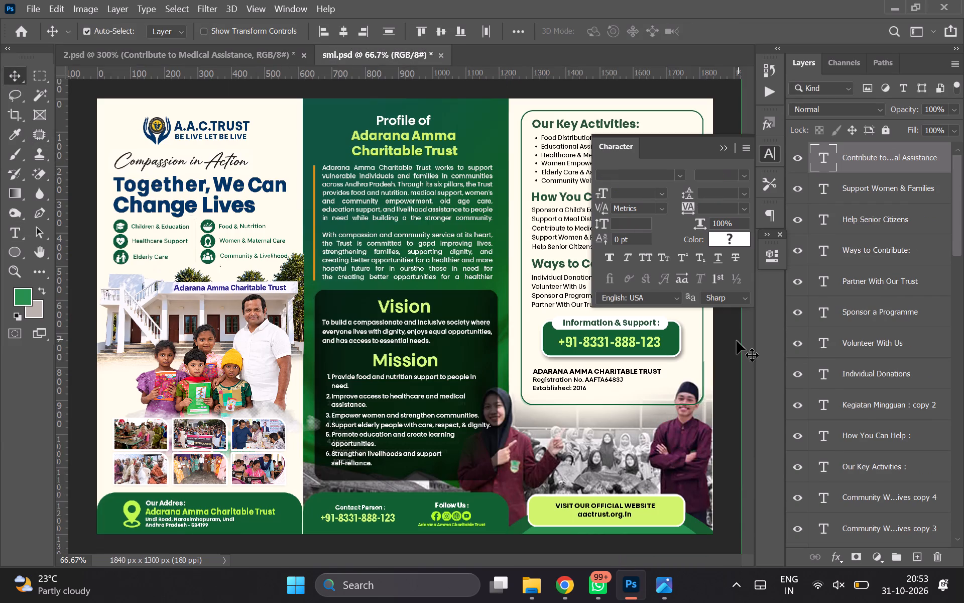
pyautogui.tripleClick(547, 226)
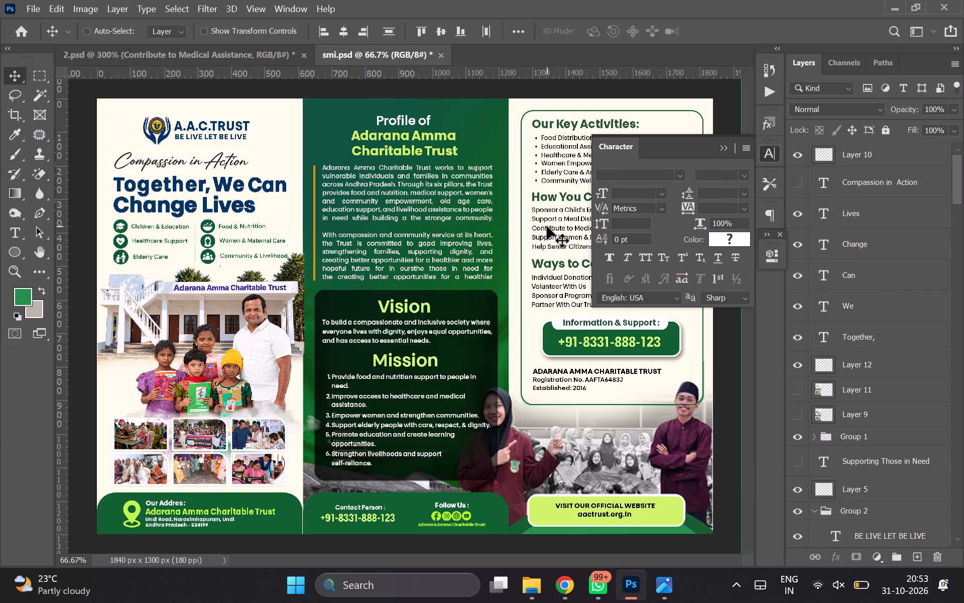
pyautogui.tripleClick(550, 229)
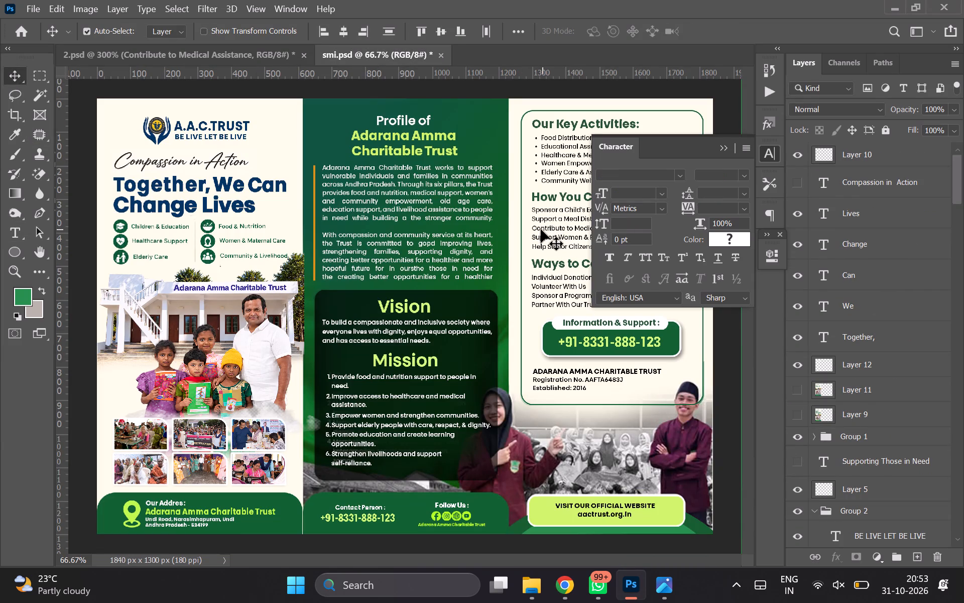
pyautogui.click(541, 229)
pyautogui.click(555, 231)
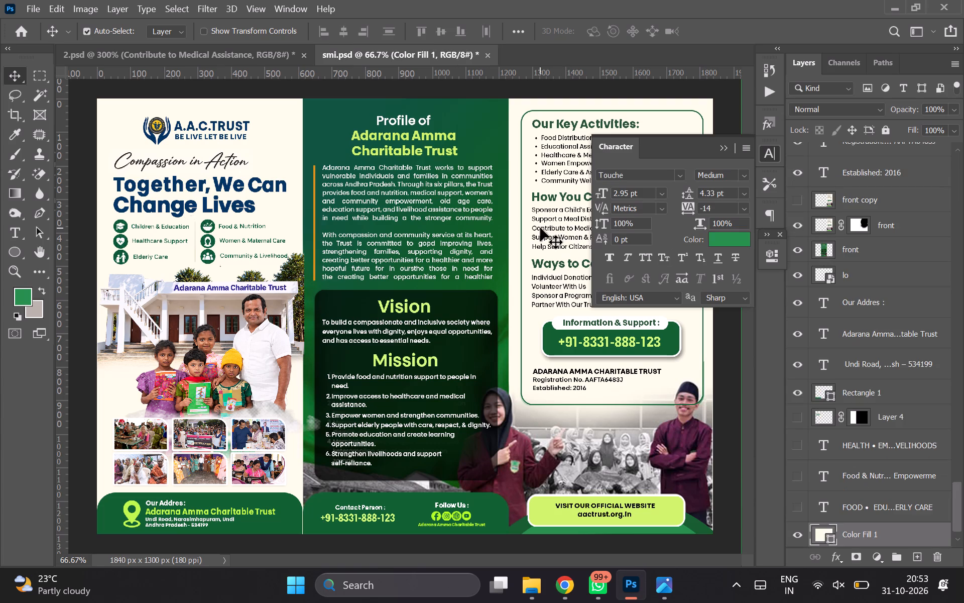
pyautogui.click(540, 228)
pyautogui.tripleClick(540, 228)
pyautogui.hotkey('ctrl', 'c')
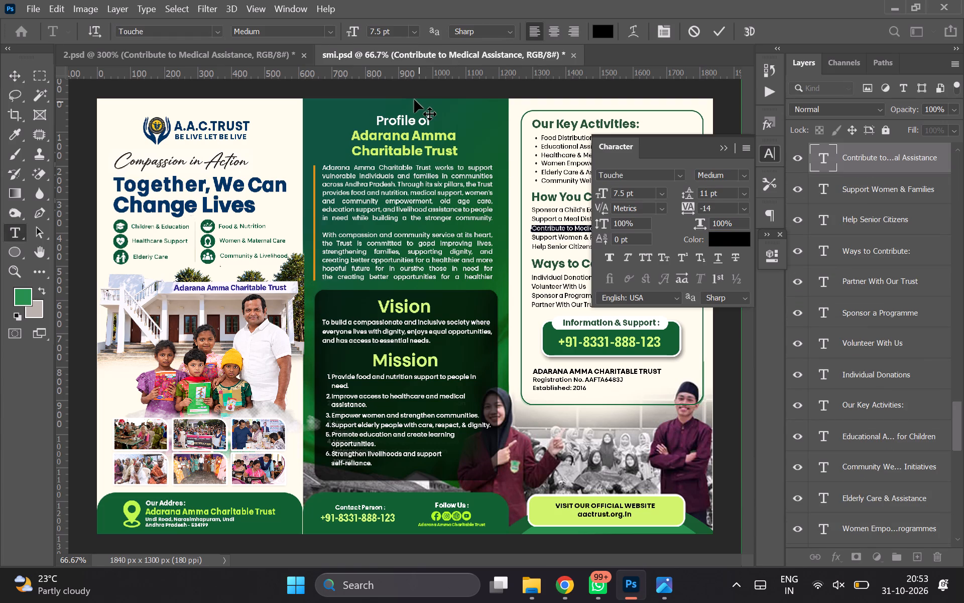
pyautogui.click(266, 54)
pyautogui.tripleClick(337, 344)
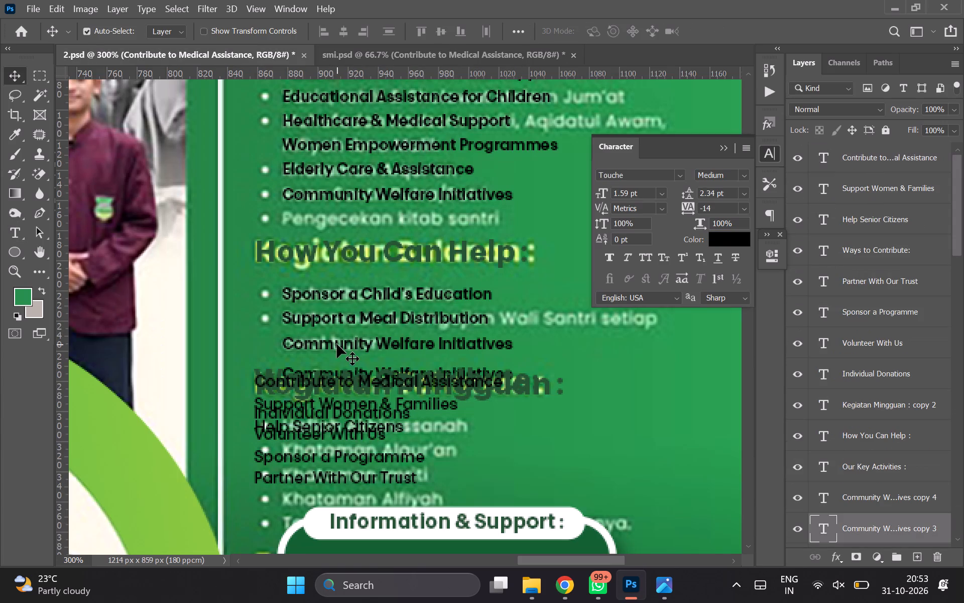
pyautogui.hotkey('ctrl', 'v')
pyautogui.hotkey('ctrl', 'a')
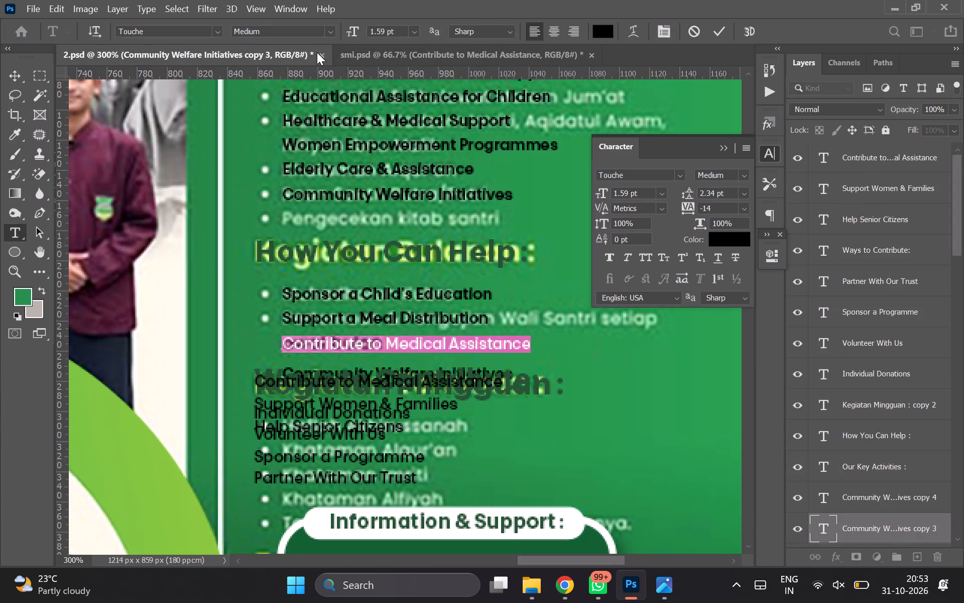
# Set the third item, "Contribute to Medical Assistance", to the Semibold font style.
pyautogui.click(324, 30)
pyautogui.click(267, 67)
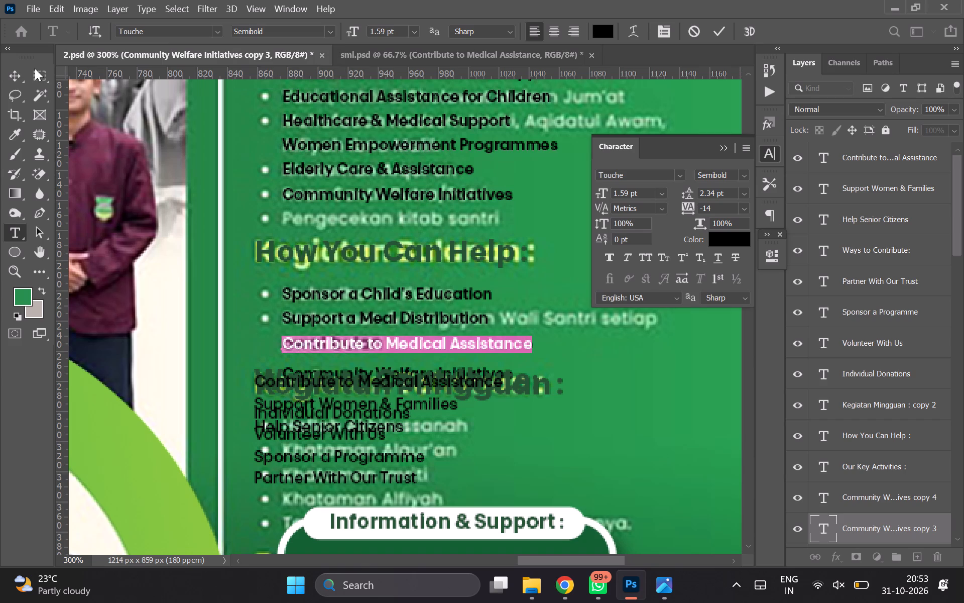
pyautogui.click(25, 70)
pyautogui.click(348, 344)
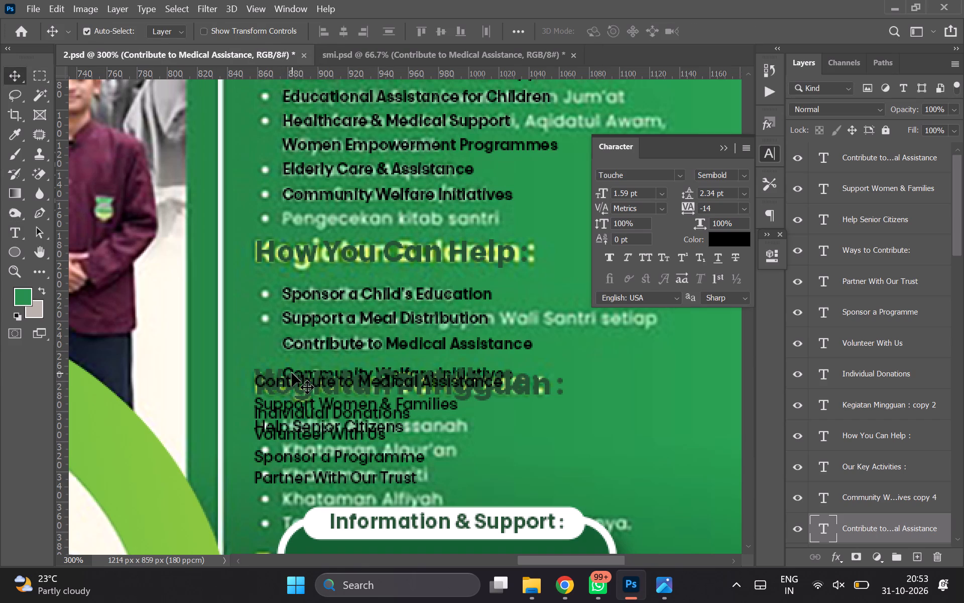
# Pull the loose Medium-weight "Contribute to Medical Assistance" layer off the Kegiatan Mingguan heading and delete it.
pyautogui.scroll(-1, 840, 507)
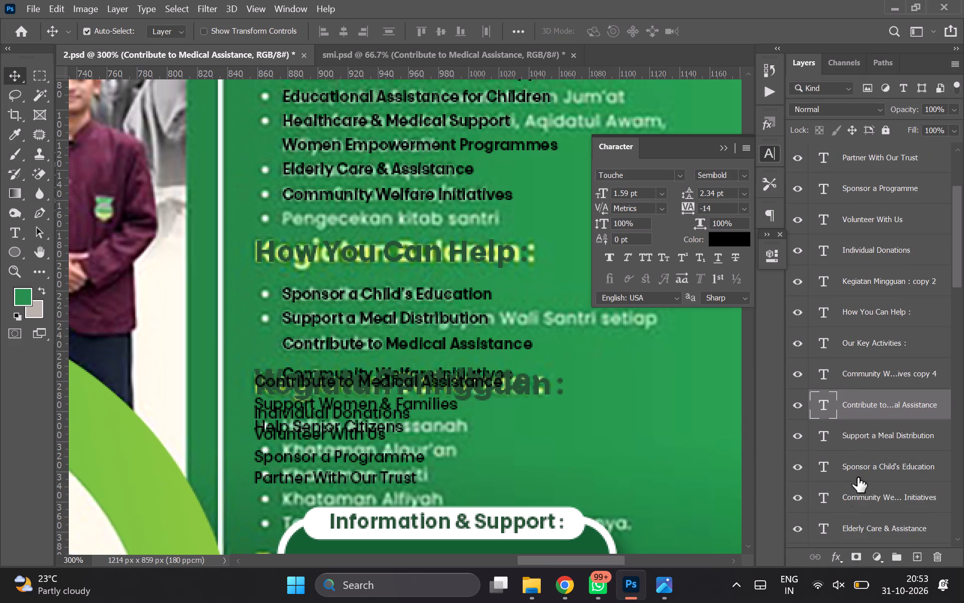
pyautogui.click(853, 445)
pyautogui.click(857, 372)
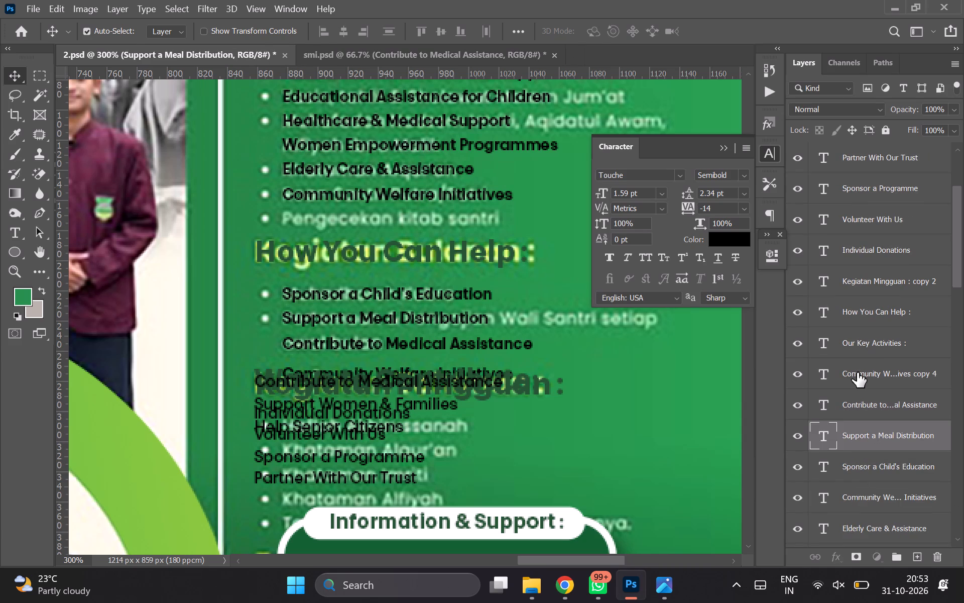
pyautogui.moveTo(427, 376); pyautogui.dragTo(591, 345)
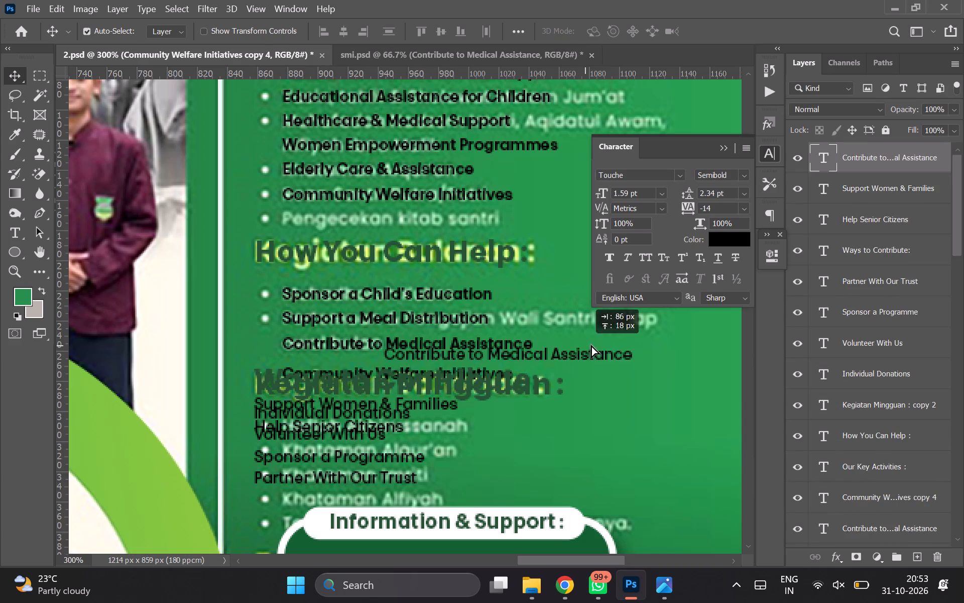
pyautogui.moveTo(591, 345); pyautogui.dragTo(605, 358)
pyautogui.press('Delete')
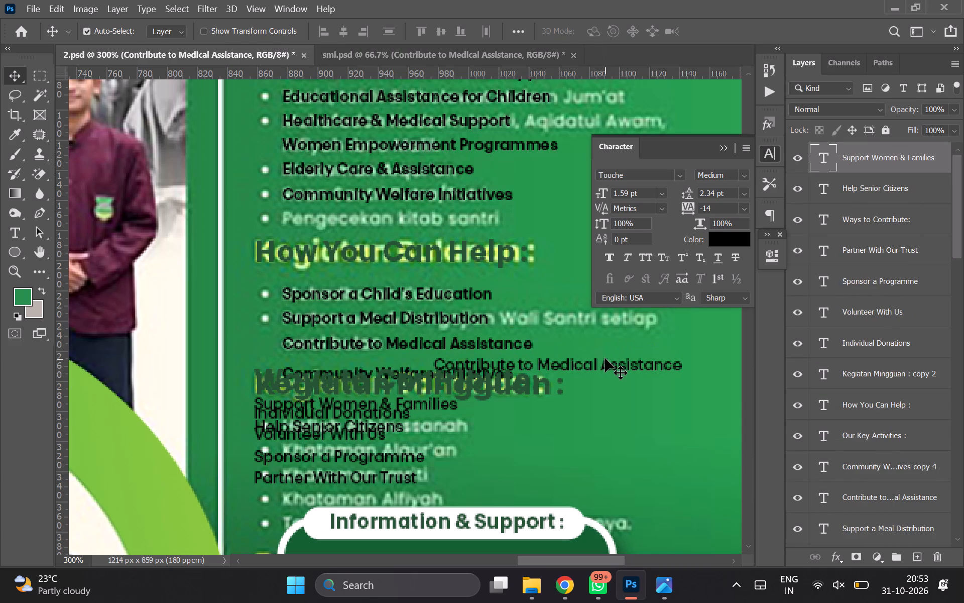
# Move the fourth How You Can Help line closer beneath "Contribute to Medical Assistance", matching the spacing of the lines above.
pyautogui.scroll(1, 854, 260)
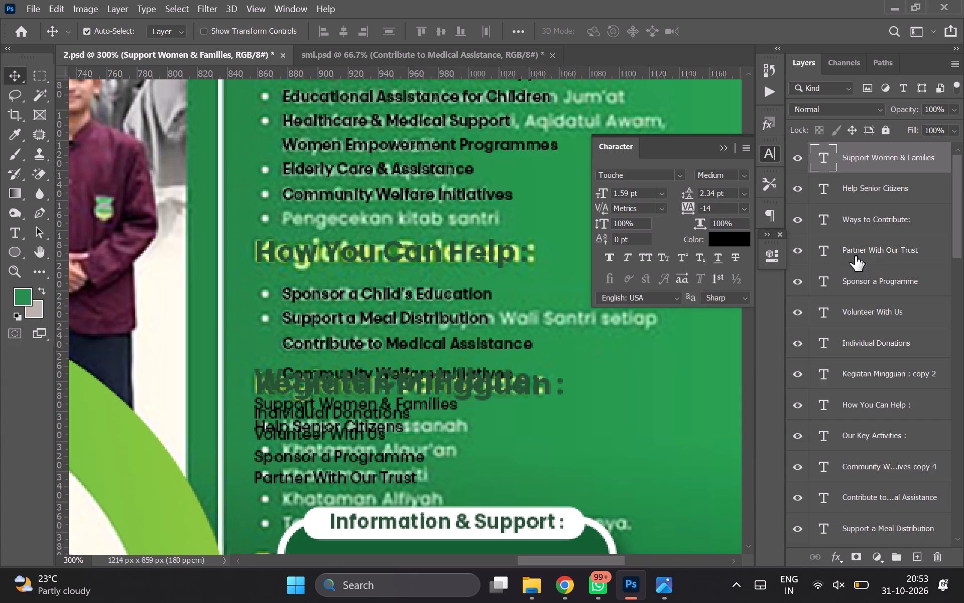
pyautogui.scroll(1, 858, 194)
pyautogui.click(880, 473)
pyautogui.hotkey('ctrl', 't')
pyautogui.press('Return')
pyautogui.hotkey('shift', 'Up')
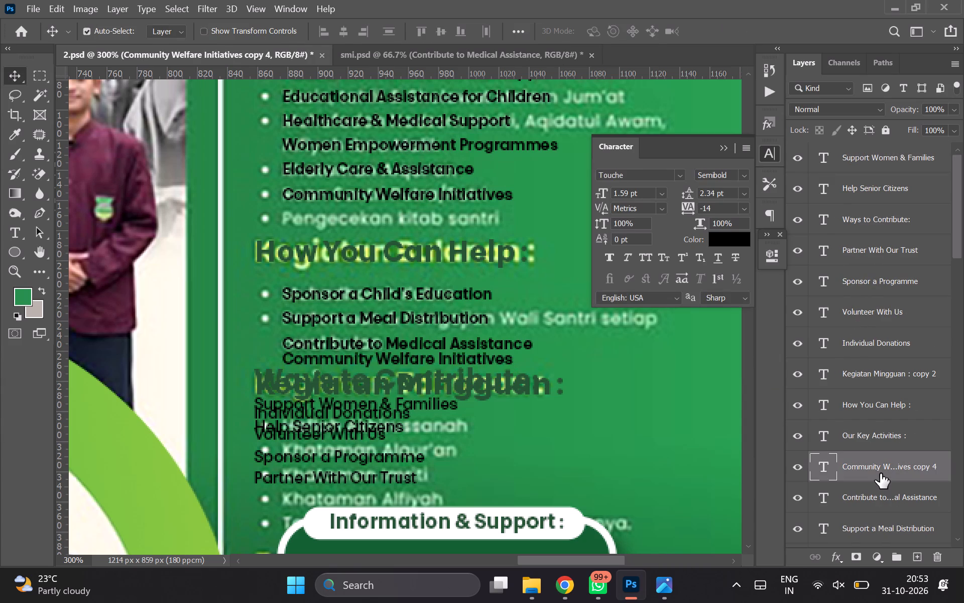
pyautogui.doubleClick(818, 467)
pyautogui.hotkey('ctrl', 'c')
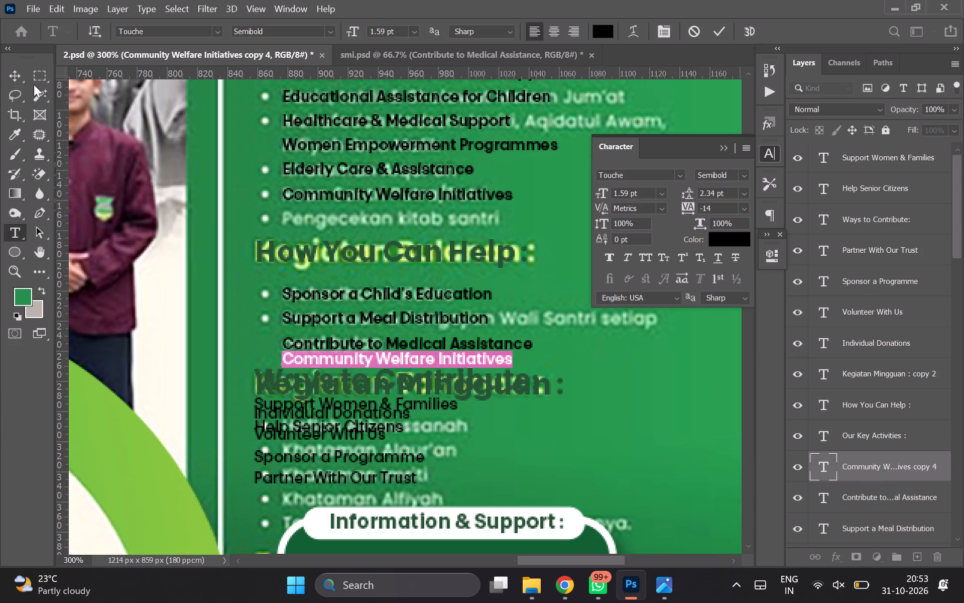
pyautogui.click(14, 75)
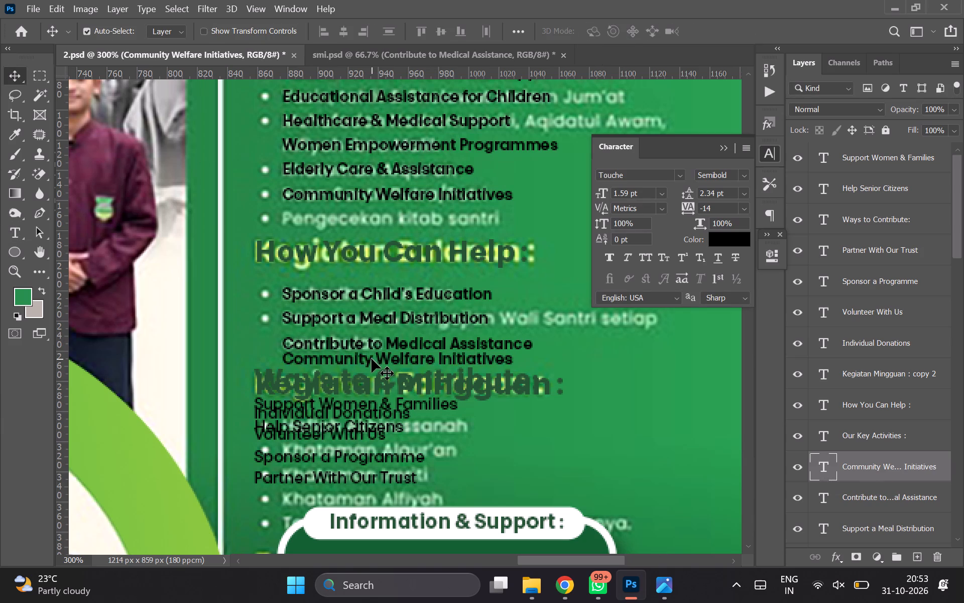
pyautogui.click(372, 359)
pyautogui.press('Down')
pyautogui.press('Down')
pyautogui.press('Down')
pyautogui.press('Down')
pyautogui.press('Down')
pyautogui.press('Down')
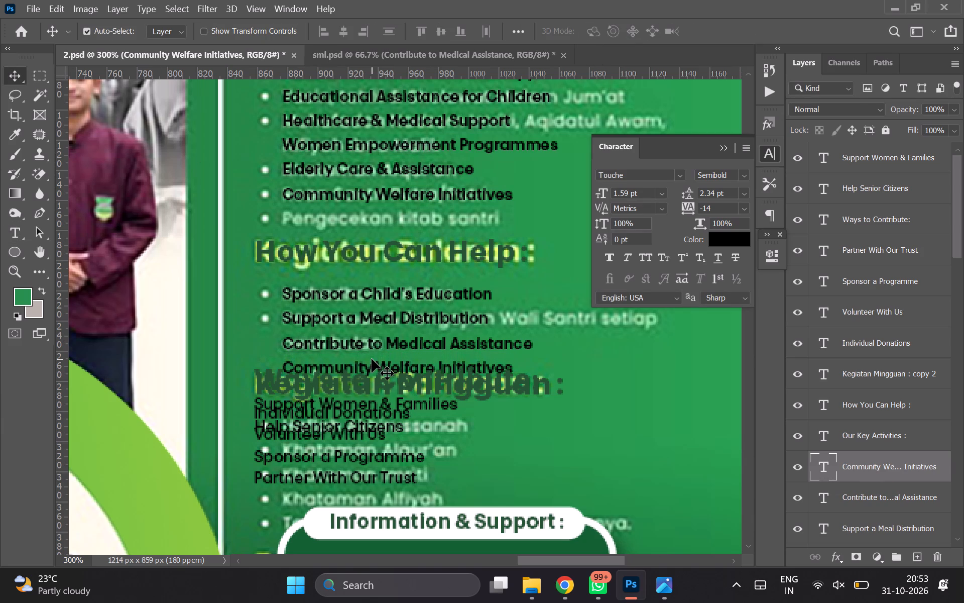
pyautogui.press('Down')
pyautogui.press('Up')
# Move the loose "Ways to Contribute:" heading off the Kegiatan Mingguan heading into clear space and copy its text.
pyautogui.scroll(-1, 380, 365)
pyautogui.scroll(1, 409, 327)
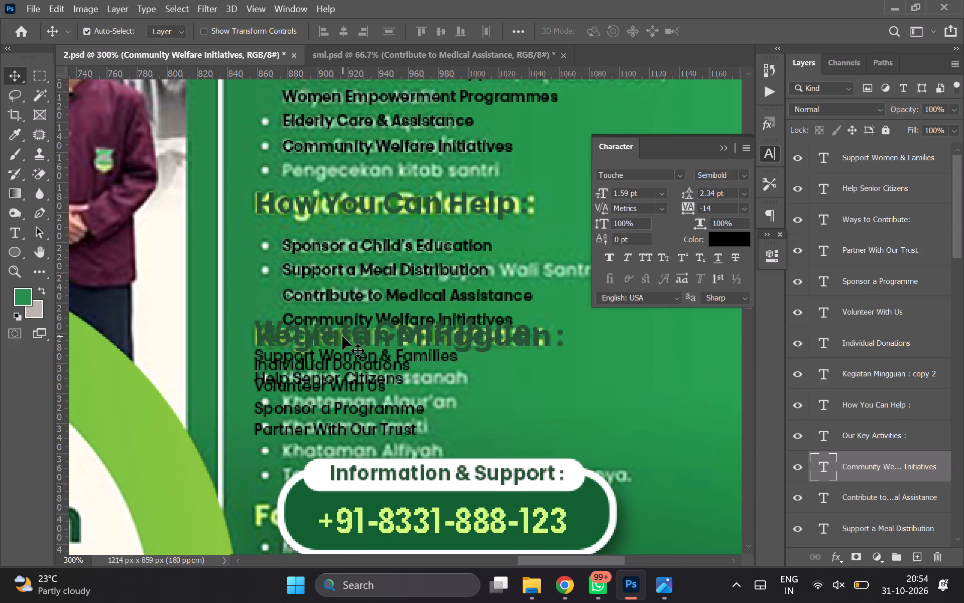
pyautogui.moveTo(342, 336); pyautogui.dragTo(491, 401)
pyautogui.tripleClick(491, 401)
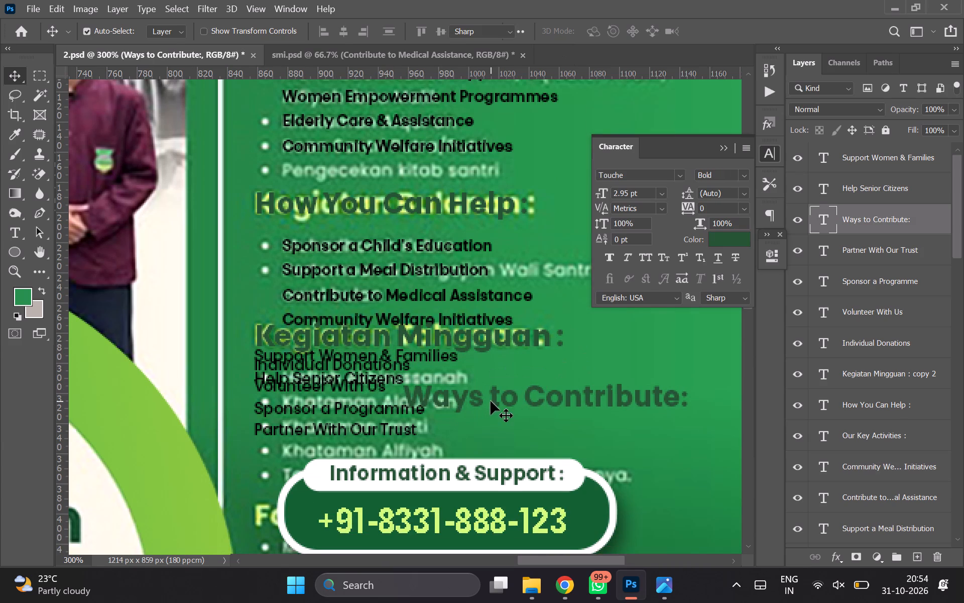
pyautogui.hotkey('ctrl', 'c')
pyautogui.click(20, 70)
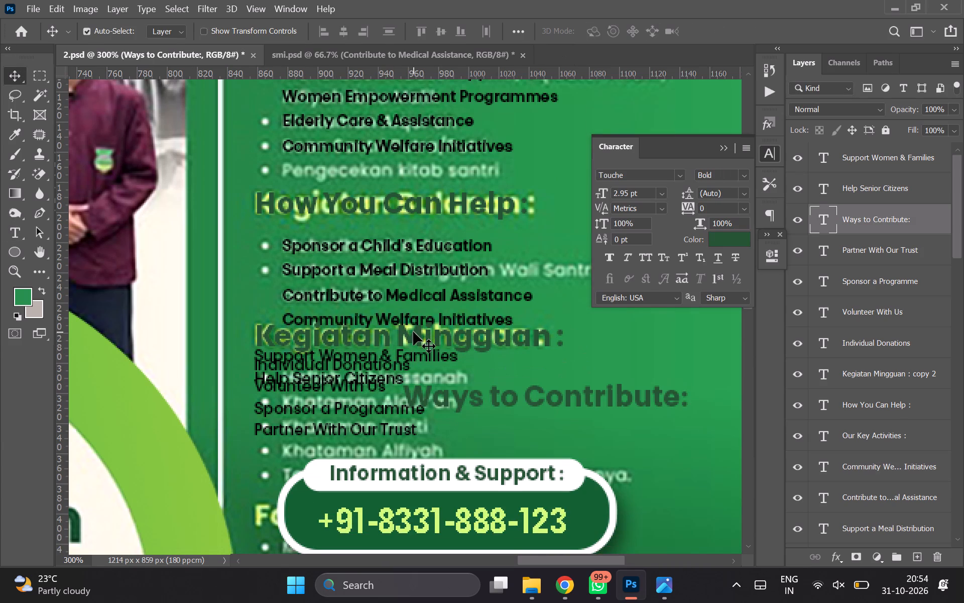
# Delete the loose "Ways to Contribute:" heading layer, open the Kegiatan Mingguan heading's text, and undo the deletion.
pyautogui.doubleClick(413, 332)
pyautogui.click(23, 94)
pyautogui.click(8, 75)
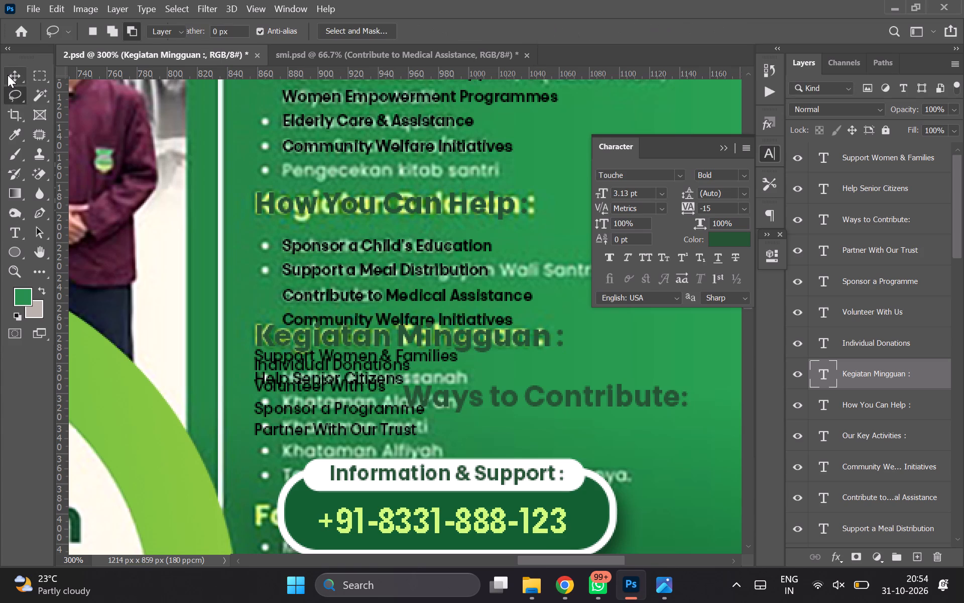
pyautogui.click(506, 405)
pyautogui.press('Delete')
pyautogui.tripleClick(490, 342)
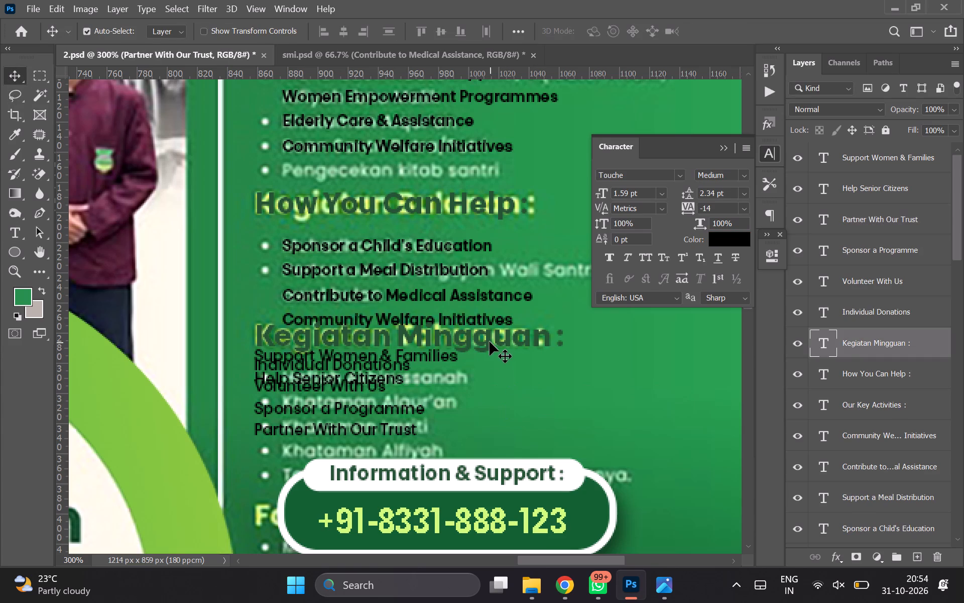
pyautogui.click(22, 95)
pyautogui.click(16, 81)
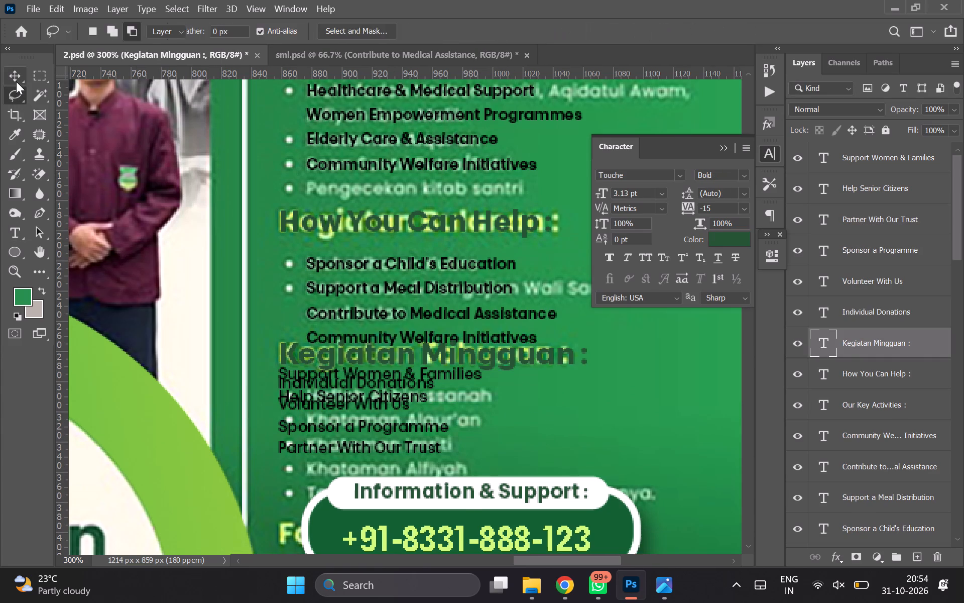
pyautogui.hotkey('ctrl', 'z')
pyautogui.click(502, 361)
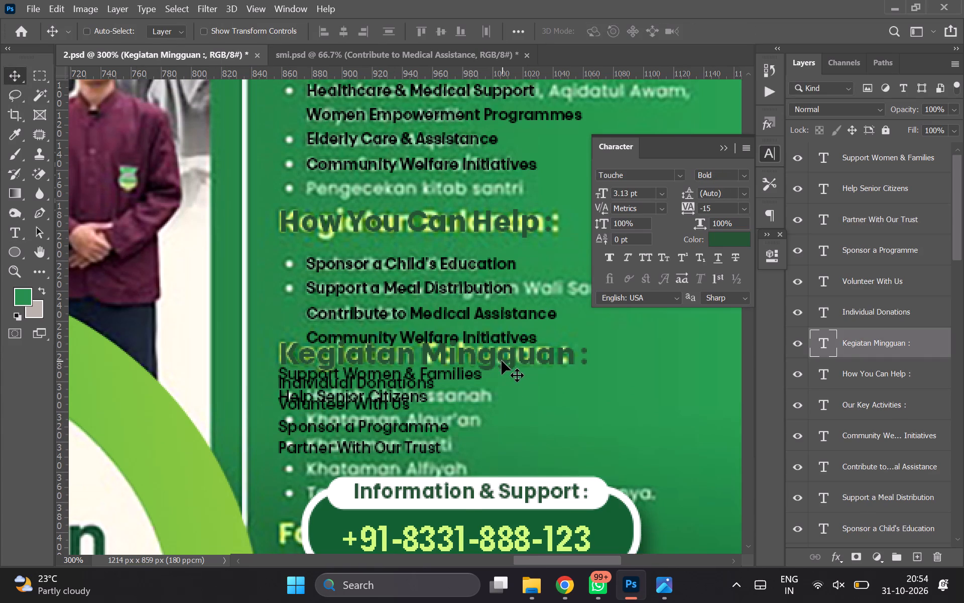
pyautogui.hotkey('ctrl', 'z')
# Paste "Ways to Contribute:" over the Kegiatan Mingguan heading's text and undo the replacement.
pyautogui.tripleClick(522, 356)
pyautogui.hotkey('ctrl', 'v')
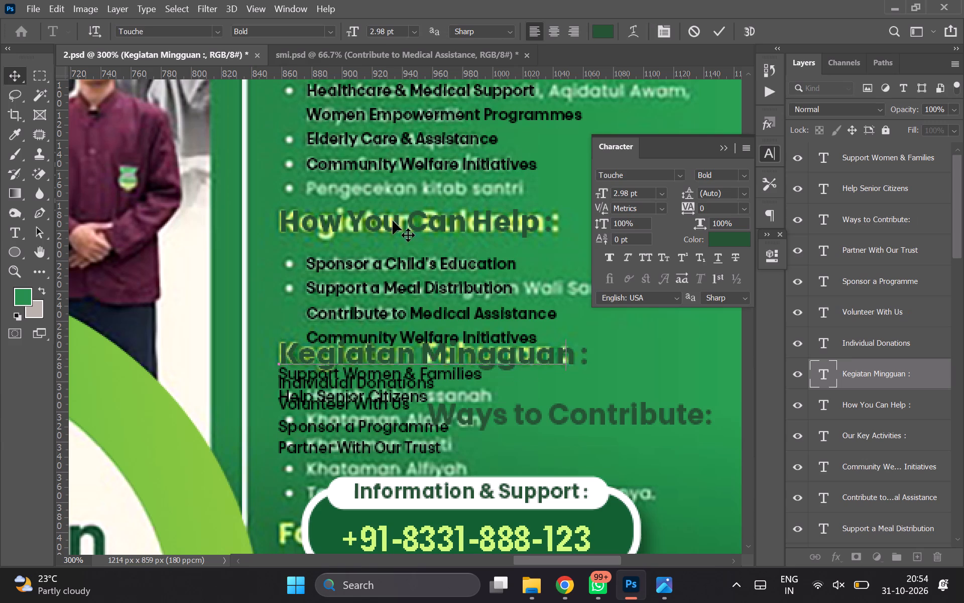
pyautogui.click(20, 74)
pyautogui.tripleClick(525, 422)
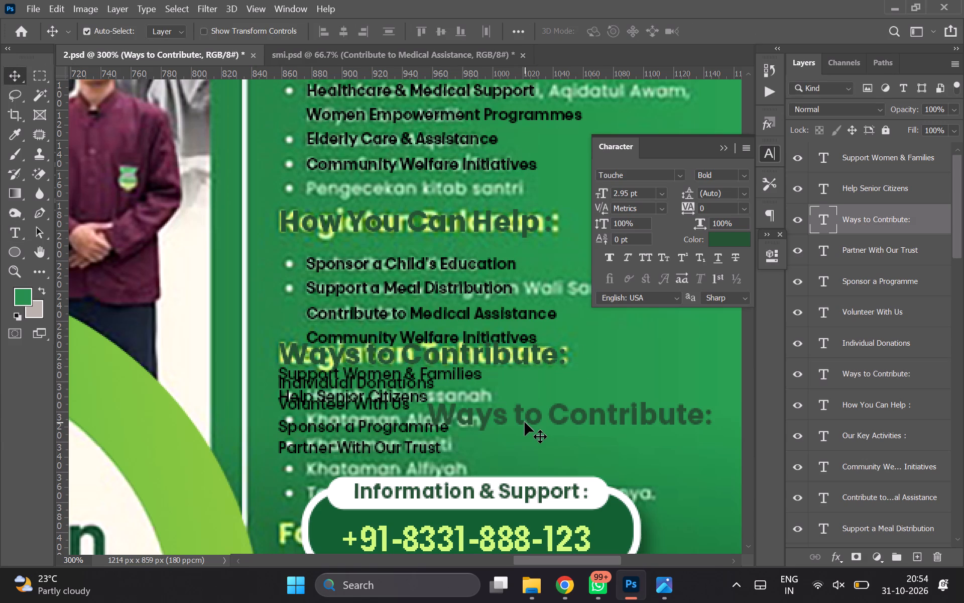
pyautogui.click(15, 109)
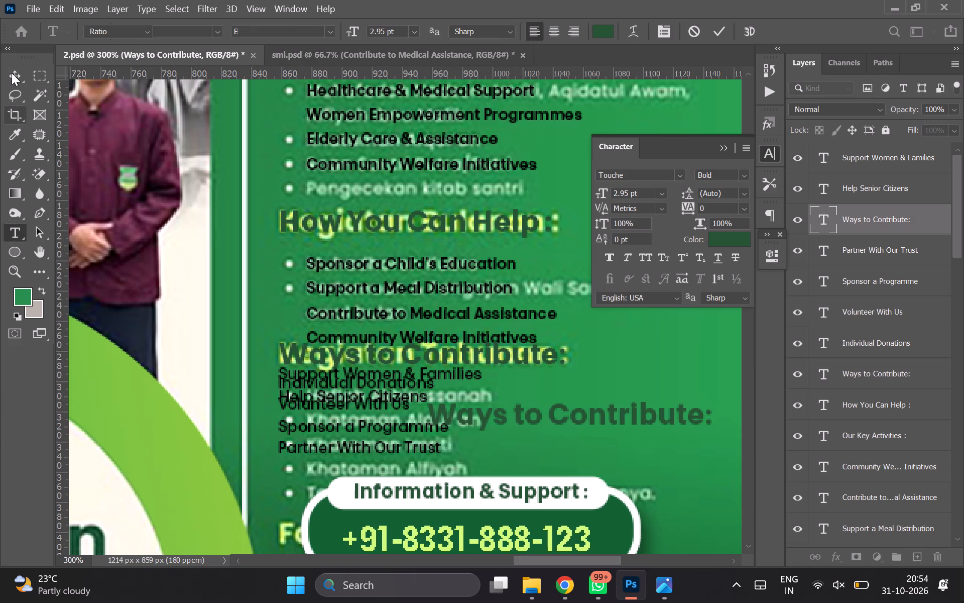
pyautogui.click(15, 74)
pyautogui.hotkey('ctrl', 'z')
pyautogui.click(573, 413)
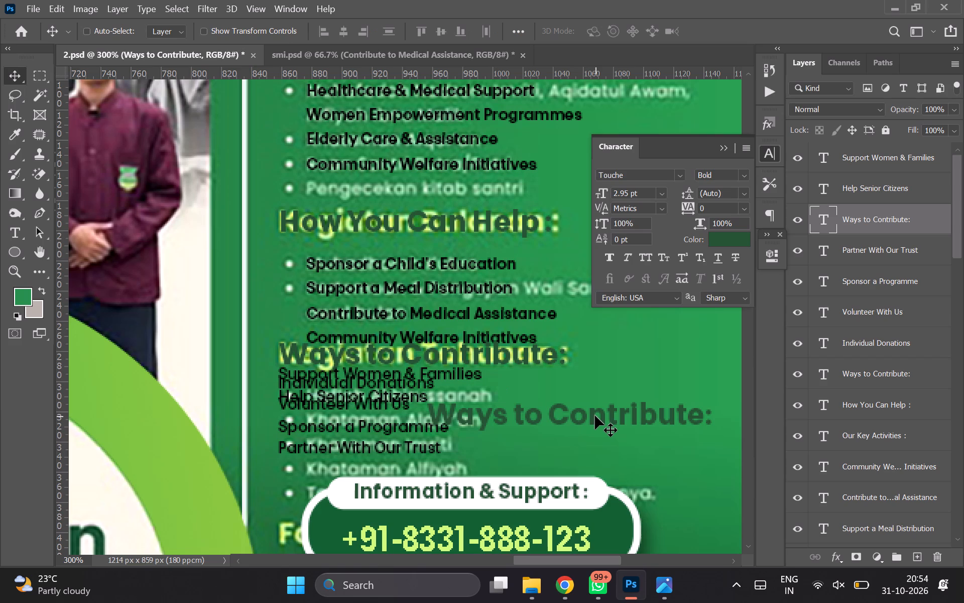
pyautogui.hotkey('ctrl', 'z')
# Delete the loose "Ways to Contribute:" heading layer beside the list.
pyautogui.click(595, 416)
pyautogui.click(619, 421)
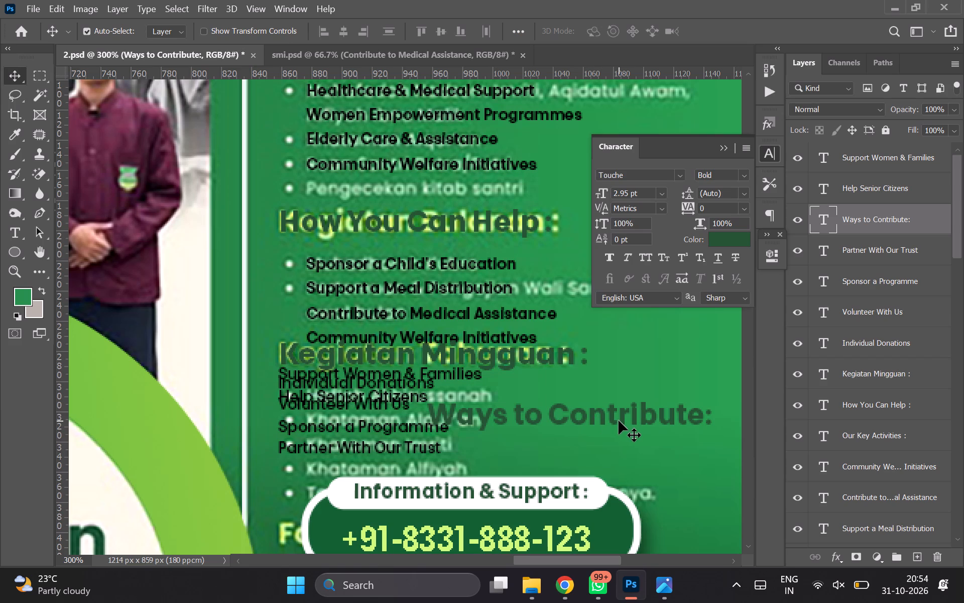
pyautogui.press('Delete')
# Replace the third section heading, "Kegiatan Mingguan :", with the copied text "Ways to Contribute:".
pyautogui.tripleClick(520, 356)
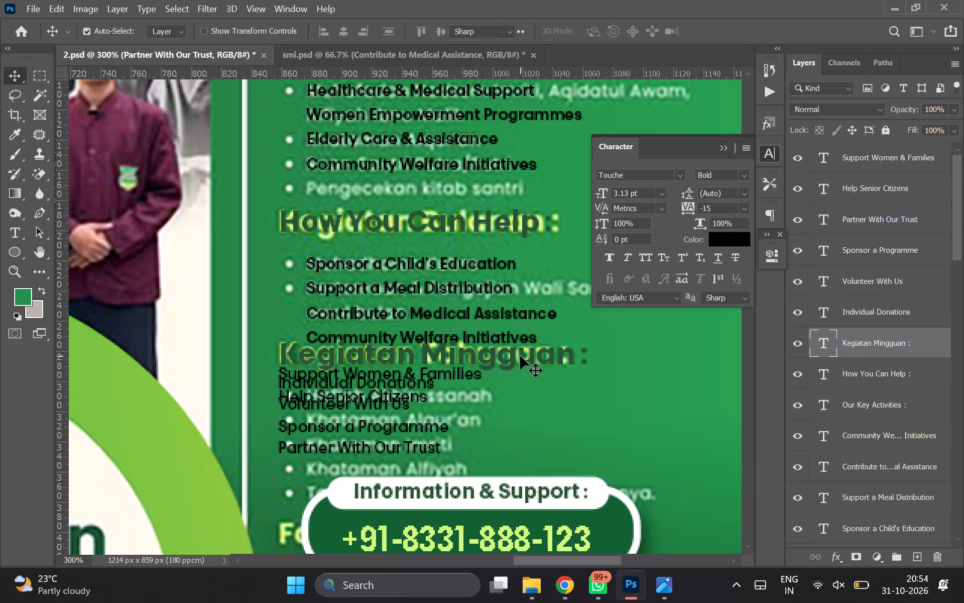
pyautogui.hotkey('ctrl', 'v')
pyautogui.click(12, 72)
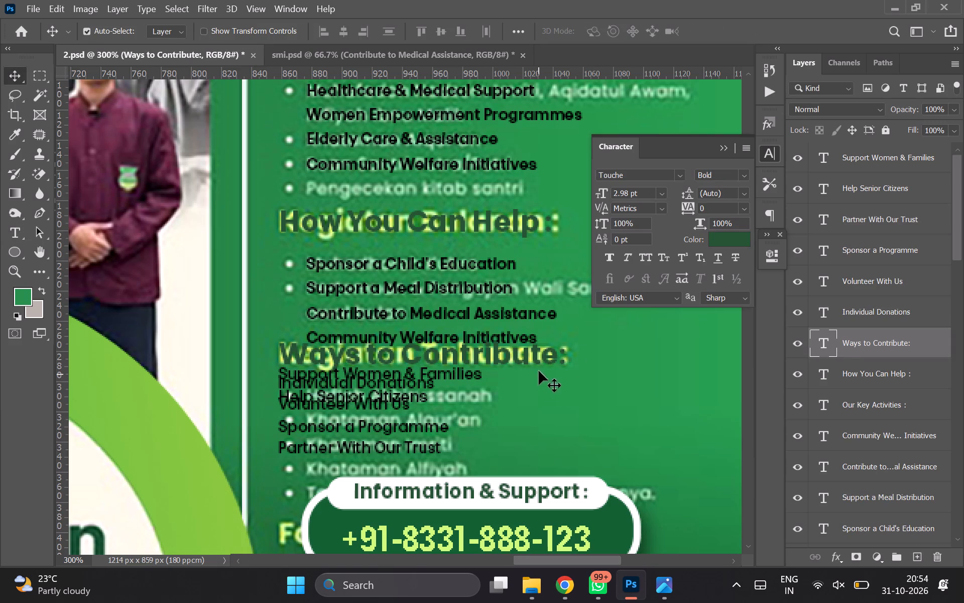
# Insert a space before the colon so the third heading reads "Ways to Contribute :".
pyautogui.doubleClick(556, 357)
pyautogui.press('Right')
pyautogui.press('space')
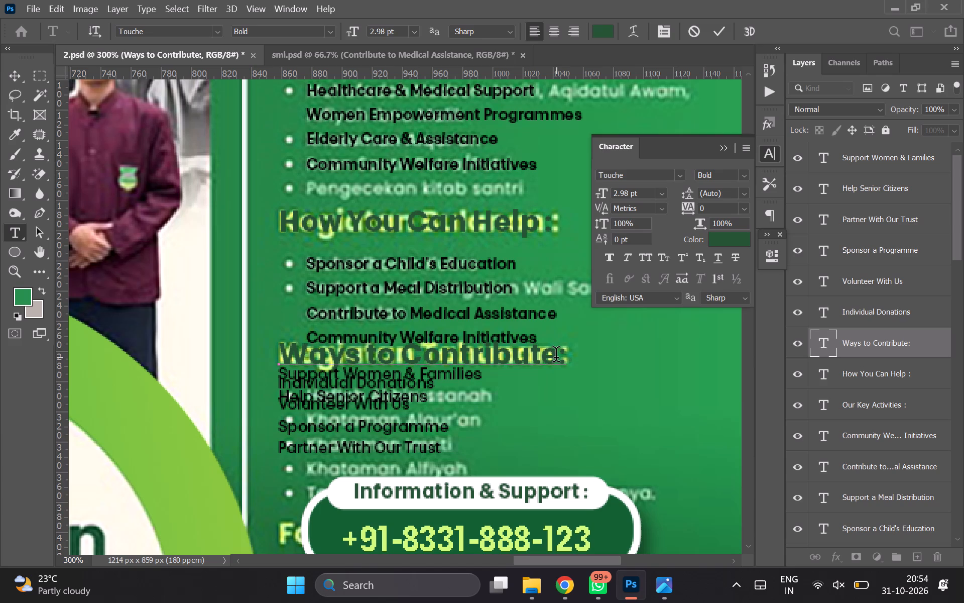
pyautogui.press('BackSpace')
pyautogui.press('Left')
pyautogui.press('space')
pyautogui.hotkey('ctrl', 'z')
pyautogui.press('Right')
pyautogui.press('Left')
pyautogui.press('space')
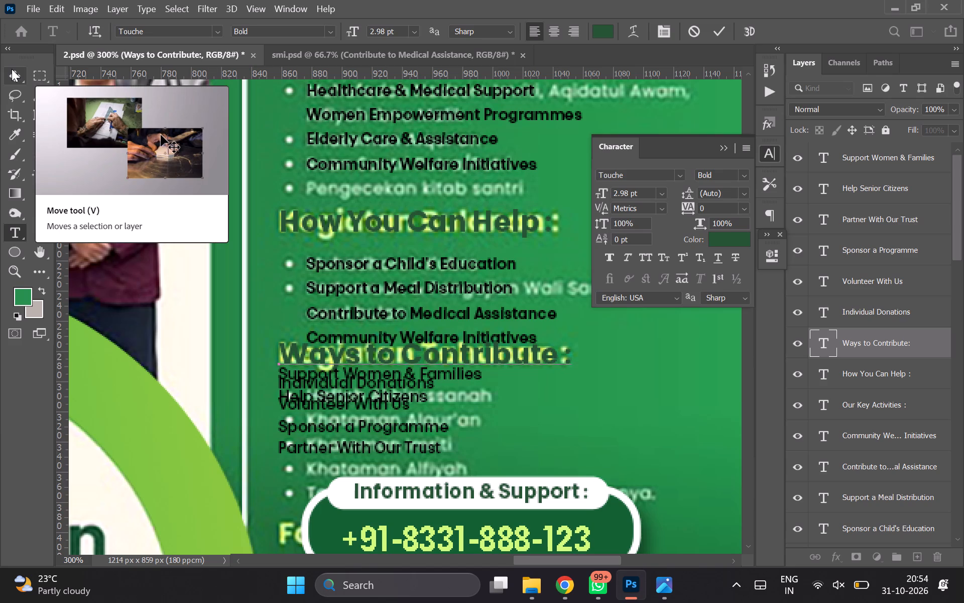
pyautogui.click(360, 303)
# Check the edited green panel against the original brochure image 2.jpg in Photos.
pyautogui.scroll(-1, 360, 303)
pyautogui.scroll(2, 381, 269)
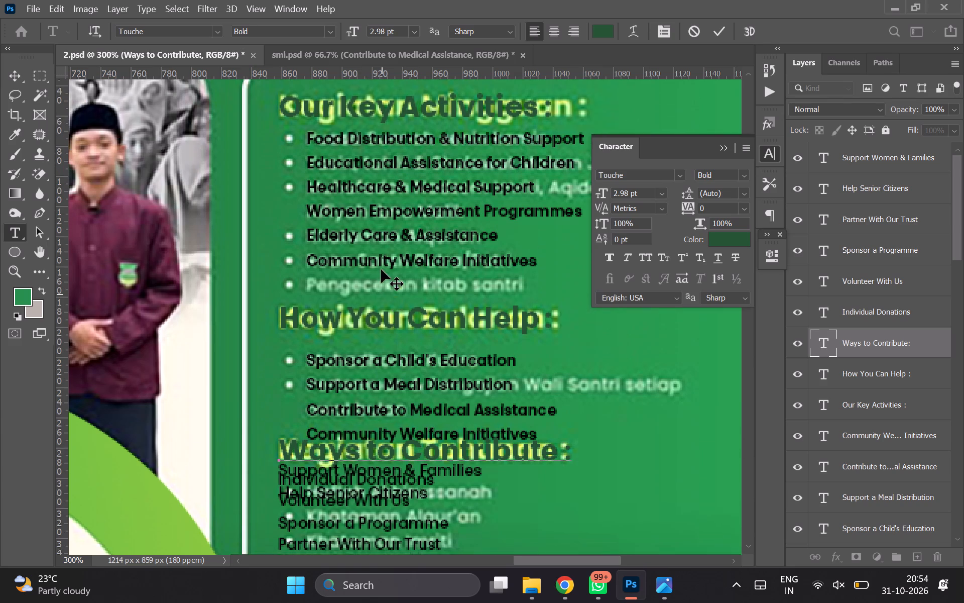
pyautogui.scroll(1, 381, 269)
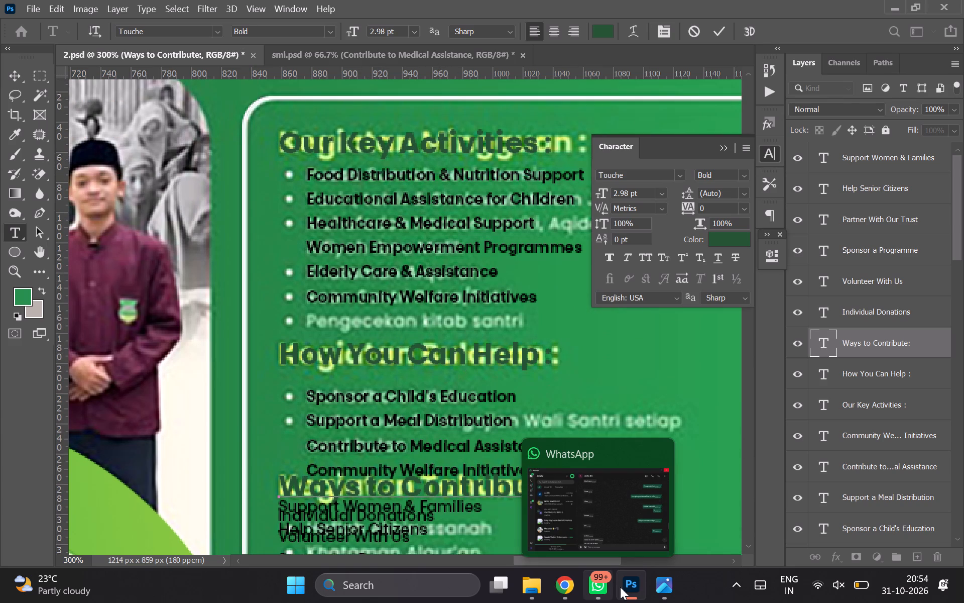
pyautogui.click(654, 589)
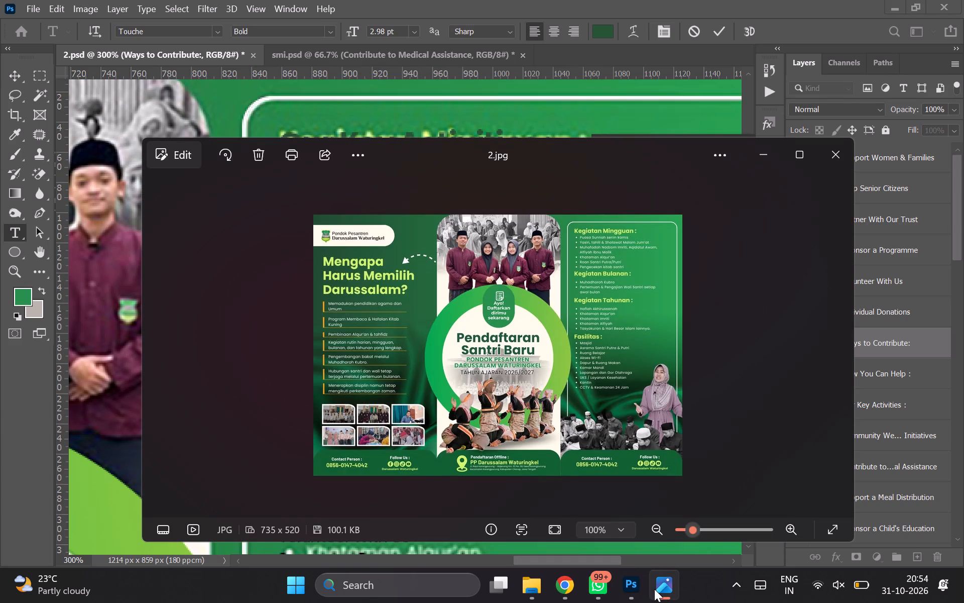
pyautogui.click(654, 589)
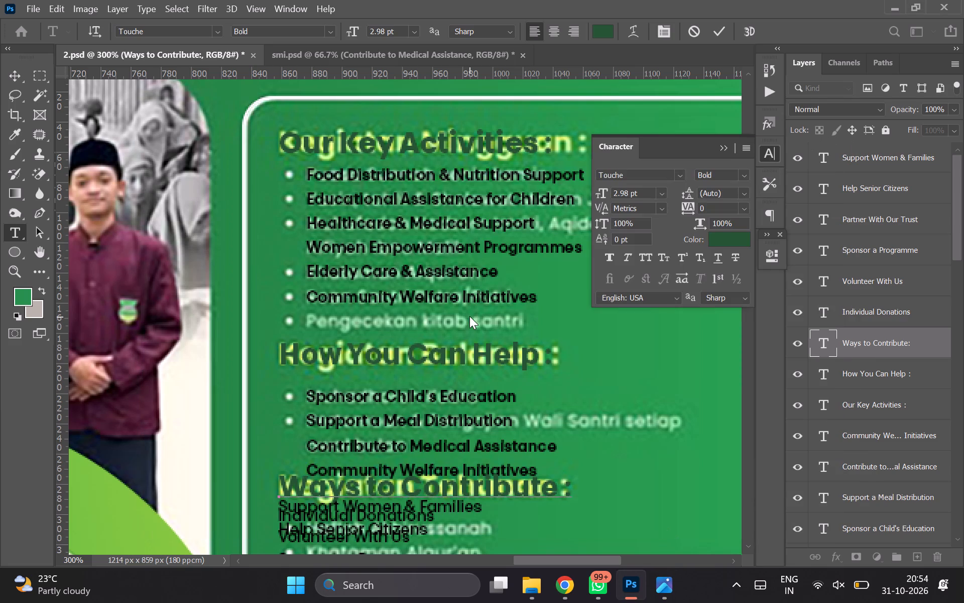
pyautogui.click(380, 178)
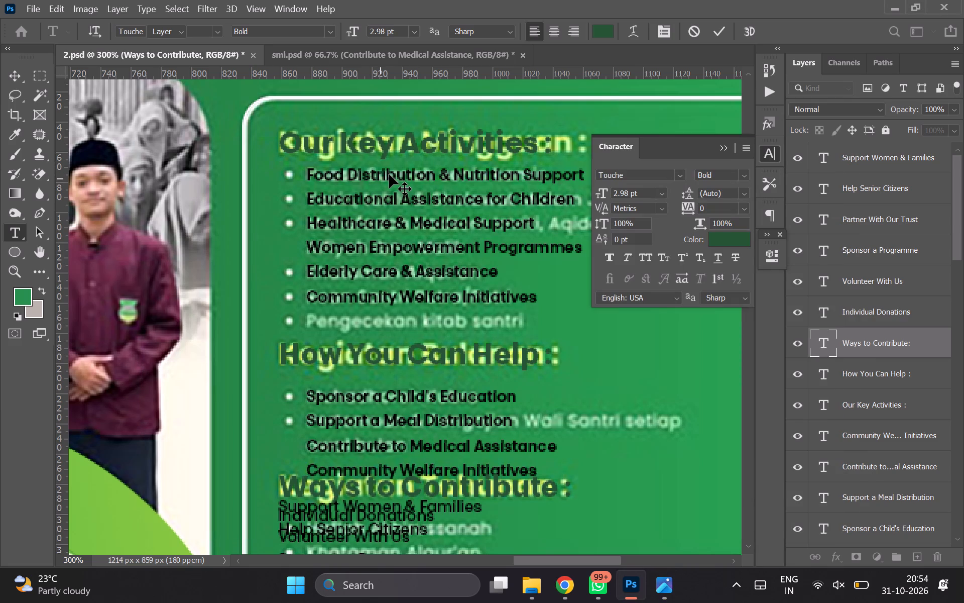
pyautogui.click(389, 174)
# Copy "Support Women & Families" from smi.psd and use it to replace the fourth How You Can Help item in 2.psd.
pyautogui.scroll(-1, 436, 353)
pyautogui.scroll(-1, 366, 408)
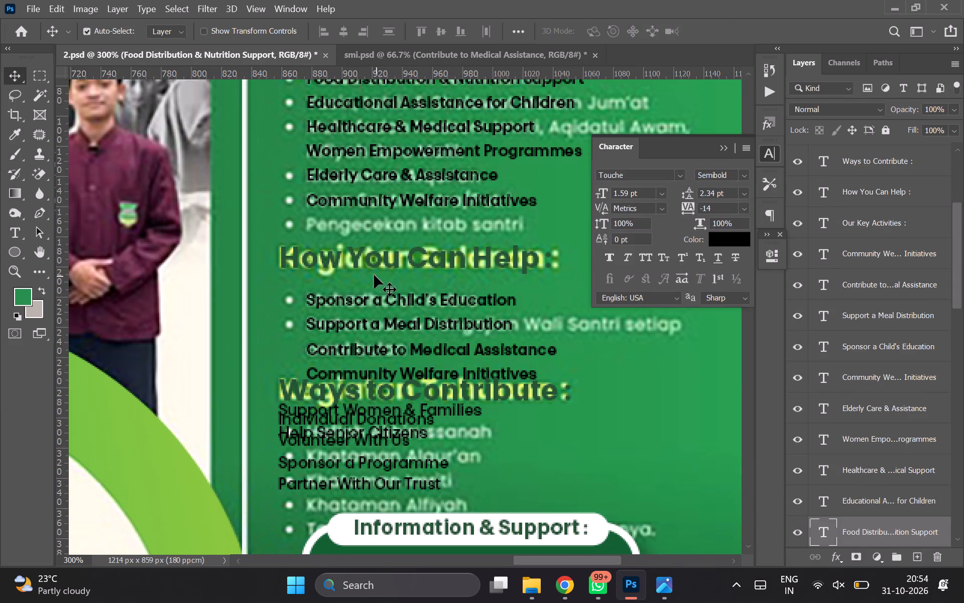
pyautogui.scroll(-1, 372, 330)
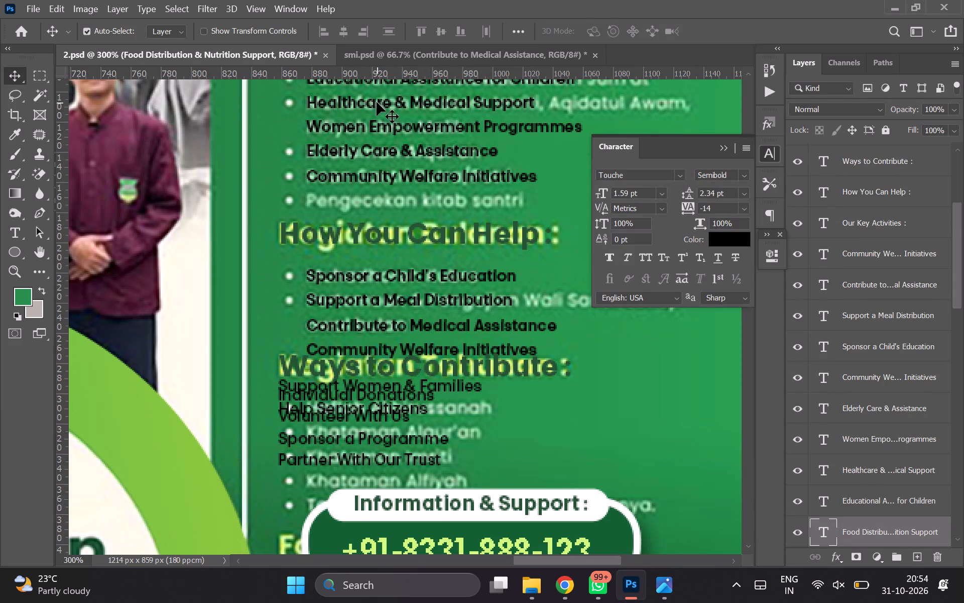
pyautogui.click(376, 51)
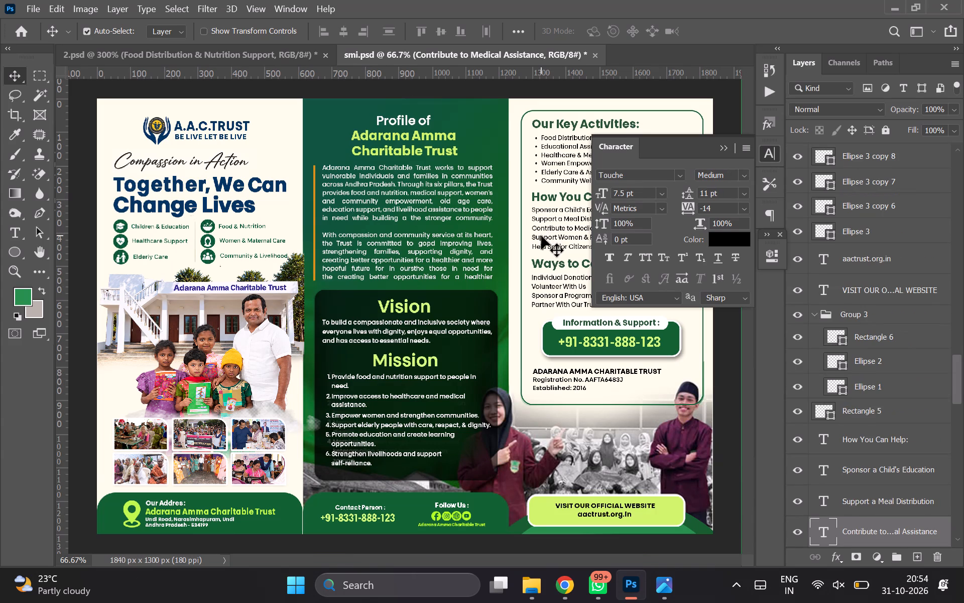
pyautogui.tripleClick(541, 236)
pyautogui.hotkey('ctrl', 'c')
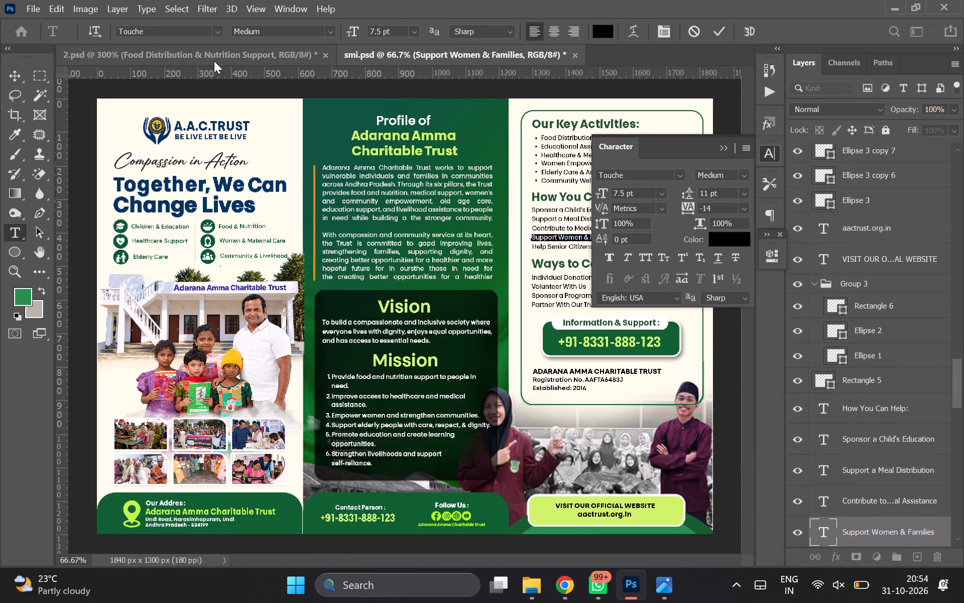
pyautogui.click(221, 56)
pyautogui.tripleClick(376, 352)
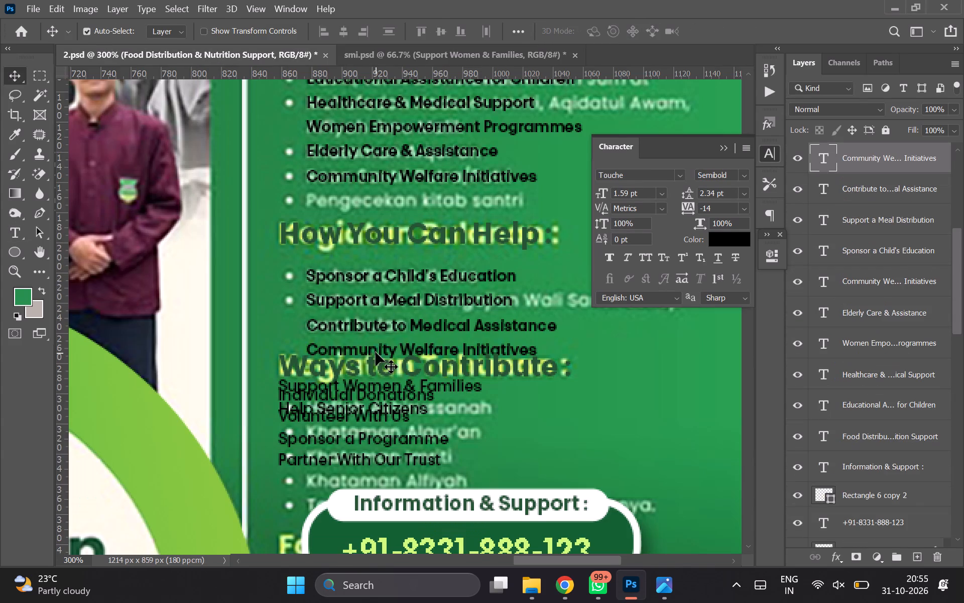
pyautogui.hotkey('ctrl', 'v')
# Set the fourth item, "Support Women & Families", to the Semibold font style.
pyautogui.hotkey('ctrl', 'a')
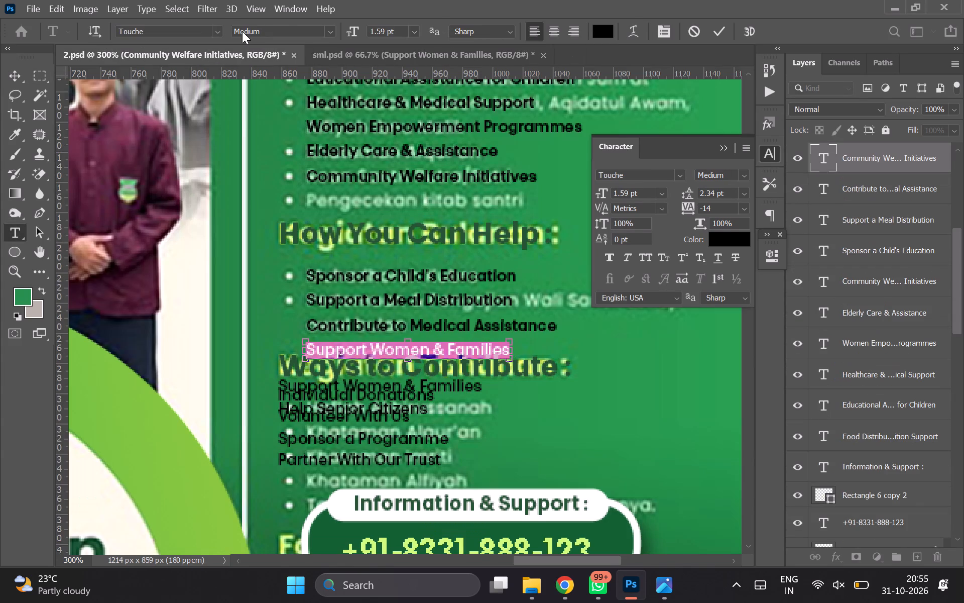
pyautogui.click(326, 34)
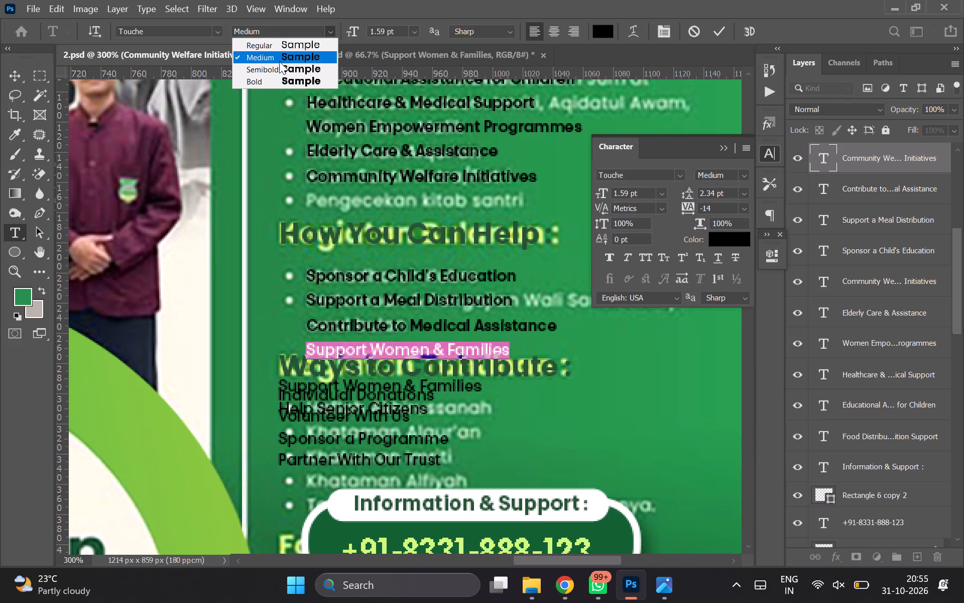
pyautogui.click(274, 65)
pyautogui.click(14, 75)
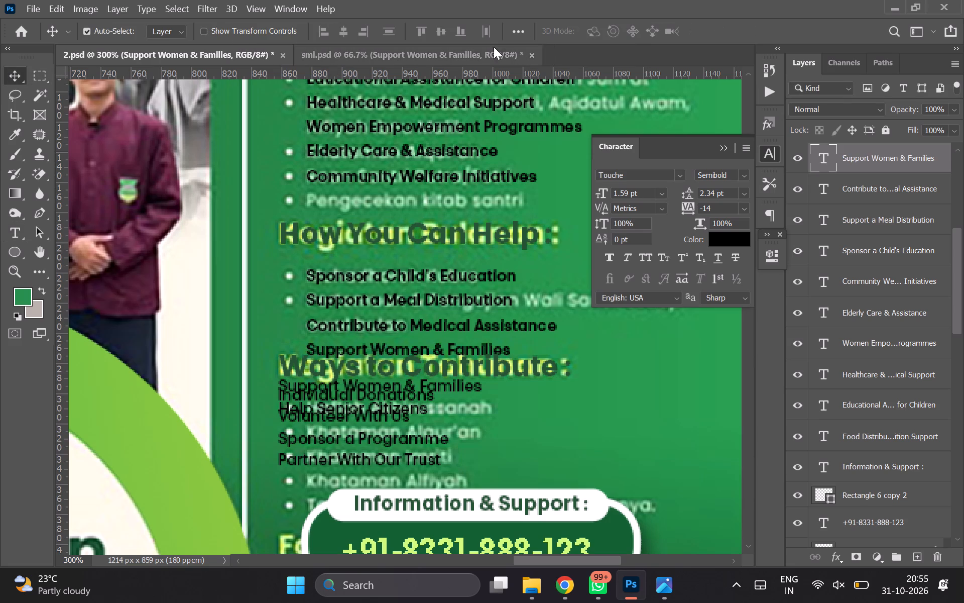
# Add a fifth How You Can Help item by duplicating the fourth line just below it and pasting in "Help Senior Citizens" from smi.psd.
pyautogui.click(473, 45)
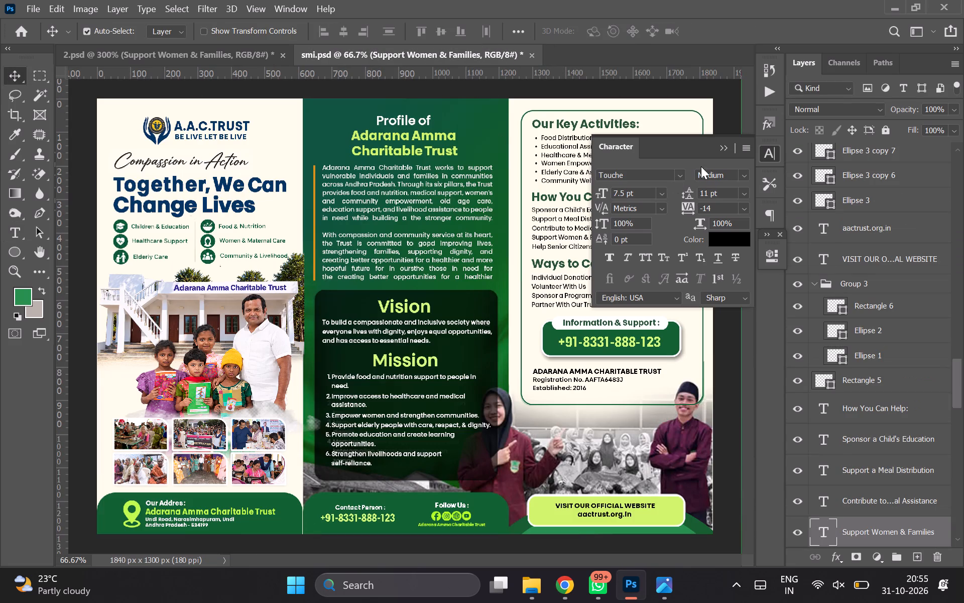
pyautogui.click(724, 146)
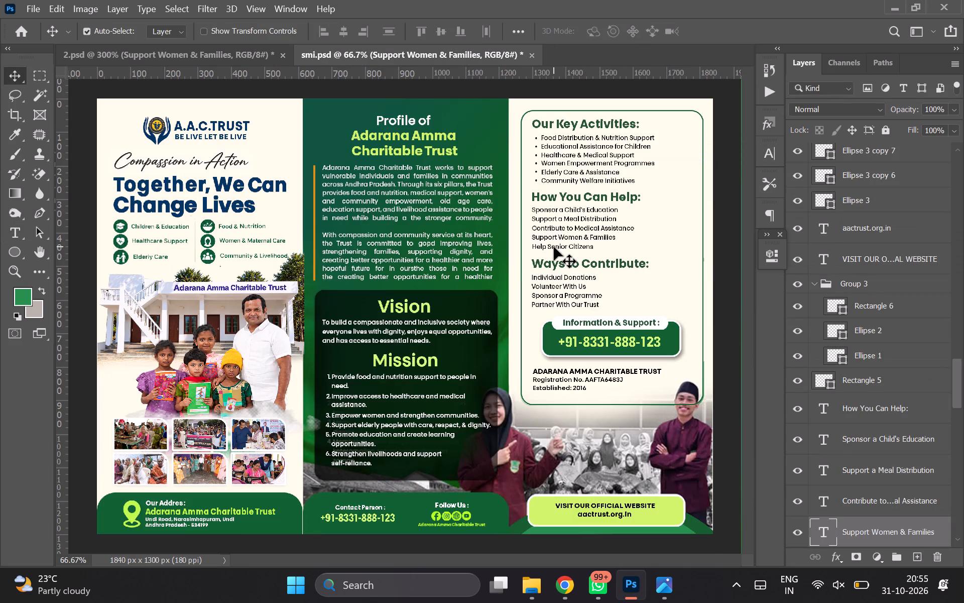
pyautogui.tripleClick(554, 247)
pyautogui.hotkey('ctrl', 'c')
pyautogui.click(233, 48)
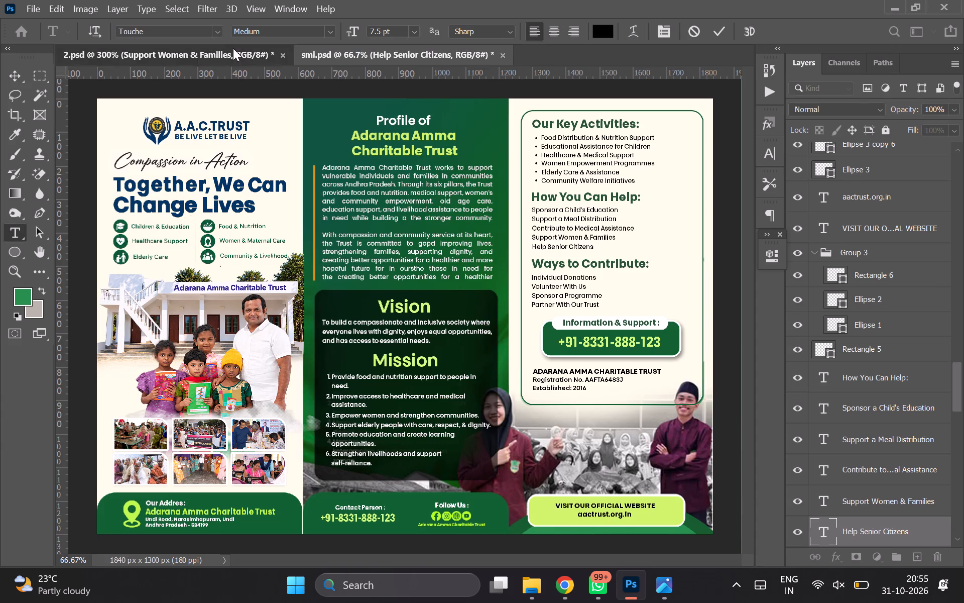
pyautogui.click(406, 348)
pyautogui.hotkey('ctrl', 'j')
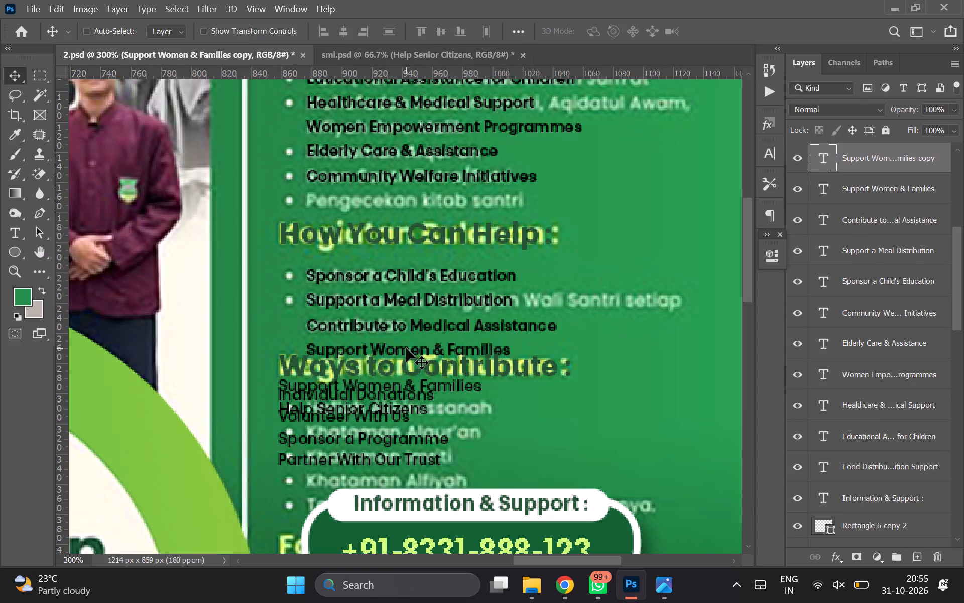
pyautogui.hotkey('shift', 'Down')
pyautogui.doubleClick(829, 148)
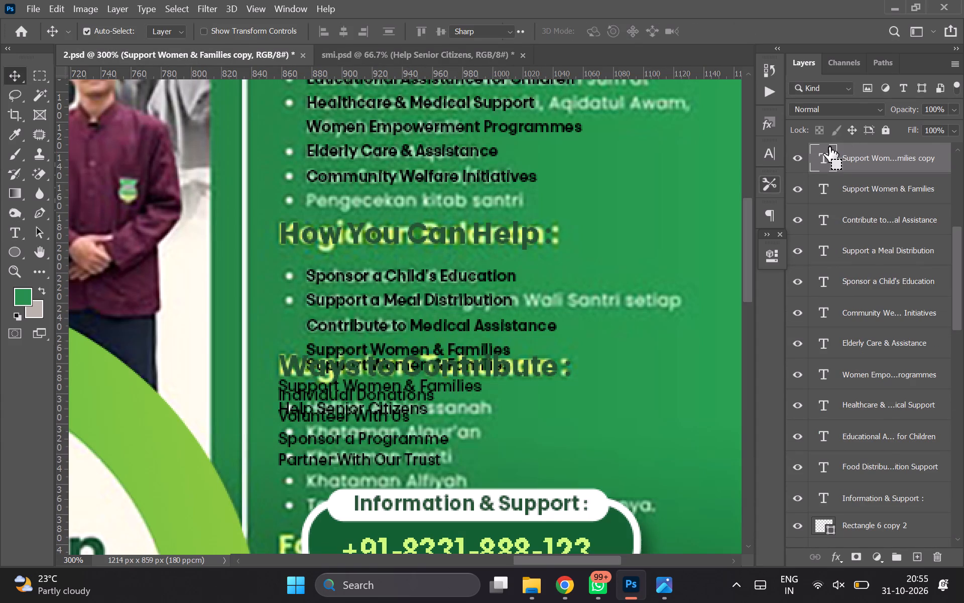
pyautogui.hotkey('ctrl', 'v')
# Set the fifth How You Can Help item, "Help Senior Citizens", to the Semibold font style.
pyautogui.hotkey('ctrl', 'a')
pyautogui.click(327, 32)
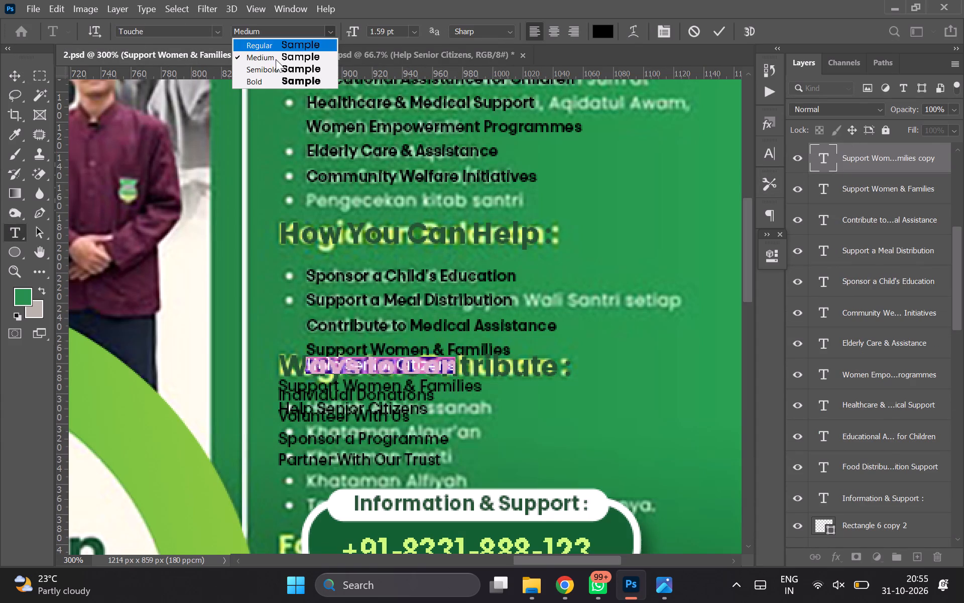
pyautogui.click(257, 74)
pyautogui.click(16, 76)
# Review the three lists on the green panel in 2.psd against the matching layout in smi.psd.
pyautogui.scroll(-1, 511, 340)
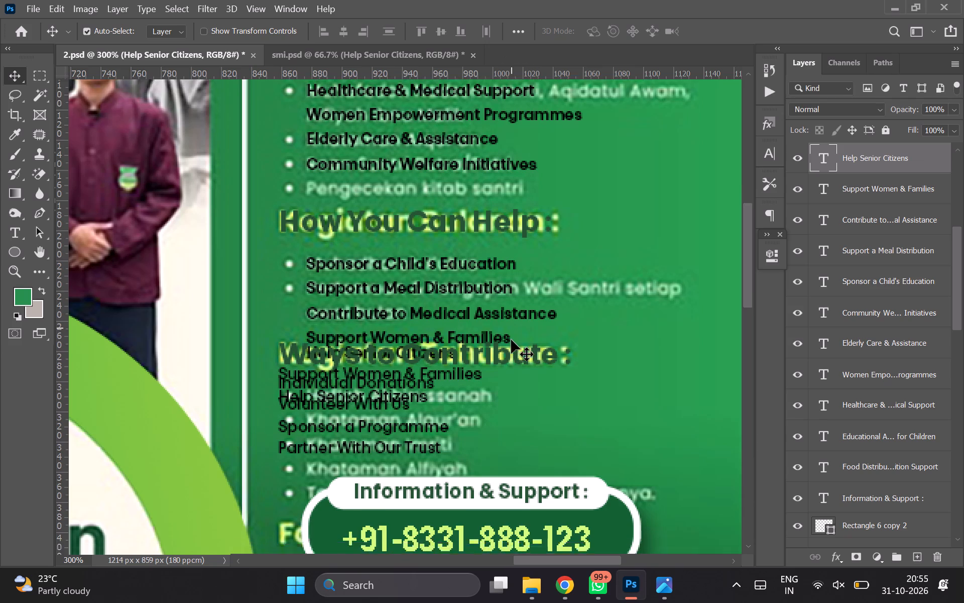
pyautogui.scroll(-1, 511, 340)
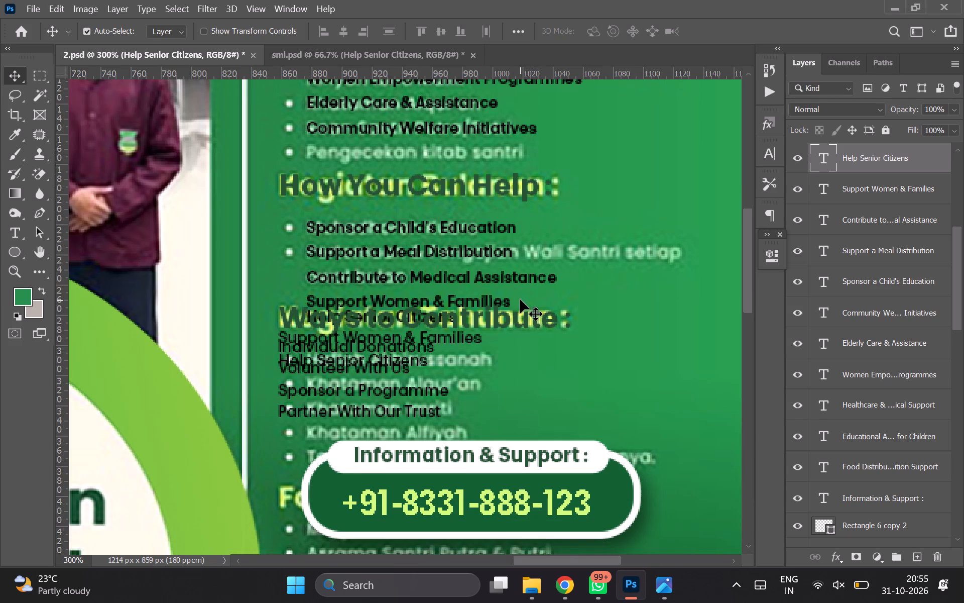
pyautogui.scroll(1, 520, 299)
pyautogui.click(366, 63)
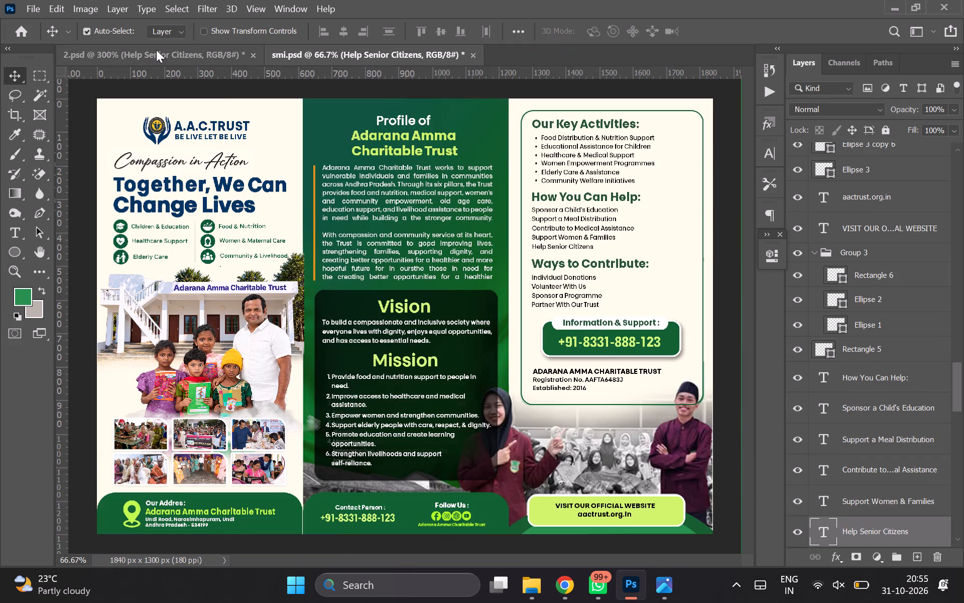
pyautogui.click(149, 54)
pyautogui.scroll(1, 426, 239)
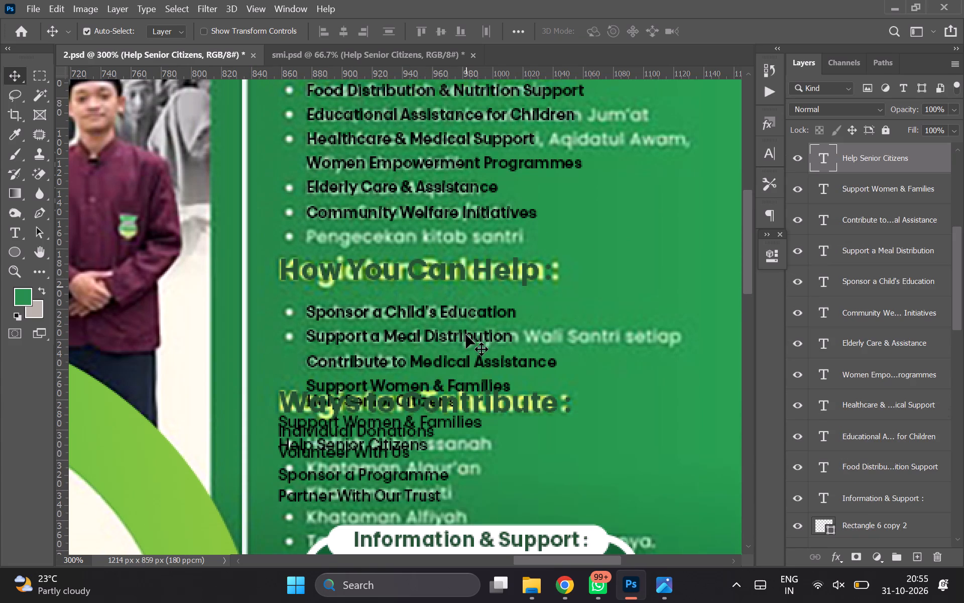
pyautogui.scroll(1, 466, 335)
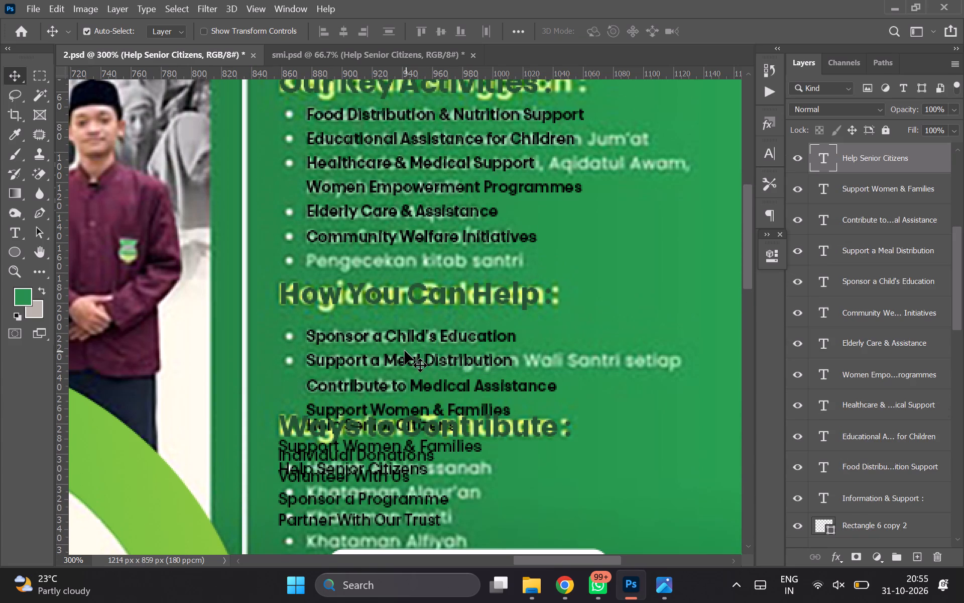
pyautogui.scroll(-2, 405, 351)
pyautogui.scroll(-1, 529, 454)
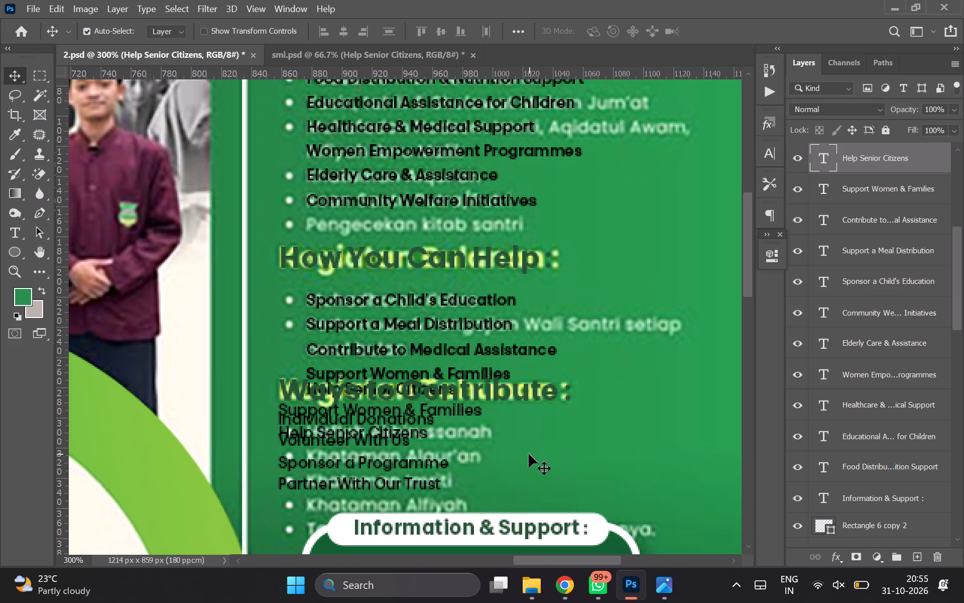
pyautogui.scroll(-2, 529, 454)
pyautogui.scroll(3, 479, 337)
# Copy the round bullet beside "Food Distribution & Nutrition Support" from smi.psd and paste it into 2.psd.
pyautogui.click(319, 49)
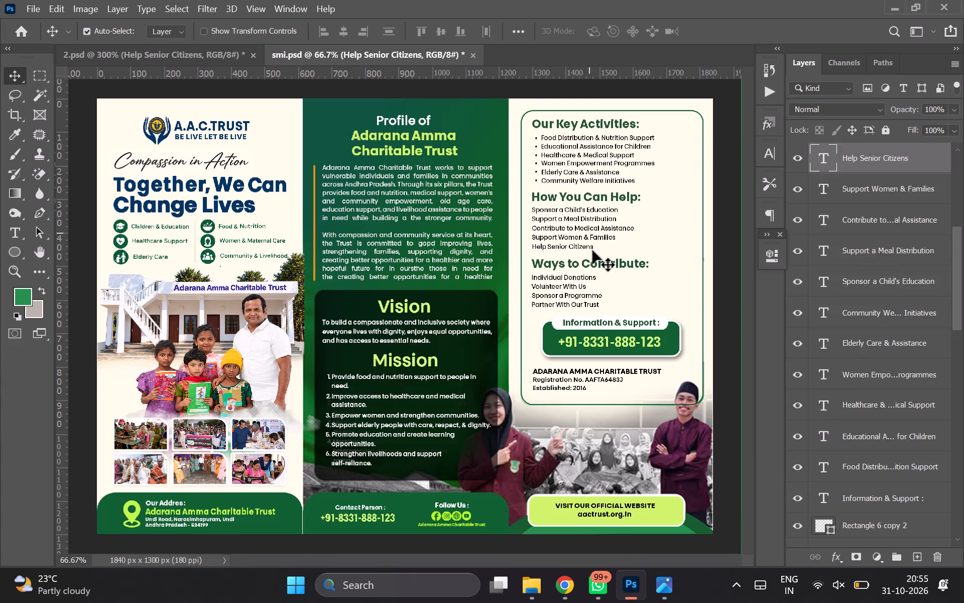
pyautogui.click(536, 139)
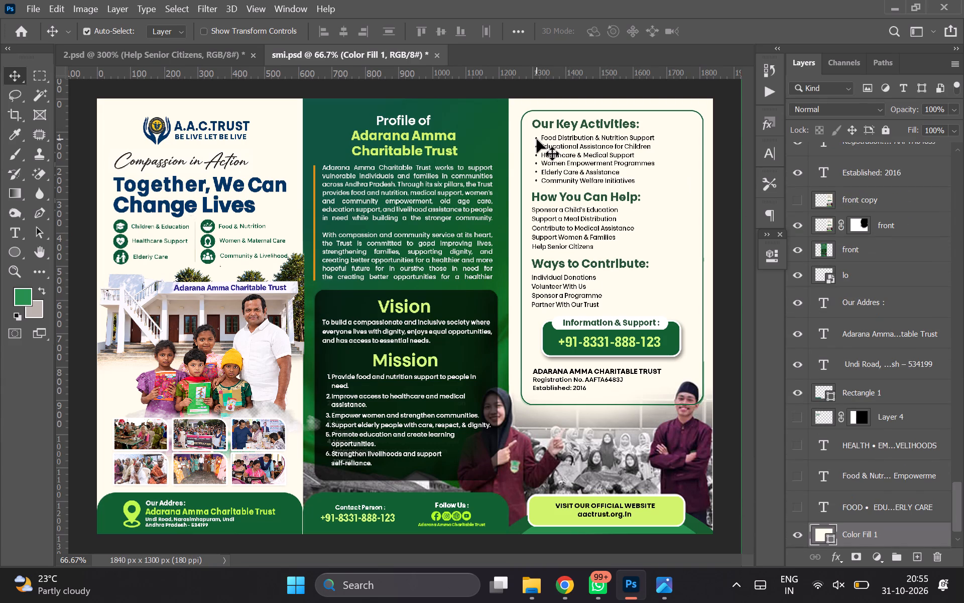
pyautogui.click(537, 139)
pyautogui.hotkey('ctrl', 'c')
pyautogui.click(210, 58)
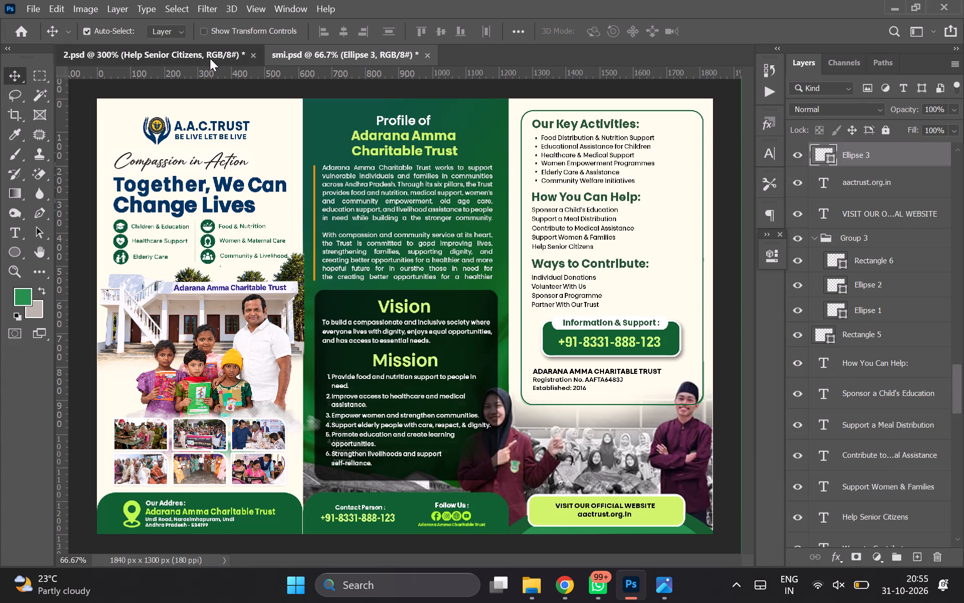
pyautogui.hotkey('ctrl', 'v')
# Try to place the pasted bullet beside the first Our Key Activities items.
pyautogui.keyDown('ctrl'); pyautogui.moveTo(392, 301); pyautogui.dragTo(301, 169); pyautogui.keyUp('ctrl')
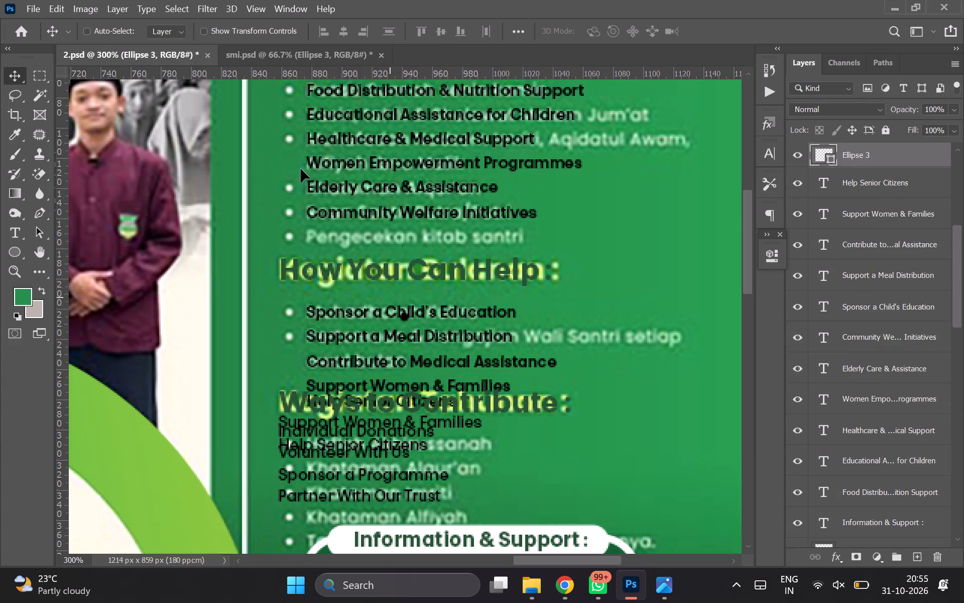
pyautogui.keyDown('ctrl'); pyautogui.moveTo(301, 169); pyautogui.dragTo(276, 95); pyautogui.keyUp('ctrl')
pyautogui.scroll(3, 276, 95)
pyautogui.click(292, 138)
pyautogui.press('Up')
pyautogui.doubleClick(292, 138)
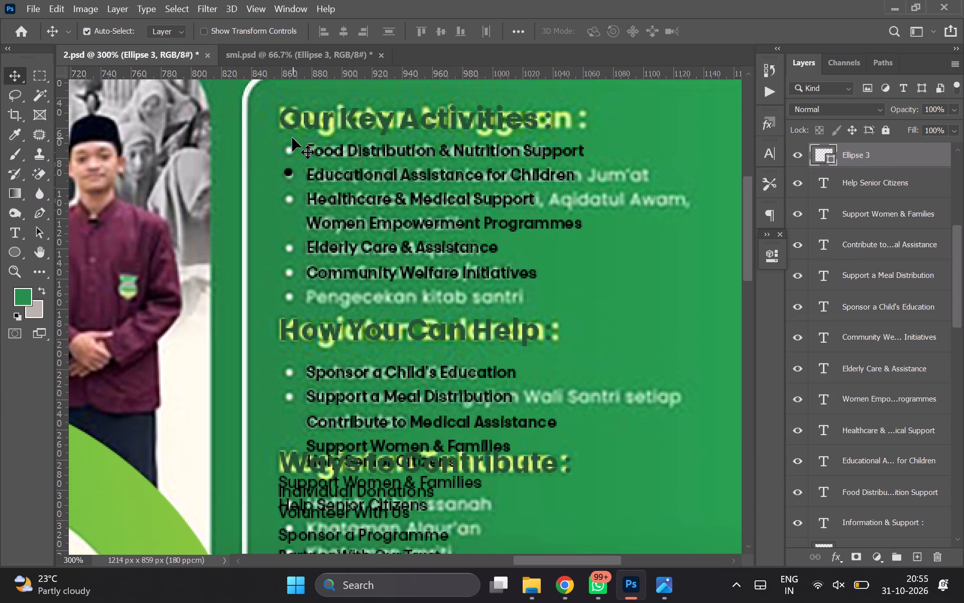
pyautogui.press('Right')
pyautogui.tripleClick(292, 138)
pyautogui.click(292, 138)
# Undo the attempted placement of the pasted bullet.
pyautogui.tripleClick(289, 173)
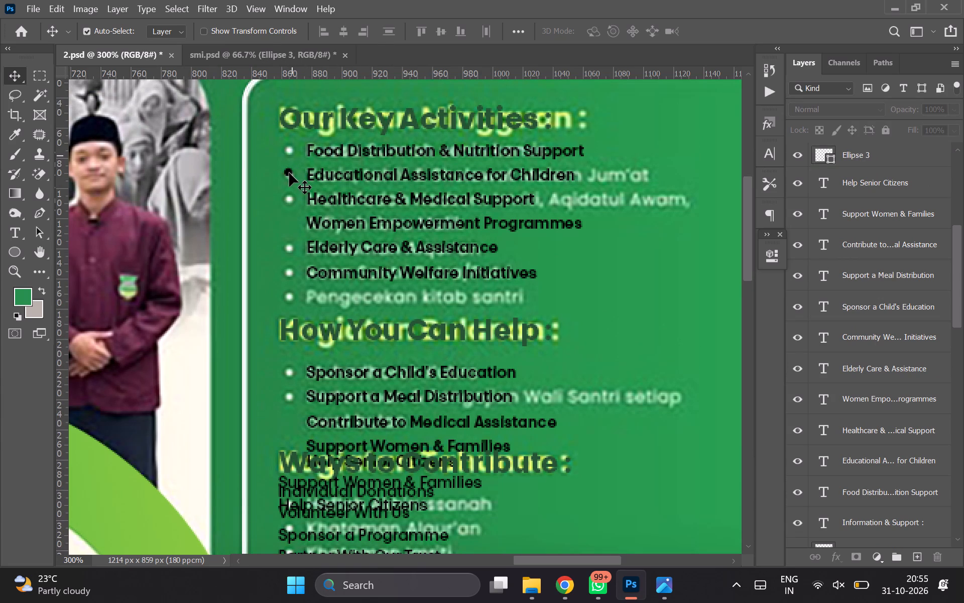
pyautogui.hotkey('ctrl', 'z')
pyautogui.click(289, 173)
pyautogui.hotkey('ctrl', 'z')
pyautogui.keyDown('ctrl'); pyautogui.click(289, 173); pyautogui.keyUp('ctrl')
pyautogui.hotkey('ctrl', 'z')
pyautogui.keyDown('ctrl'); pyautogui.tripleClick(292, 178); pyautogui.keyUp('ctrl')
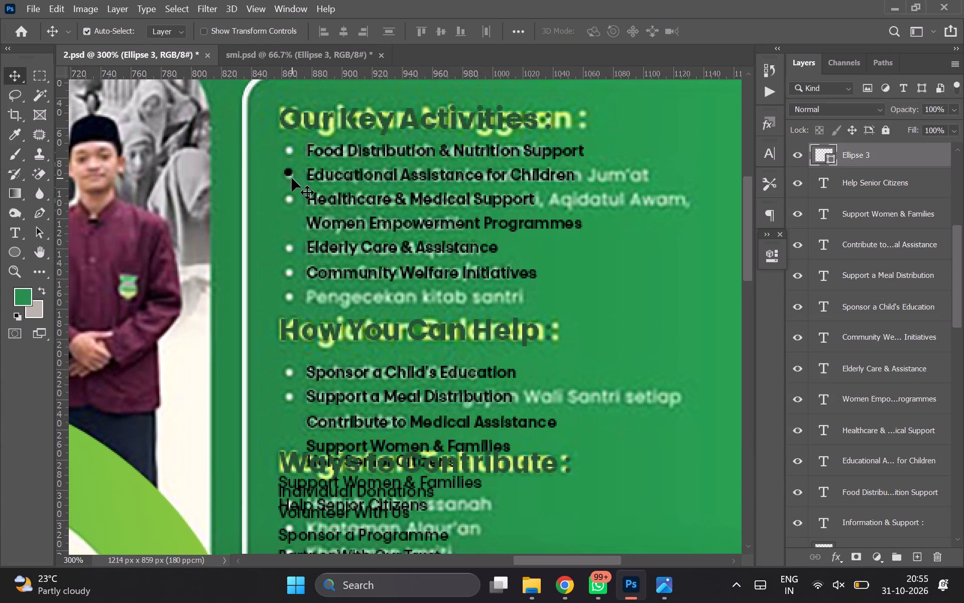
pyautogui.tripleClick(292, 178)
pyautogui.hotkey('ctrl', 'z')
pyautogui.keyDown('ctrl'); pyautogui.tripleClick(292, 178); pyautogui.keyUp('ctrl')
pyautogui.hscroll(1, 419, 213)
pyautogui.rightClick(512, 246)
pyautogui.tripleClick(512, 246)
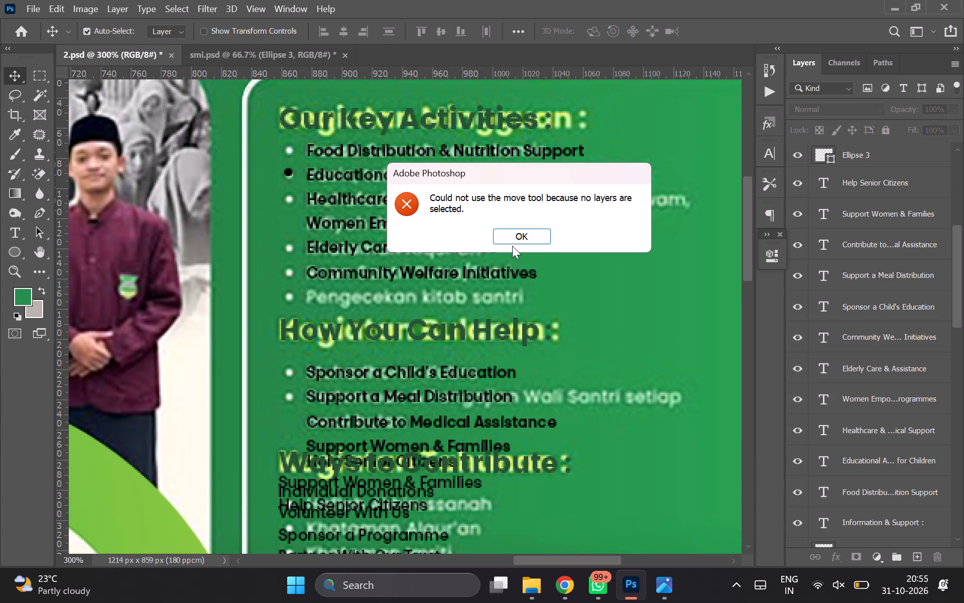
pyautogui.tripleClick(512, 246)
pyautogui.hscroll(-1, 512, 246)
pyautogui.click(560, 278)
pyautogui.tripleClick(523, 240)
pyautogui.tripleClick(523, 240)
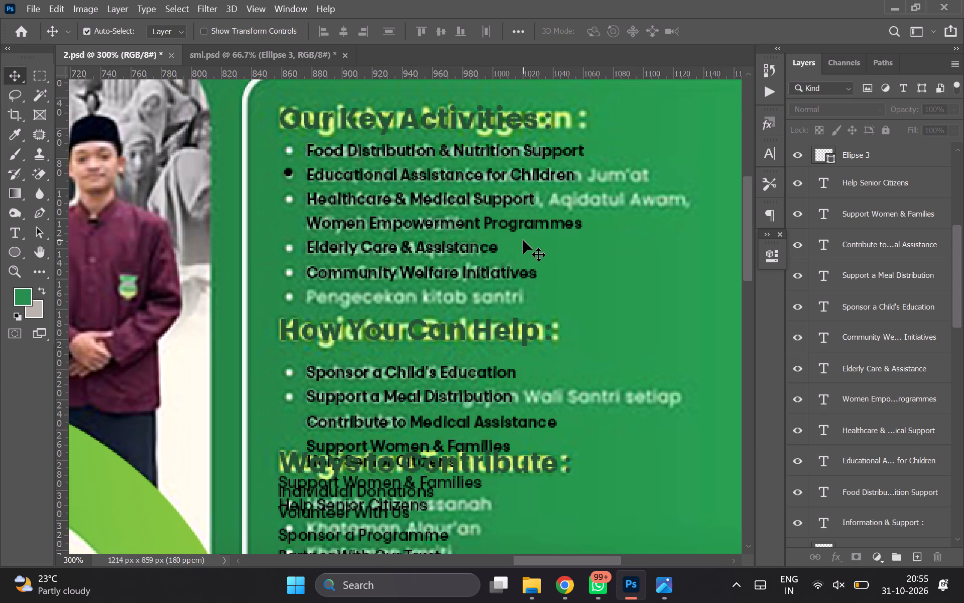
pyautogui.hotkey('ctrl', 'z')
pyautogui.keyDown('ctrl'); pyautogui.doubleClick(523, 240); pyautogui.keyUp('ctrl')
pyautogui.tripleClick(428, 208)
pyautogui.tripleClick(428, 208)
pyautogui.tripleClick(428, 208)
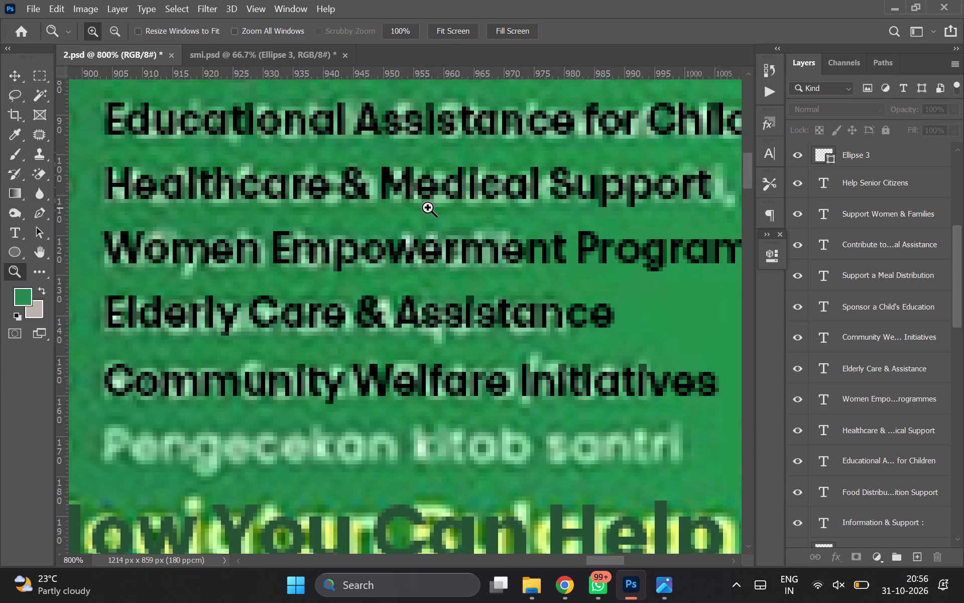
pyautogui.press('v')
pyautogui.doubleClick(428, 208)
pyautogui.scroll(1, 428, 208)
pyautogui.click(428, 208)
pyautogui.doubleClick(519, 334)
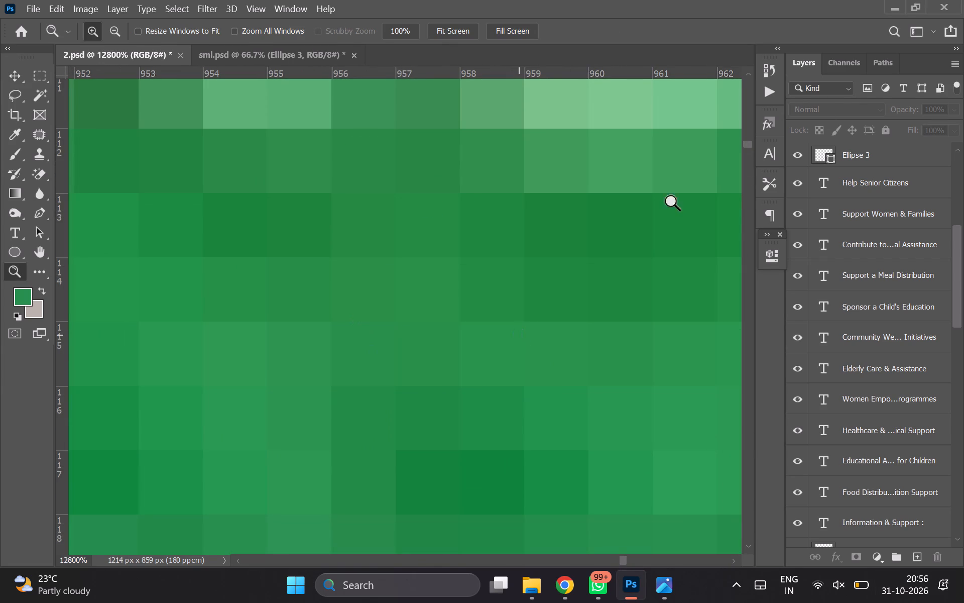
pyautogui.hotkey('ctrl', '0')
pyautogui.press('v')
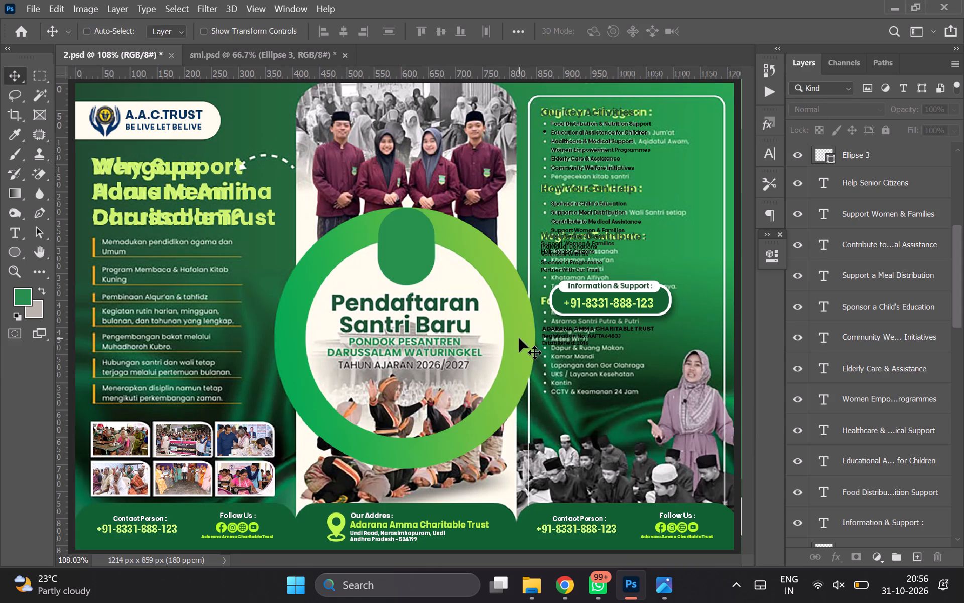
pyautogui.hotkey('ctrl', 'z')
# Move the pasted bullet onto the original white bullet in front of "Food Distribution & Nutrition Support".
pyautogui.hotkey('ctrl', '=')
pyautogui.hotkey('ctrl', '=')
pyautogui.hotkey('ctrl', '=')
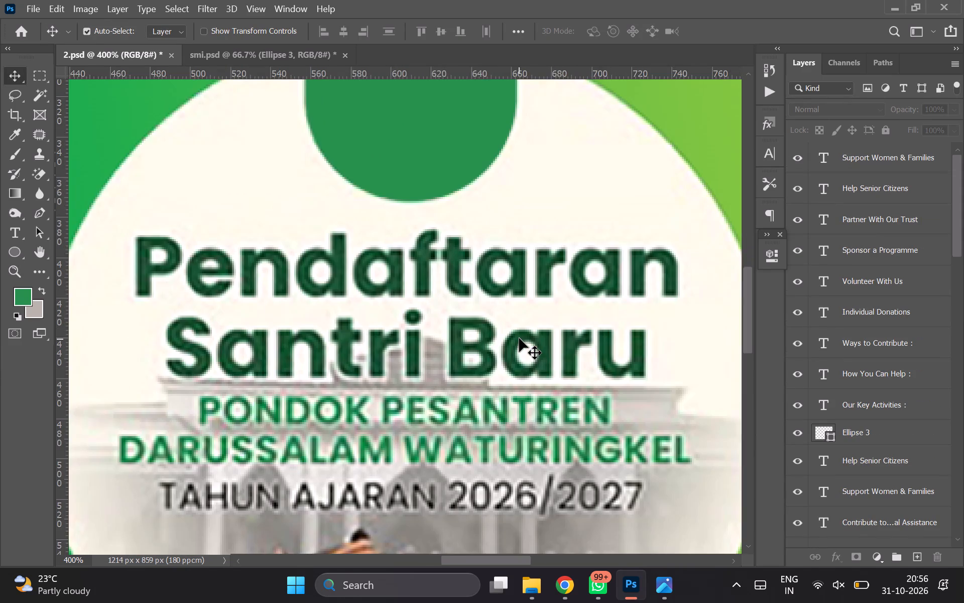
pyautogui.hscroll(7, 519, 338)
pyautogui.scroll(5, 519, 338)
pyautogui.scroll(20, 519, 338)
pyautogui.scroll(19, 519, 338)
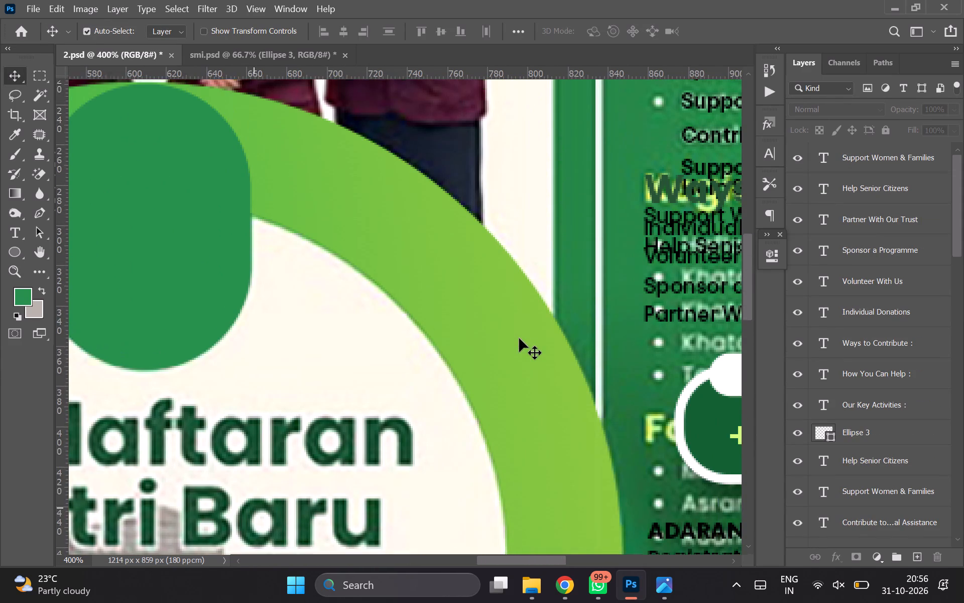
pyautogui.scroll(8, 519, 338)
pyautogui.hscroll(2, 633, 318)
pyautogui.scroll(20, 633, 318)
pyautogui.scroll(20, 633, 318)
pyautogui.scroll(20, 633, 318)
pyautogui.hscroll(8, 633, 318)
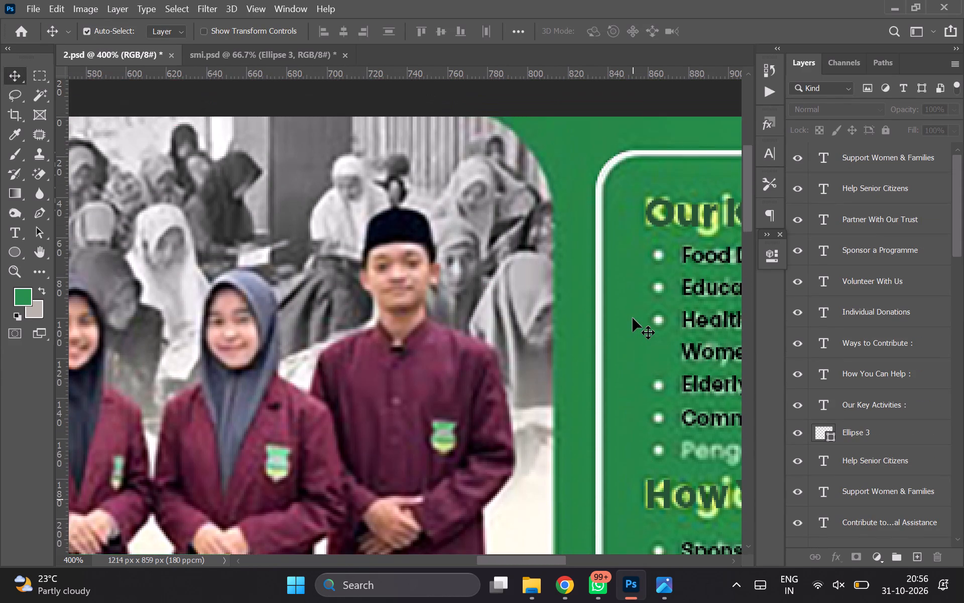
pyautogui.scroll(-20, 633, 318)
pyautogui.scroll(-5, 633, 318)
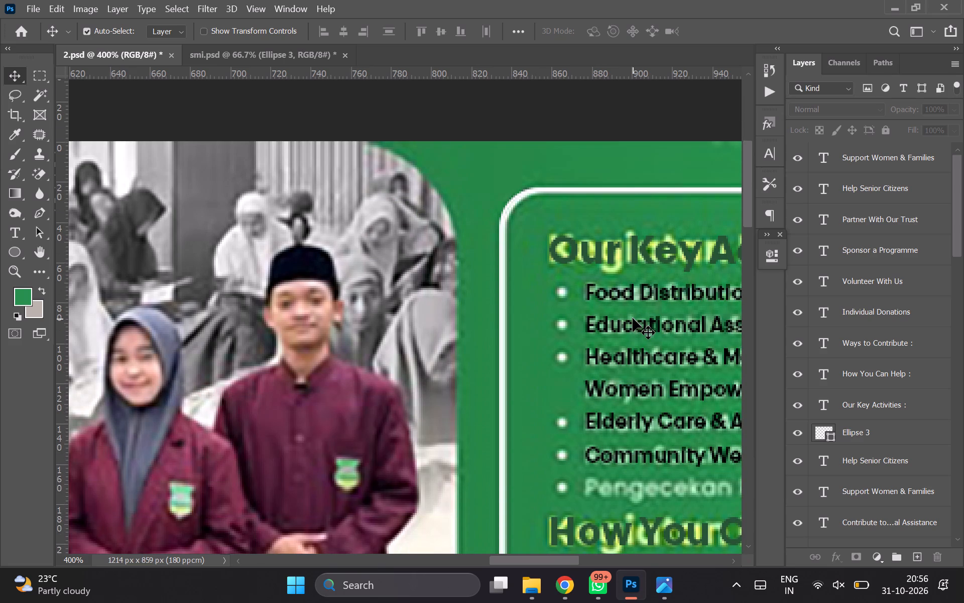
pyautogui.scroll(-4, 633, 318)
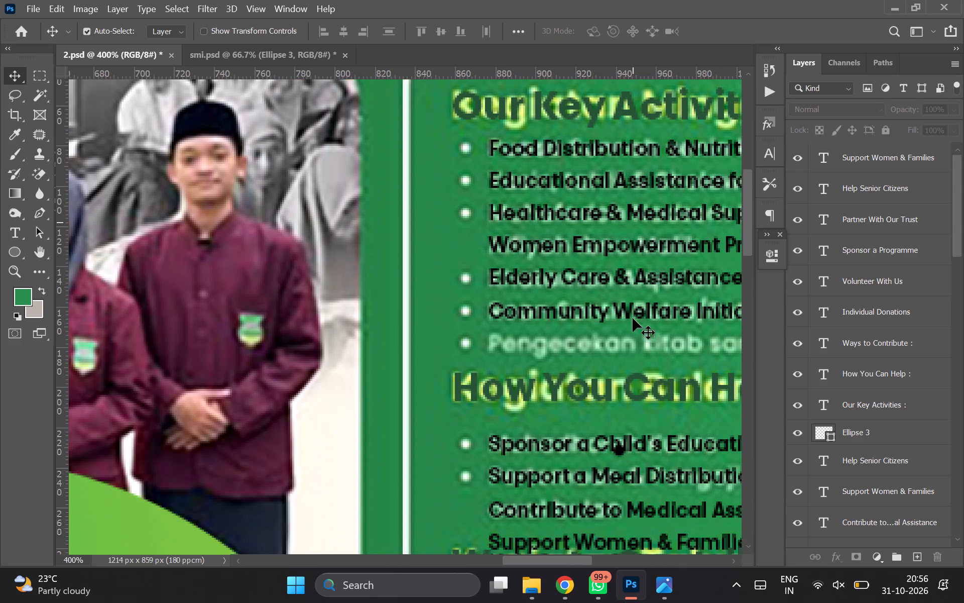
pyautogui.scroll(-1, 632, 418)
pyautogui.hotkey('ctrl', 'Left')
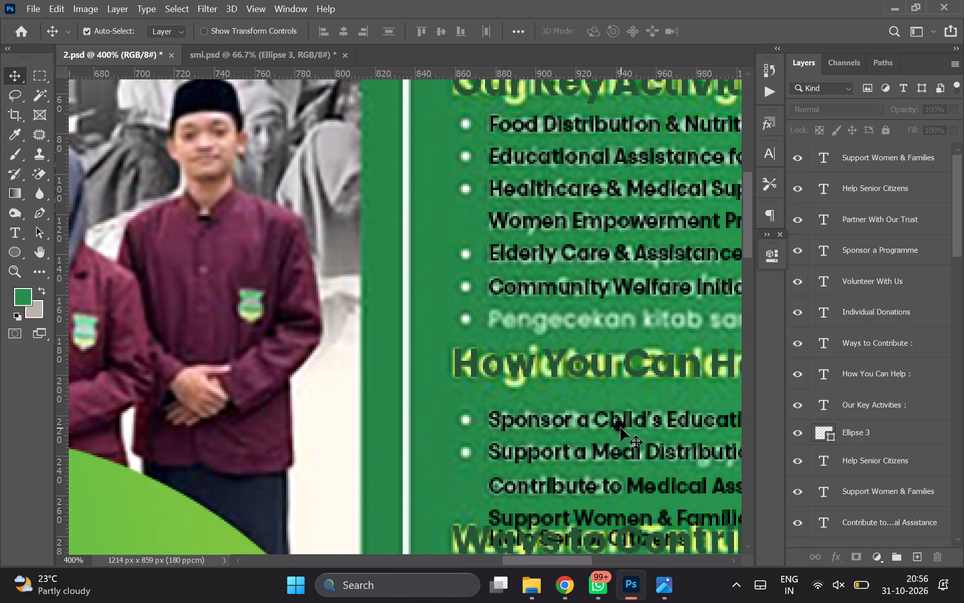
pyautogui.click(621, 428)
pyautogui.hotkey('ctrl', 'Left')
pyautogui.hotkey('ctrl', 'Left')
pyautogui.hotkey('shift', 'Up')
pyautogui.hotkey('shift', 'Up')
pyautogui.hotkey('shift', 'Up')
pyautogui.hotkey('shift', 'Up')
pyautogui.hotkey('shift', 'Up')
pyautogui.hotkey('shift', 'Up')
pyautogui.hotkey('shift', 'Up')
pyautogui.hotkey('shift', 'Up')
pyautogui.hotkey('shift', 'Up')
pyautogui.hotkey('shift', 'Up')
pyautogui.hotkey('shift', 'Up')
pyautogui.hotkey('shift', 'Up')
pyautogui.hotkey('shift', 'Up')
pyautogui.hotkey('shift', 'Up')
pyautogui.hotkey('shift', 'Up')
pyautogui.hotkey('shift', 'Up')
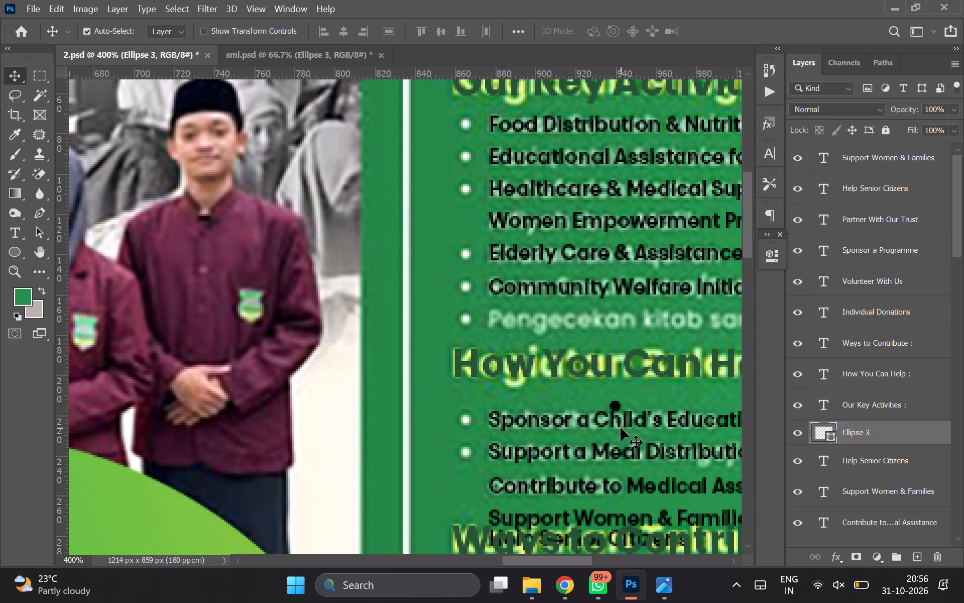
pyautogui.hotkey('shift', 'Left')
pyautogui.hotkey('shift', 'Left')
pyautogui.hotkey('shift', 'Left')
pyautogui.hotkey('shift', 'Left')
pyautogui.hotkey('shift', 'Left')
pyautogui.hotkey('shift', 'Left')
pyautogui.hotkey('shift', 'Left')
pyautogui.hotkey('shift', 'Left')
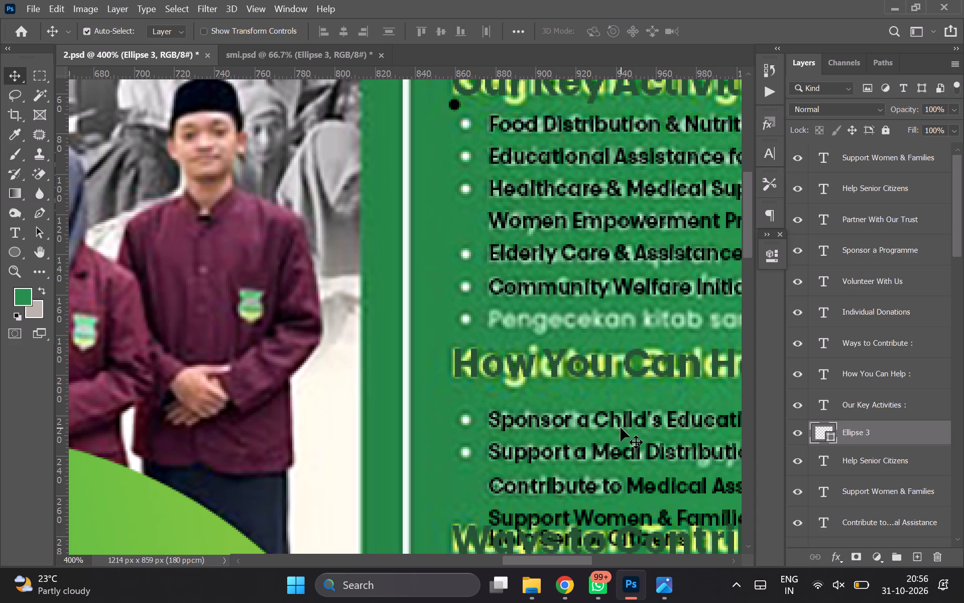
pyautogui.hotkey('shift', 'Right')
pyautogui.press('Left')
pyautogui.press('Left')
pyautogui.press('Left')
pyautogui.press('Left')
pyautogui.press('Left')
pyautogui.press('Right')
pyautogui.press('Down')
pyautogui.press('Down')
pyautogui.press('Left')
pyautogui.press('Down')
pyautogui.press('Down')
pyautogui.press('Down')
pyautogui.press('Down')
pyautogui.press('Down')
pyautogui.press('Down')
pyautogui.press('Down')
pyautogui.press('Right')
pyautogui.press('Left')
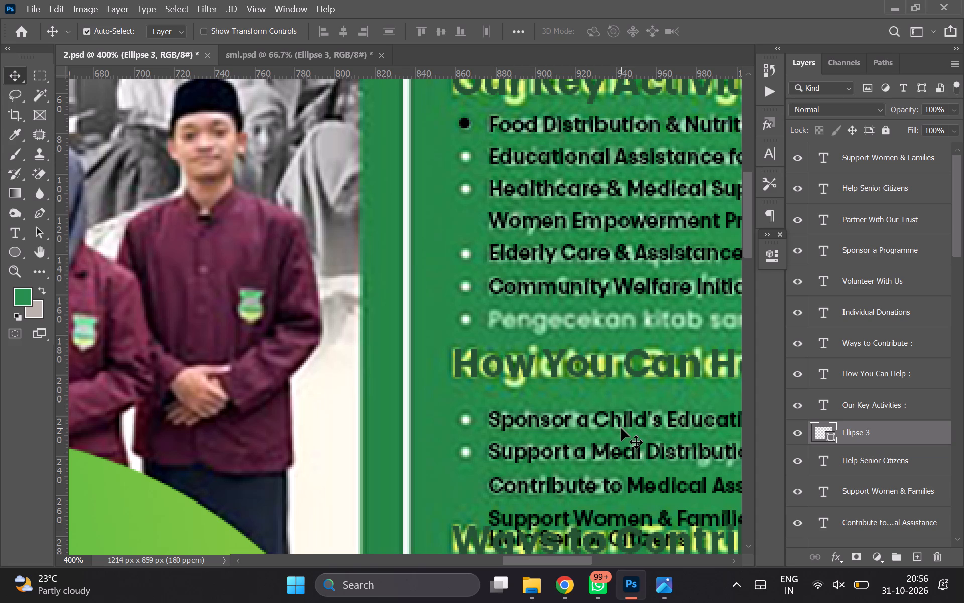
pyautogui.press('Down')
pyautogui.press('Right')
pyautogui.press('Up')
pyautogui.press('Down')
pyautogui.press('Up')
# Duplicate the bullet and align the copy over the original bullet beside "Educational Assistance for Children".
pyautogui.hotkey('ctrl', 'j')
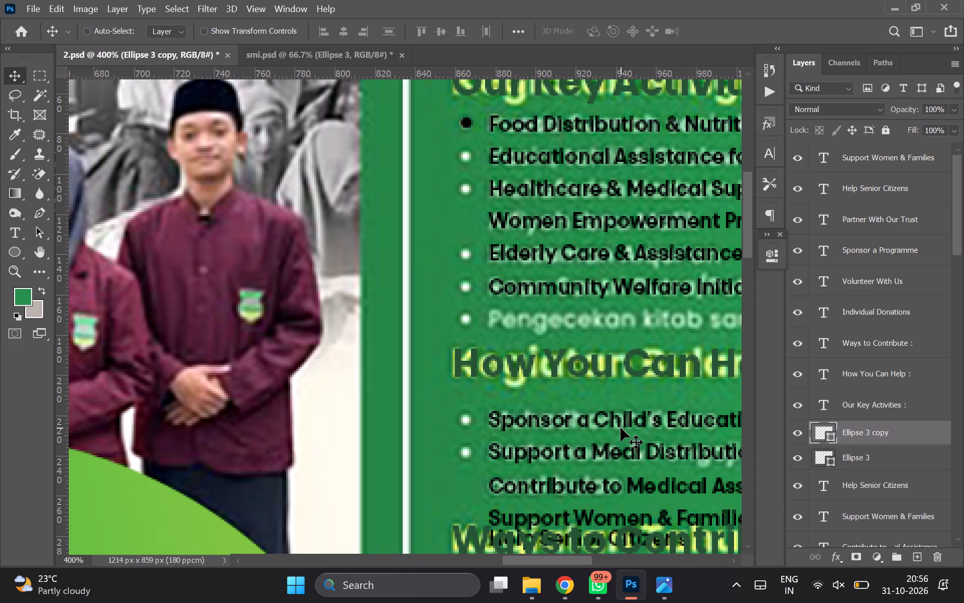
pyautogui.hotkey('shift', 'Down')
pyautogui.press('Down')
pyautogui.press('Down')
pyautogui.press('Down')
pyautogui.press('Down')
pyautogui.press('Down')
pyautogui.press('Down')
# Duplicate the second bullet and align the copy over the original bullet beside "Healthcare & Medical Support".
pyautogui.hotkey('ctrl', 'j')
pyautogui.hotkey('shift', 'Down')
pyautogui.hotkey('shift', 'Down')
pyautogui.hotkey('shift', 'Down')
pyautogui.press('Up')
pyautogui.press('Up')
pyautogui.press('Up')
pyautogui.press('Up')
pyautogui.press('Up')
pyautogui.press('Up')
pyautogui.press('Up')
pyautogui.press('Up')
pyautogui.press('Up')
pyautogui.press('Up')
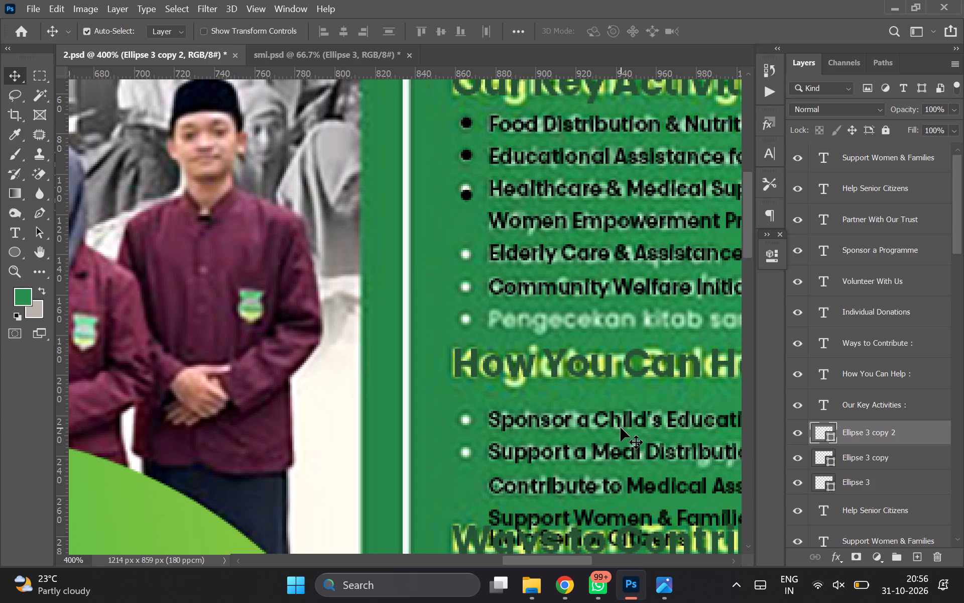
pyautogui.press('Up')
pyautogui.press('Up')
pyautogui.press('Up')
pyautogui.press('Up')
pyautogui.press('Down')
# Duplicate the third bullet and align the copy in front of "Women Empowerment Programmes".
pyautogui.hotkey('ctrl', 'j')
pyautogui.hotkey('shift', 'Down')
pyautogui.press('Down')
pyautogui.press('Down')
pyautogui.press('Down')
pyautogui.press('Down')
pyautogui.press('Down')
pyautogui.press('Down')
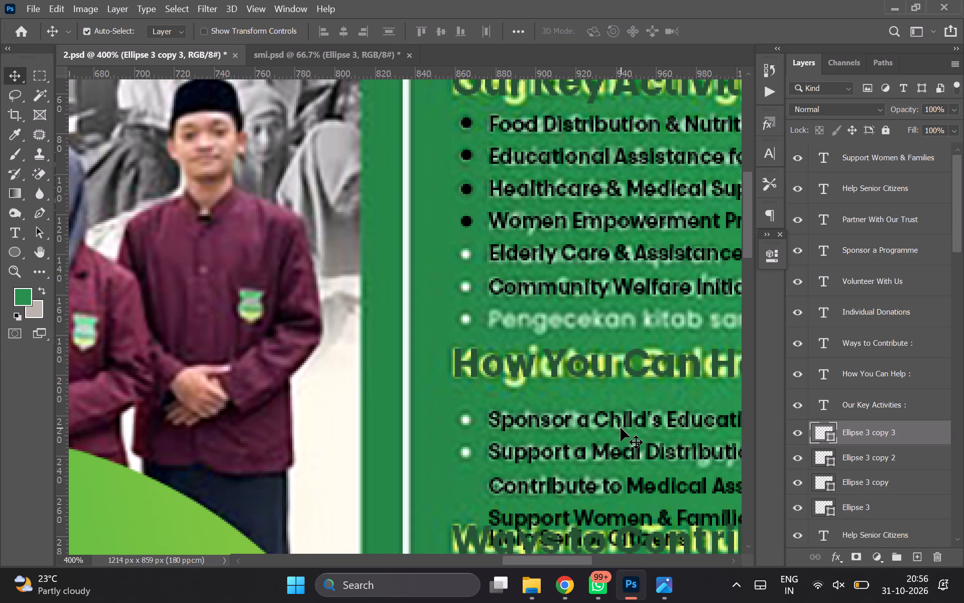
# Duplicate the fourth bullet and align the copy over the original bullet beside "Elderly Care & Assistance".
pyautogui.hotkey('ctrl', 'j')
pyautogui.hotkey('shift', 'Down')
pyautogui.press('Down')
pyautogui.press('Down')
pyautogui.press('Down')
pyautogui.press('Down')
pyautogui.press('Down')
pyautogui.press('Down')
pyautogui.press('Down')
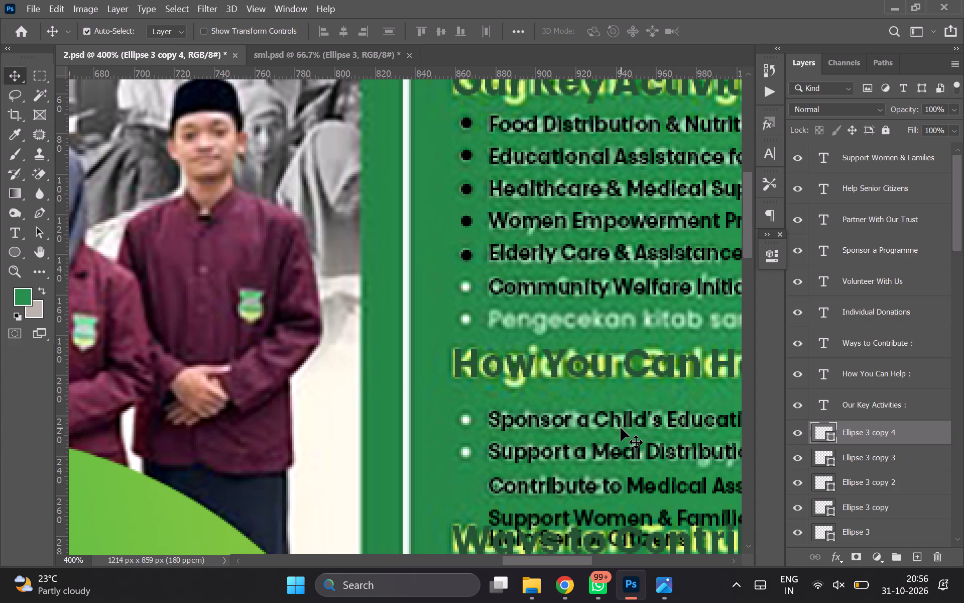
pyautogui.press('Up')
# Duplicate the fifth bullet and align the copy over the original bullet beside "Community Welfare Initiatives".
pyautogui.hotkey('ctrl', 'j')
pyautogui.hotkey('shift', 'Down')
pyautogui.hotkey('shift', 'Down')
pyautogui.press('Down')
pyautogui.press('Up')
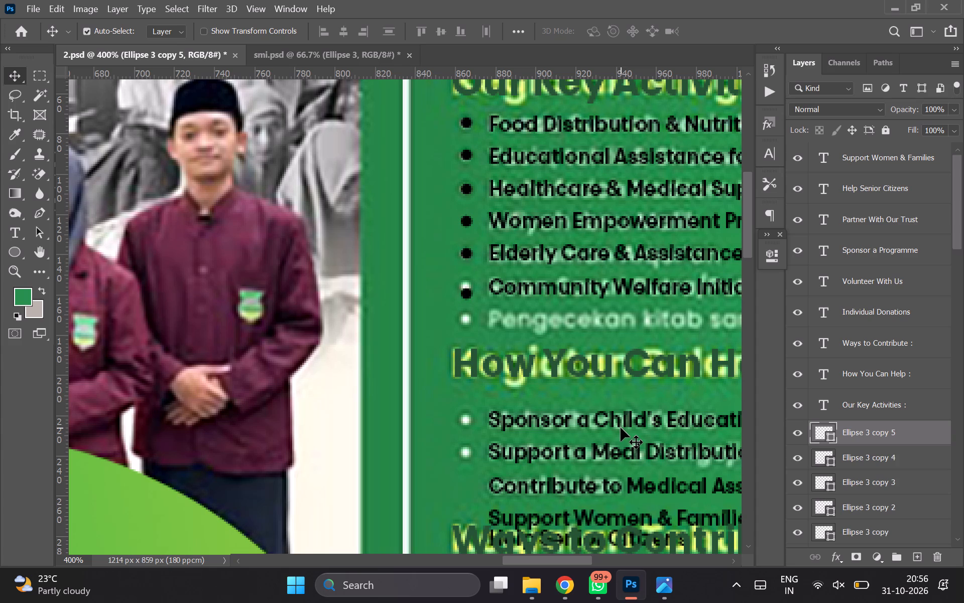
pyautogui.press('Up')
pyautogui.press('Up')
pyautogui.press('Up')
# Recolour the "Our Key Activities :" heading with the light yellow-green sampled from the original heading behind it.
pyautogui.hotkey('ctrl', '-')
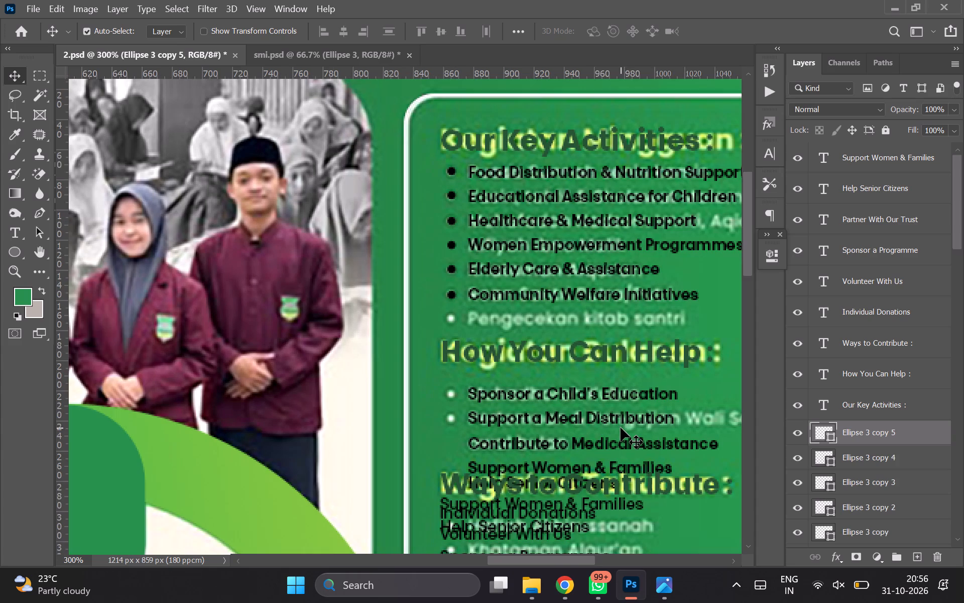
pyautogui.hscroll(1, 621, 428)
pyautogui.hscroll(1, 700, 409)
pyautogui.scroll(-1, 582, 379)
pyautogui.scroll(1, 448, 294)
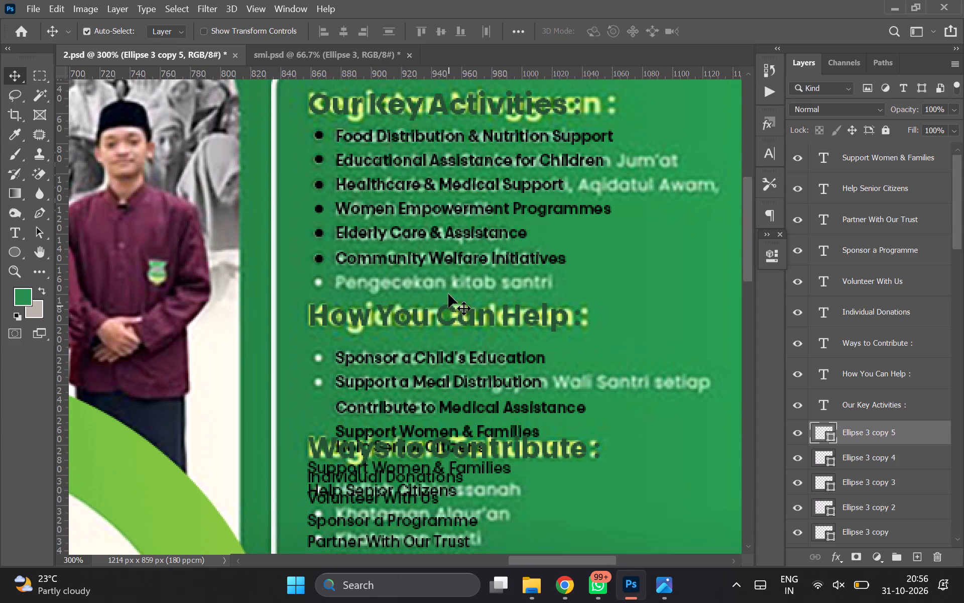
pyautogui.tripleClick(426, 152)
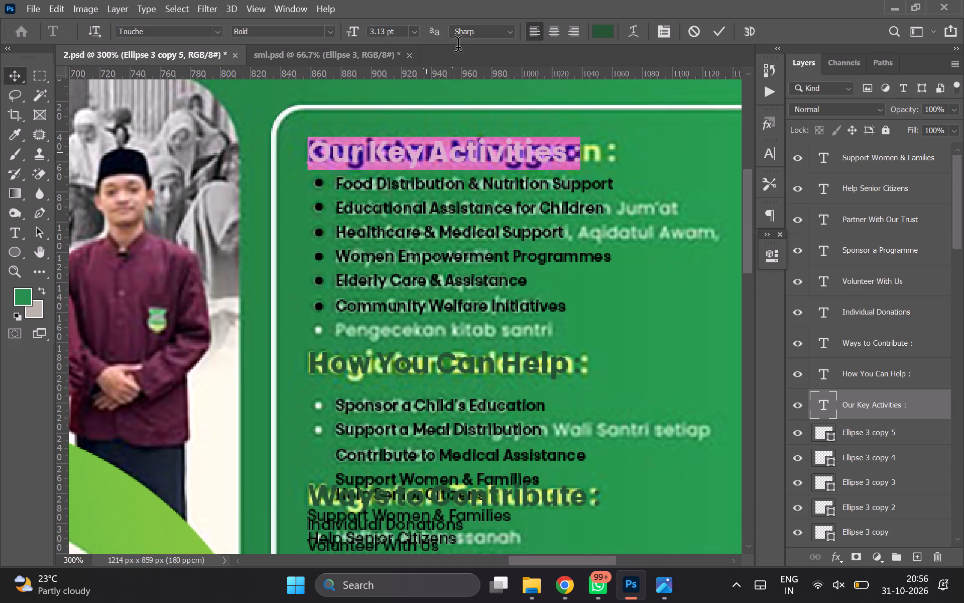
pyautogui.click(594, 32)
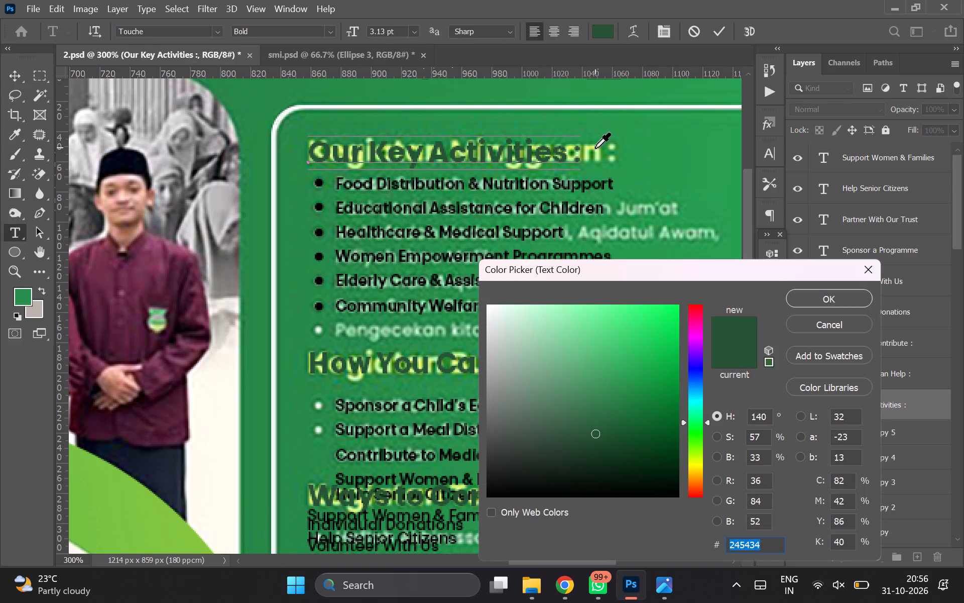
pyautogui.click(595, 148)
pyautogui.click(833, 293)
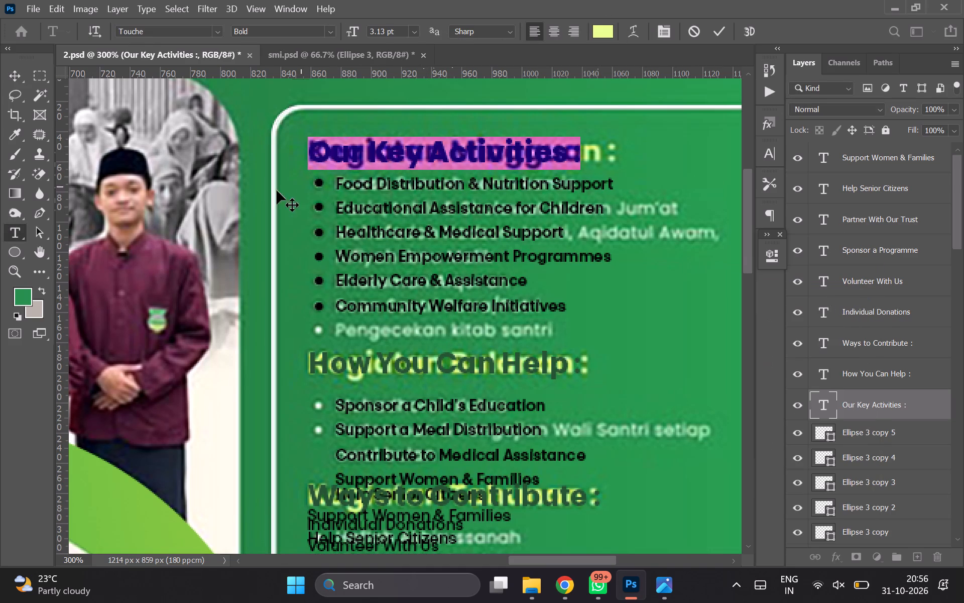
pyautogui.click(17, 79)
# Set the text colour of the Food Distribution, Educational Assistance and Healthcare & Medical Support lines to white (#ffffff).
pyautogui.doubleClick(378, 187)
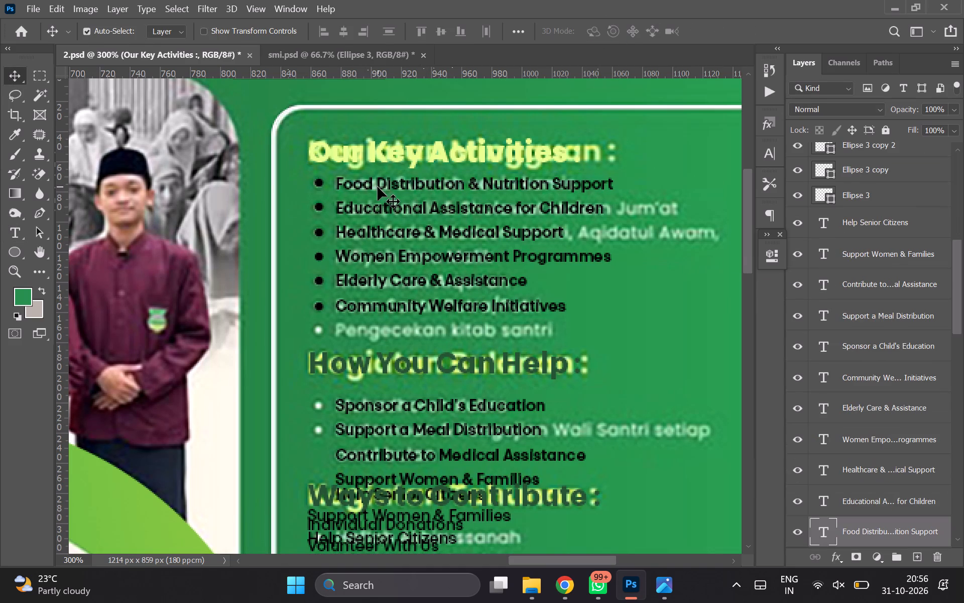
pyautogui.click(601, 30)
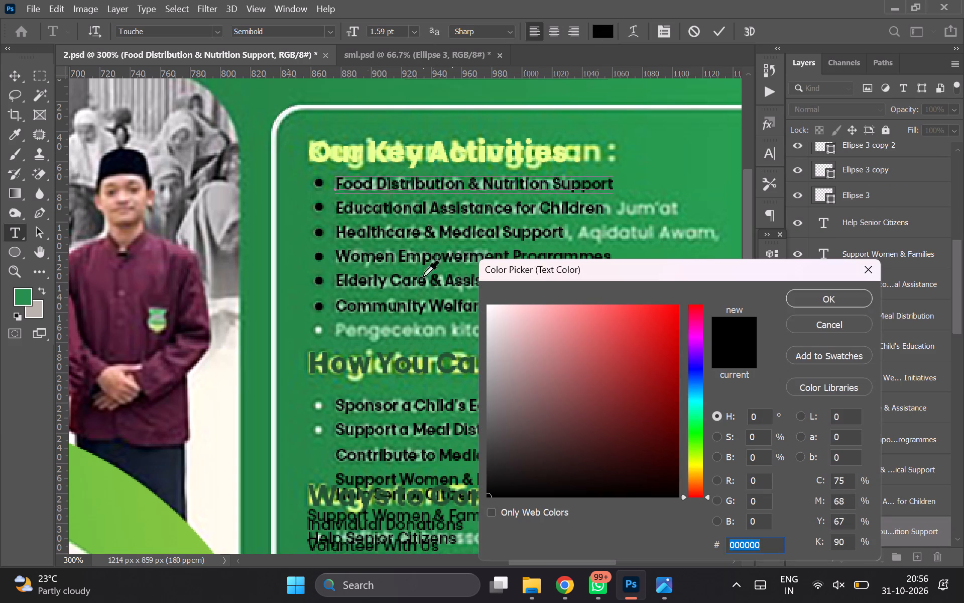
pyautogui.moveTo(518, 331); pyautogui.dragTo(363, 241)
pyautogui.click(806, 294)
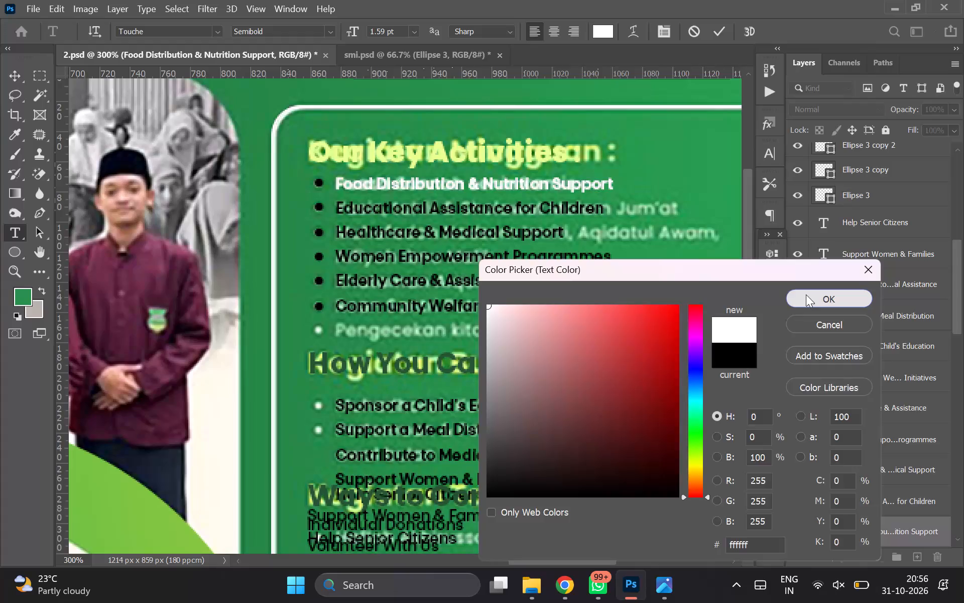
pyautogui.doubleClick(833, 496)
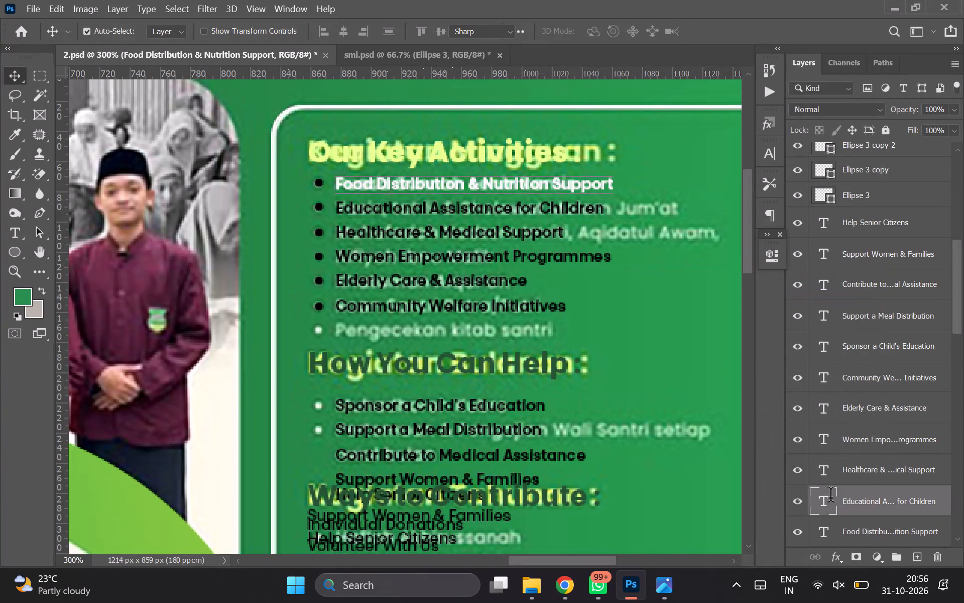
pyautogui.click(598, 32)
pyautogui.moveTo(567, 397); pyautogui.dragTo(280, 179)
pyautogui.click(808, 289)
pyautogui.doubleClick(828, 467)
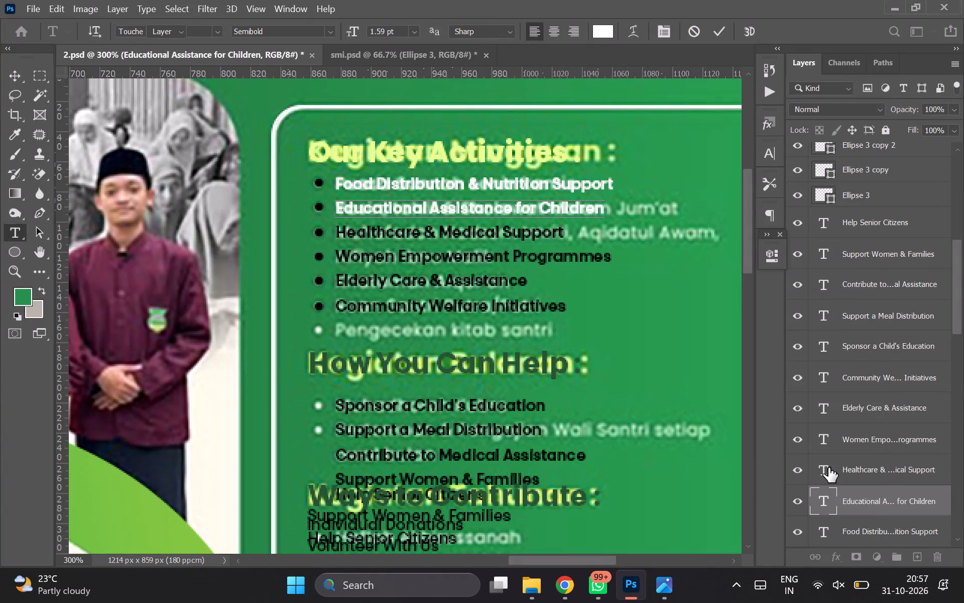
pyautogui.click(607, 31)
pyautogui.moveTo(599, 365); pyautogui.dragTo(300, 107)
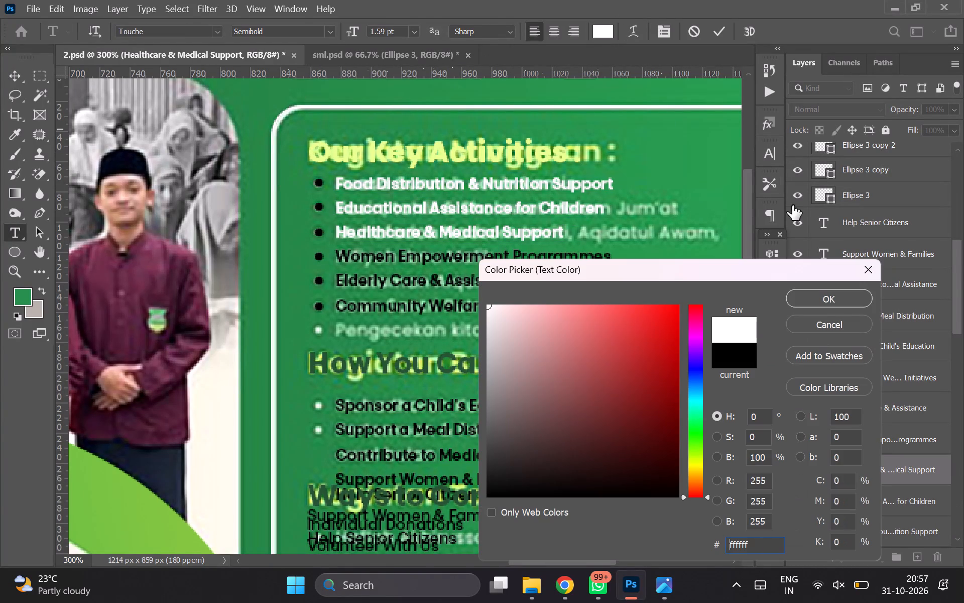
pyautogui.click(801, 301)
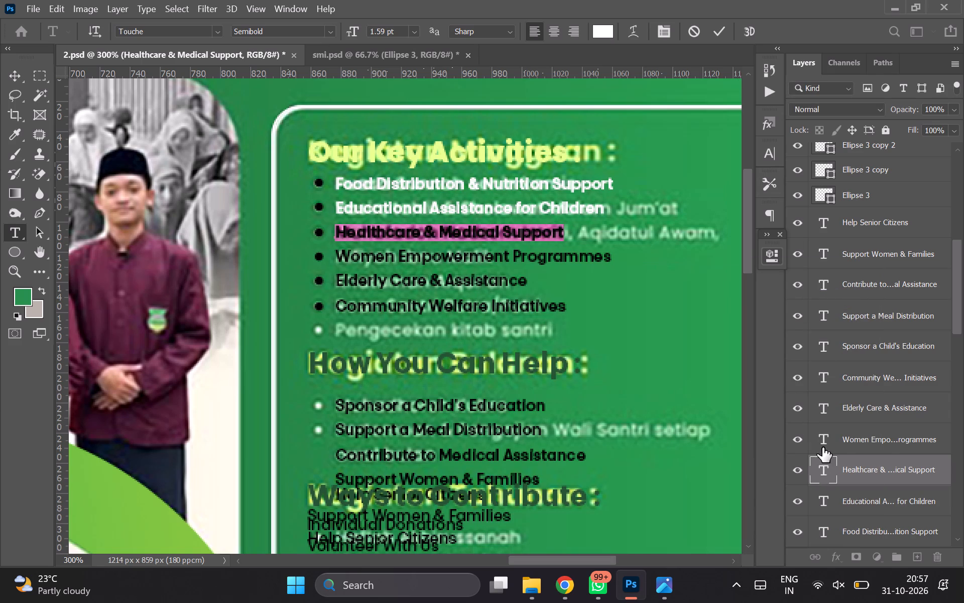
# Set the text colour of the Women Empowerment, Elderly Care and Community Welfare Initiatives lines to white (#ffffff).
pyautogui.doubleClick(822, 447)
pyautogui.click(610, 33)
pyautogui.moveTo(566, 398); pyautogui.dragTo(312, 171)
pyautogui.click(792, 303)
pyautogui.doubleClick(822, 408)
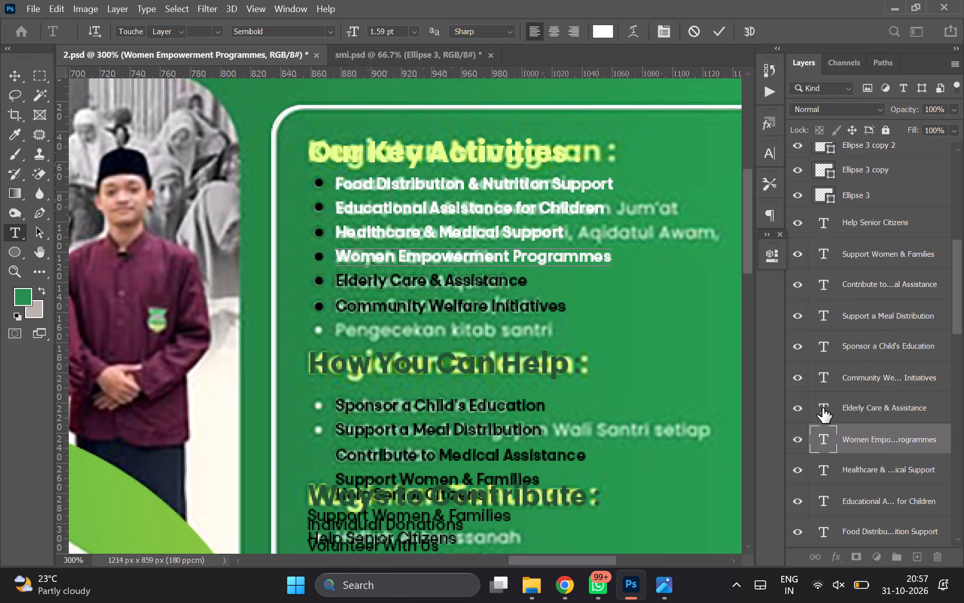
pyautogui.click(614, 31)
pyautogui.moveTo(574, 333); pyautogui.dragTo(311, 154)
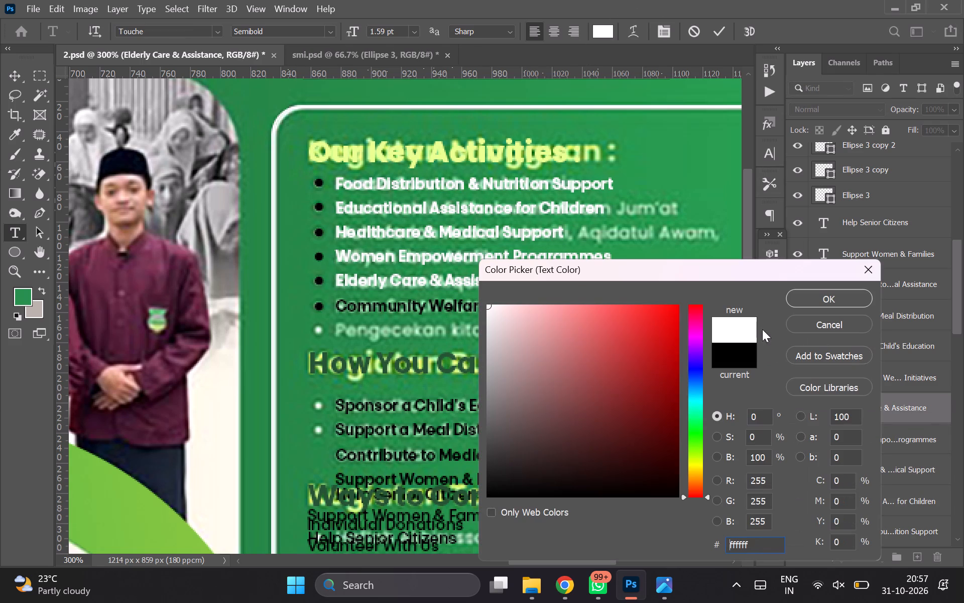
pyautogui.click(798, 308)
pyautogui.click(813, 373)
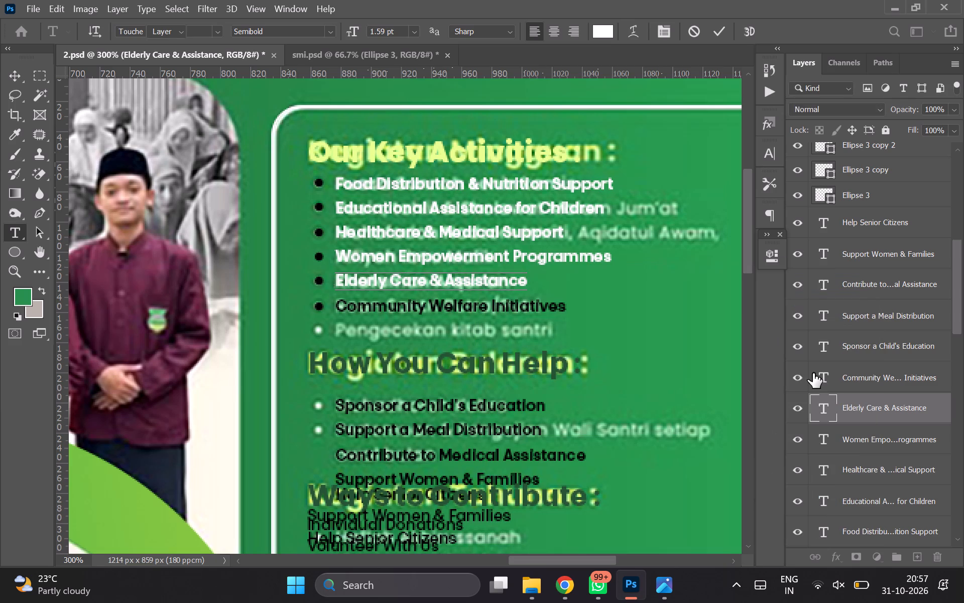
pyautogui.doubleClick(828, 375)
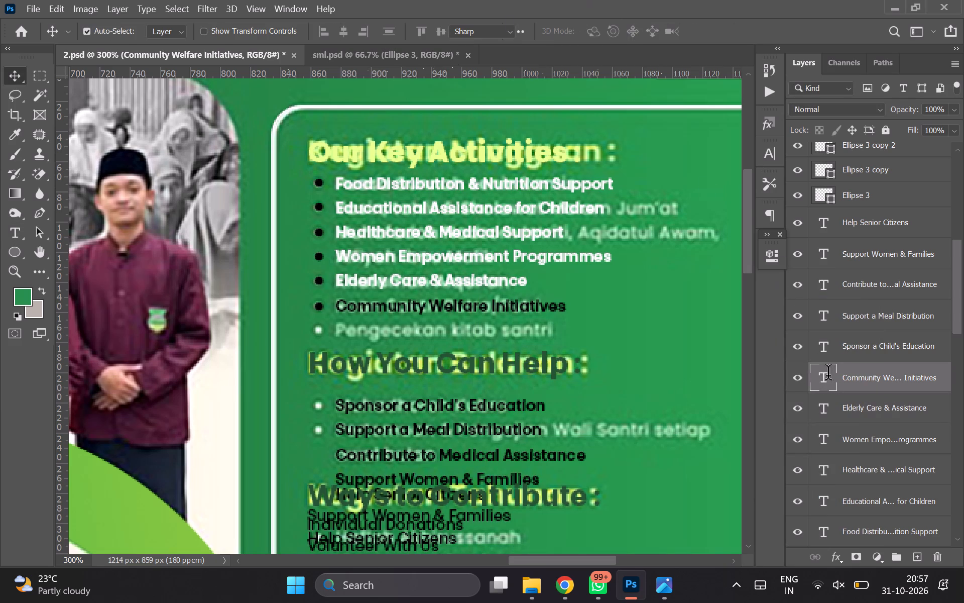
pyautogui.click(601, 34)
pyautogui.moveTo(548, 379); pyautogui.dragTo(243, 181)
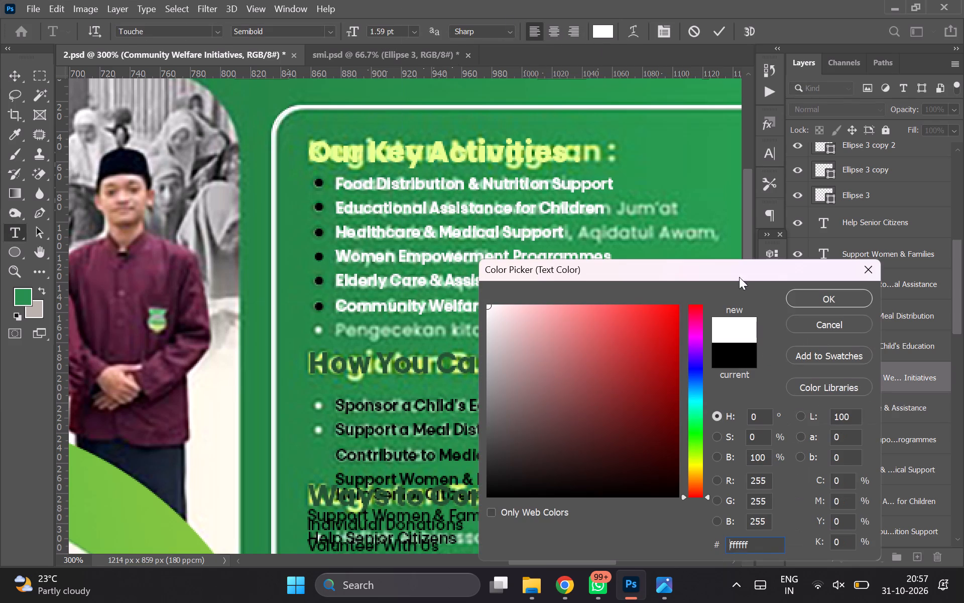
pyautogui.click(787, 301)
pyautogui.click(14, 74)
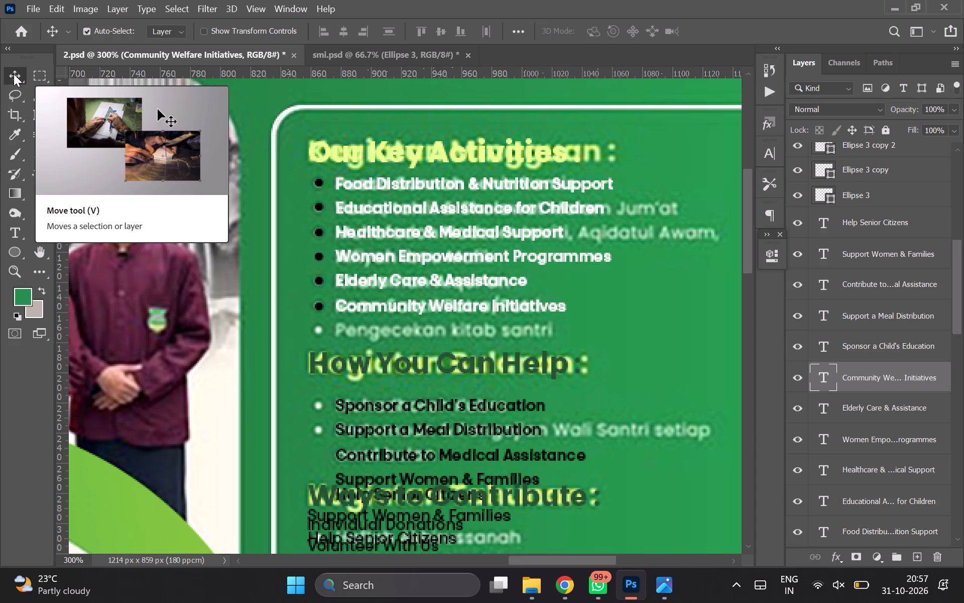
# Set the "Sponsor a Child's Education" and "Support a Meal Distribution" lines under How You Can Help to white.
pyautogui.scroll(-1, 398, 389)
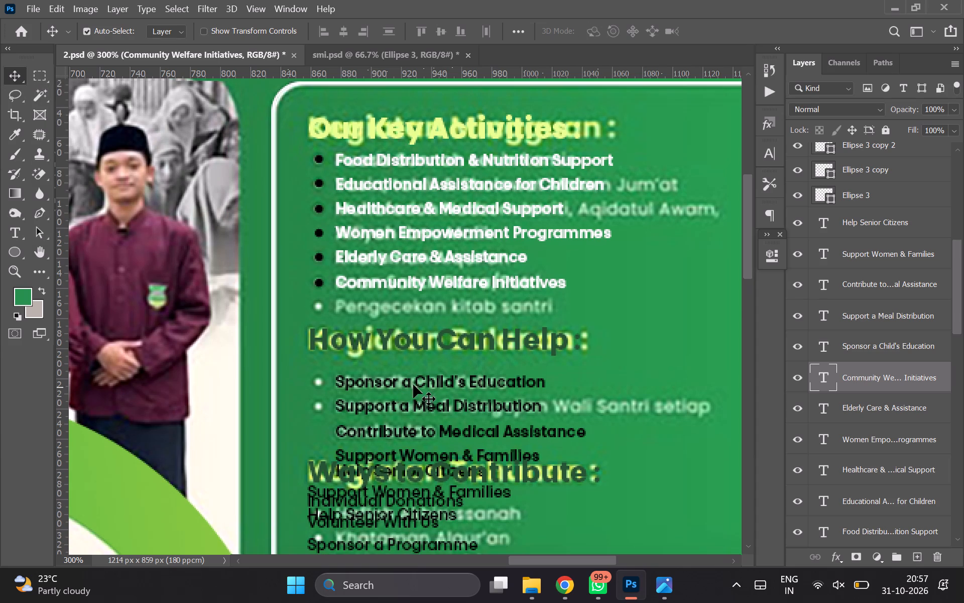
pyautogui.doubleClick(410, 381)
pyautogui.click(602, 31)
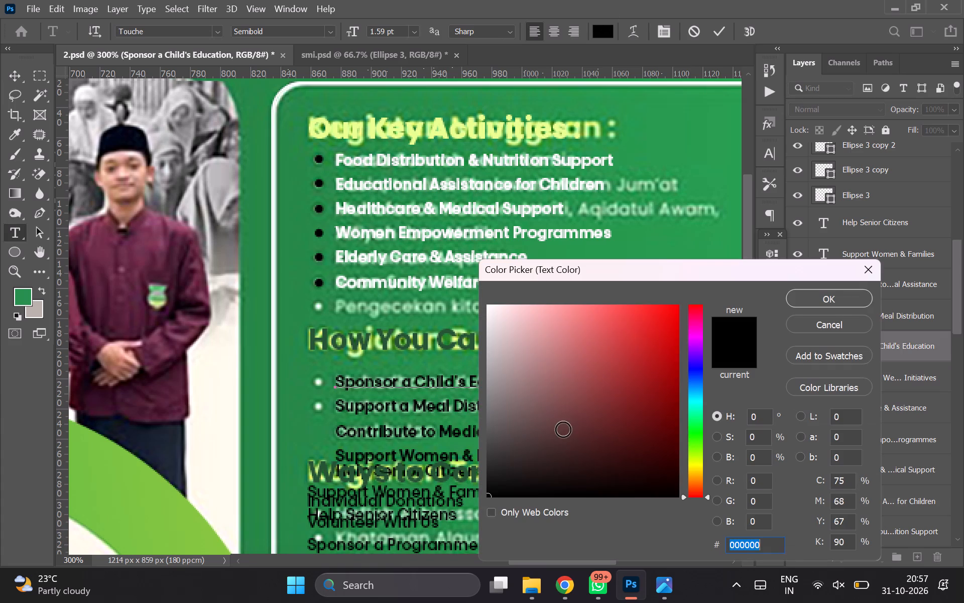
pyautogui.moveTo(563, 430); pyautogui.dragTo(259, 168)
pyautogui.click(834, 299)
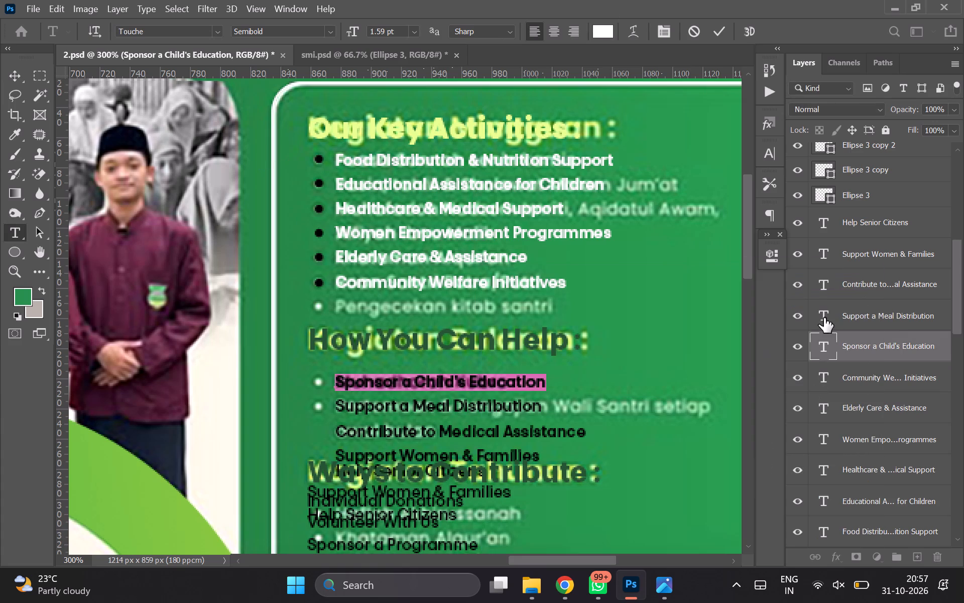
pyautogui.doubleClick(824, 313)
pyautogui.click(605, 26)
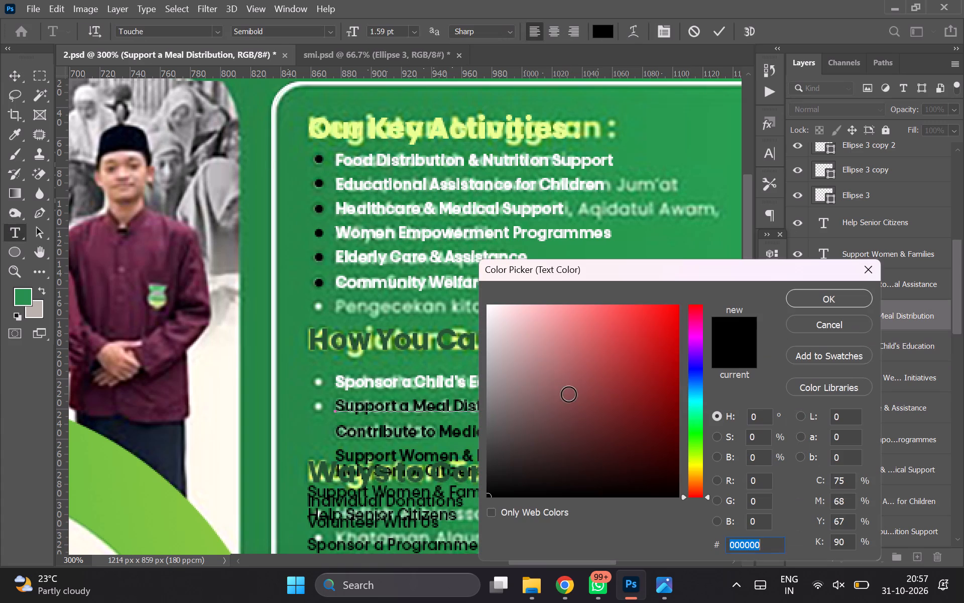
pyautogui.moveTo(525, 329); pyautogui.dragTo(371, 220)
pyautogui.click(817, 293)
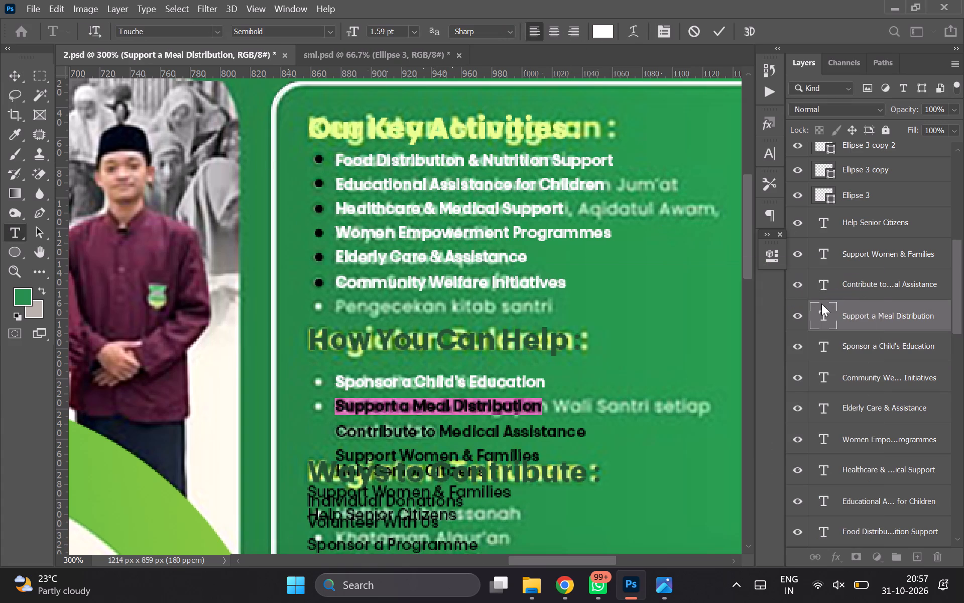
# Set the text colour of the "Contribute to Medical Assistance" line to white (#ffffff).
pyautogui.doubleClick(824, 273)
pyautogui.click(601, 23)
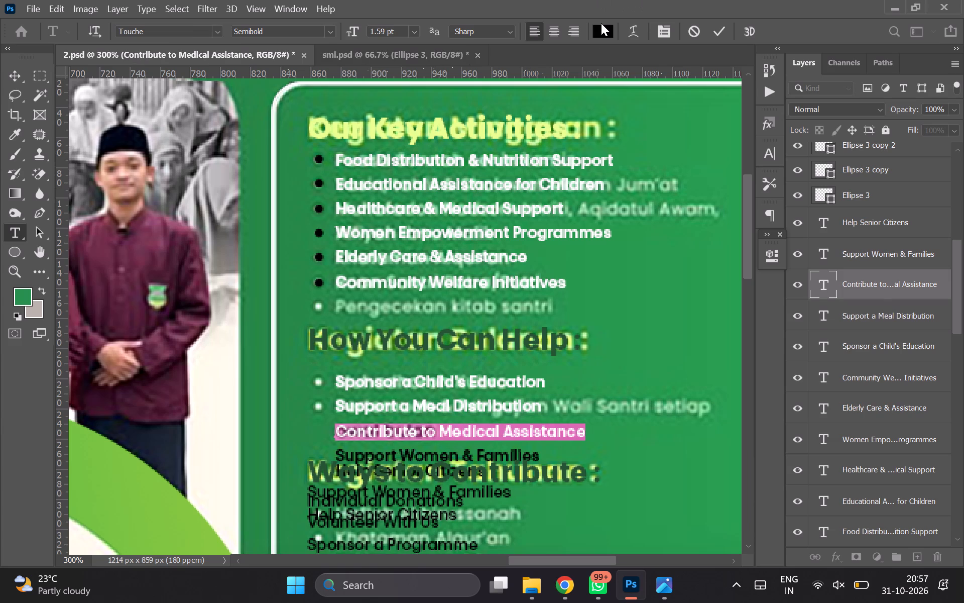
pyautogui.click(601, 32)
pyautogui.moveTo(565, 344); pyautogui.dragTo(285, 168)
pyautogui.moveTo(841, 284); pyautogui.dragTo(835, 289)
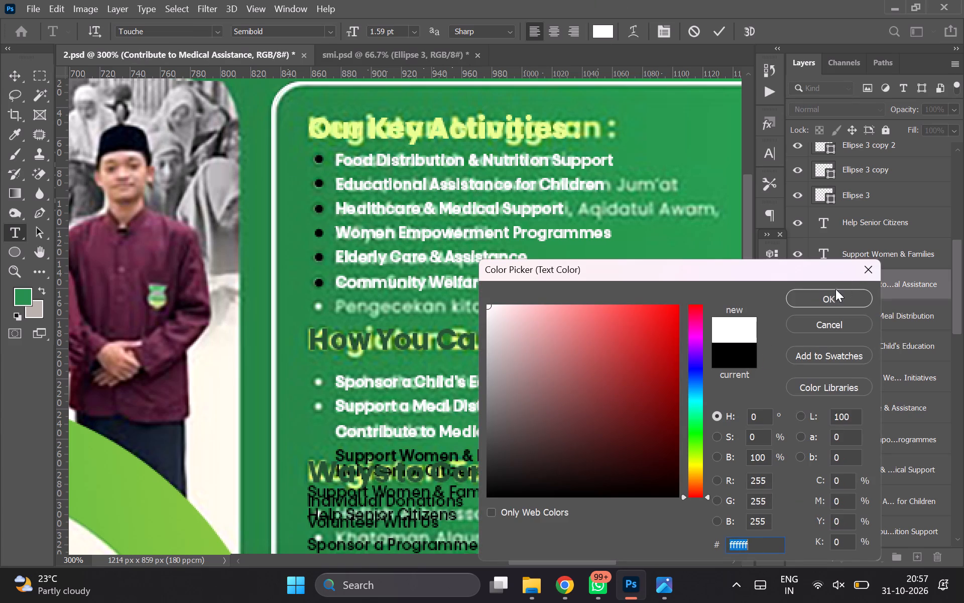
pyautogui.click(835, 289)
# Save the brochure document 2.psd.
pyautogui.hotkey('ctrl', 's')
# Set the indented "Support Women & Families" and "Help Senior Citizens" lines under How You Can Help to white.
pyautogui.click(827, 259)
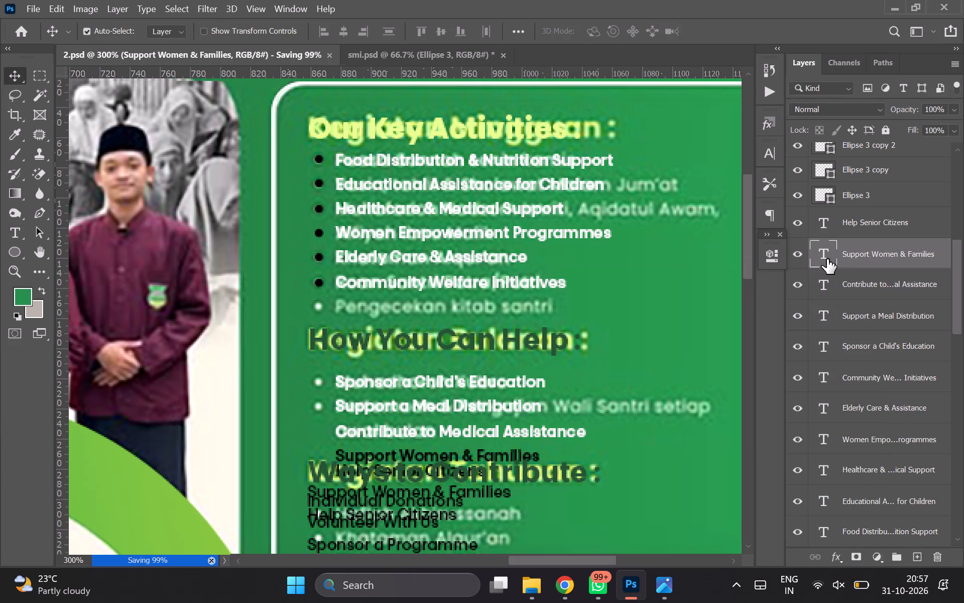
pyautogui.doubleClick(827, 259)
pyautogui.click(600, 34)
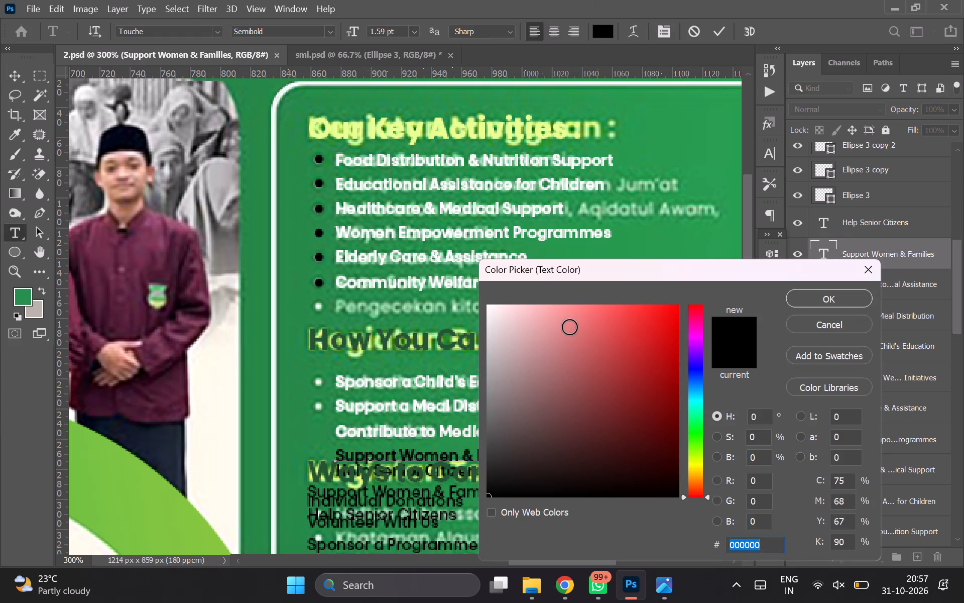
pyautogui.moveTo(570, 327); pyautogui.dragTo(327, 187)
pyautogui.click(795, 296)
pyautogui.scroll(-1, 460, 391)
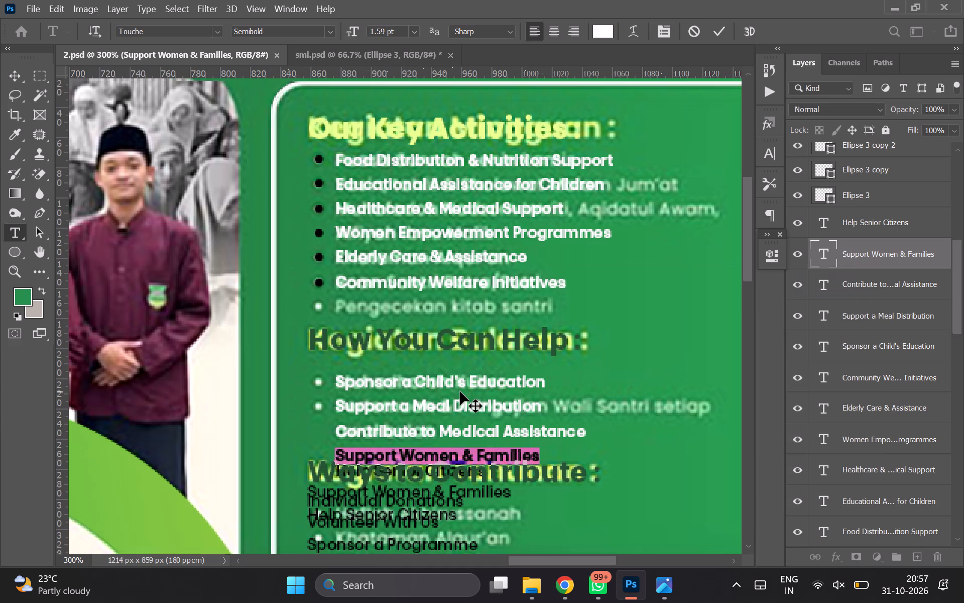
pyautogui.scroll(-1, 460, 391)
pyautogui.doubleClick(821, 213)
pyautogui.click(605, 28)
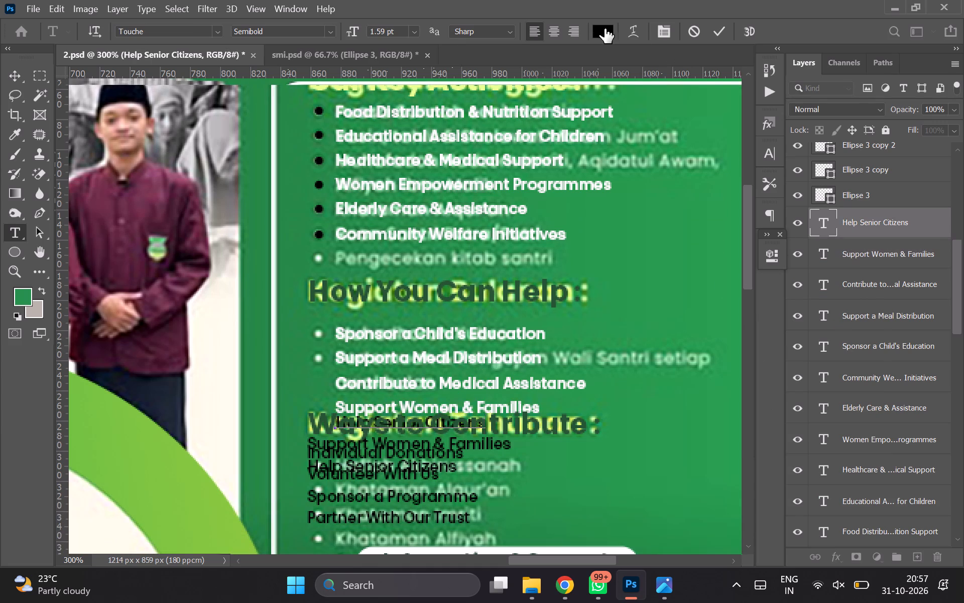
pyautogui.click(551, 361)
pyautogui.moveTo(551, 361); pyautogui.dragTo(192, 138)
pyautogui.click(792, 293)
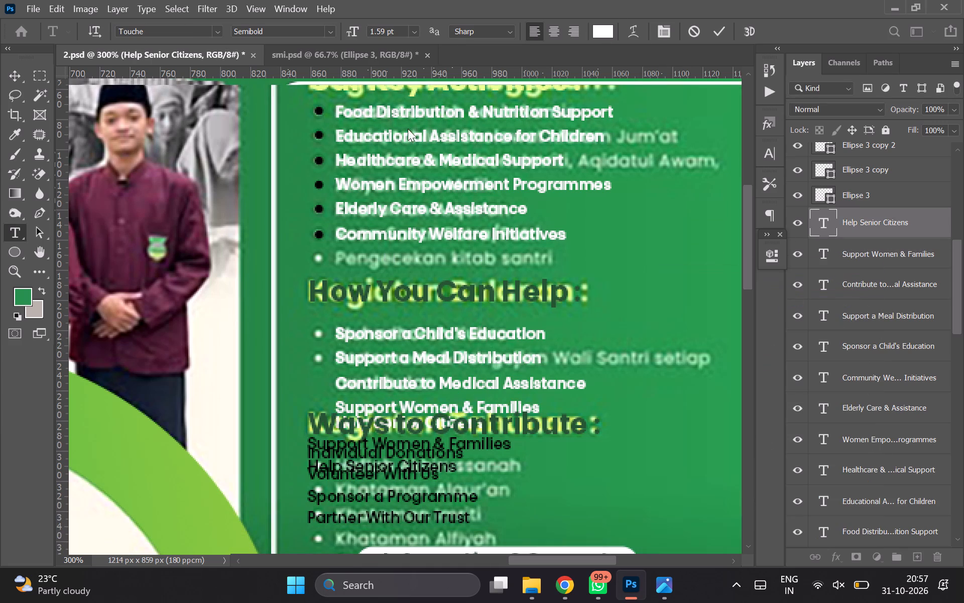
pyautogui.click(15, 66)
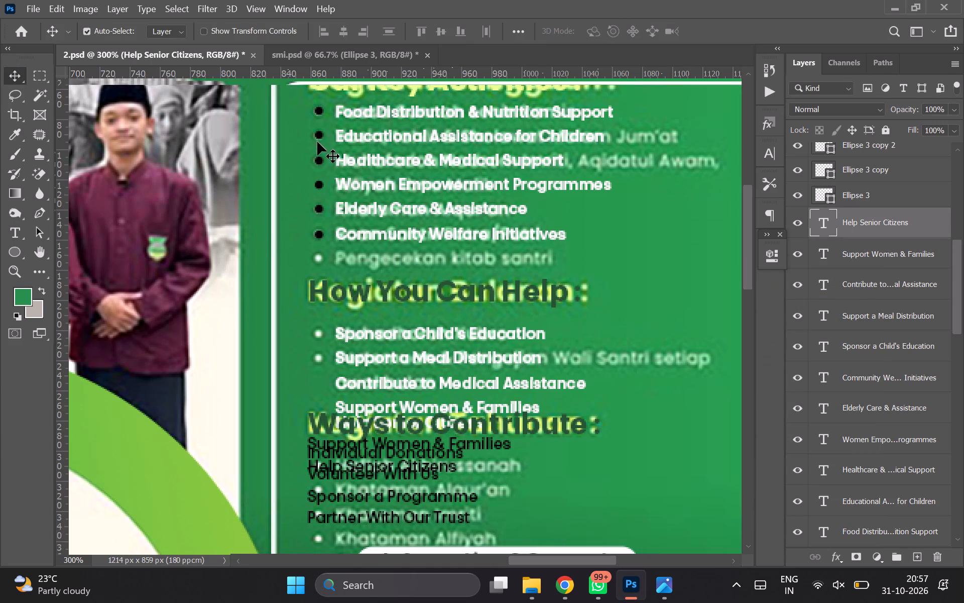
# Change the bullets beside the Food Distribution, Educational Assistance and Healthcare lines under Our Key Activities to a white fill.
pyautogui.click(320, 110)
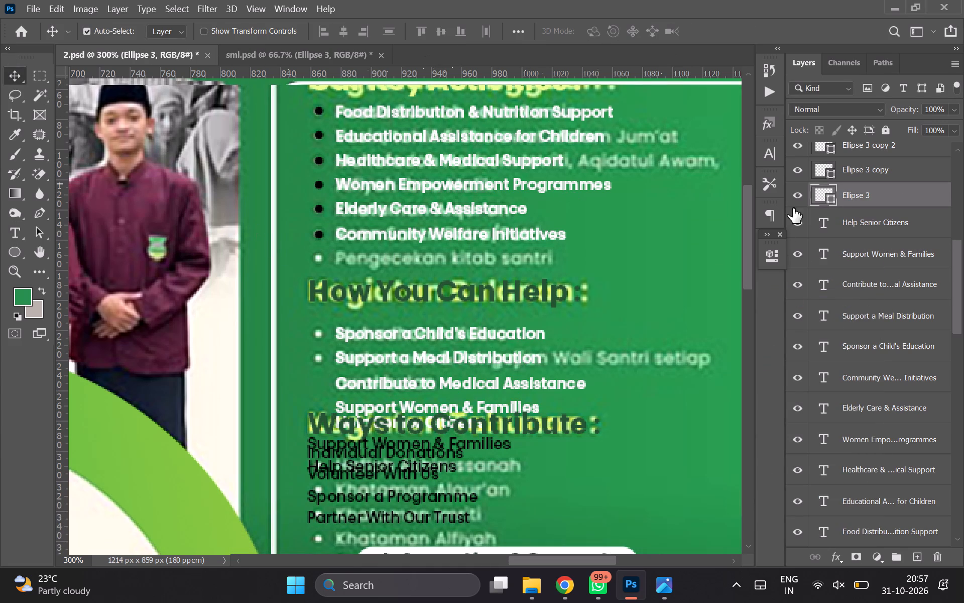
pyautogui.click(777, 259)
pyautogui.click(569, 370)
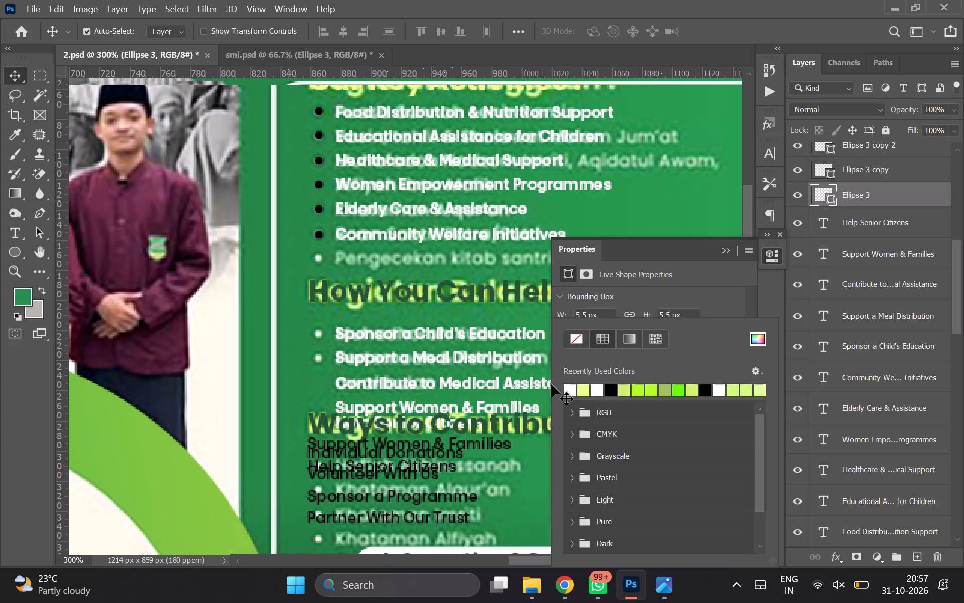
pyautogui.click(573, 395)
pyautogui.click(830, 166)
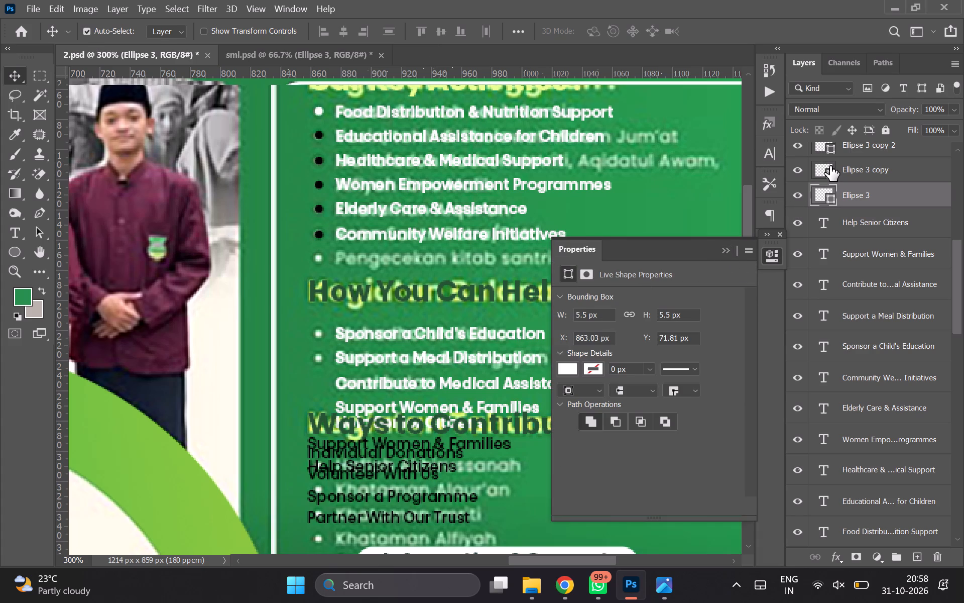
pyautogui.click(565, 378)
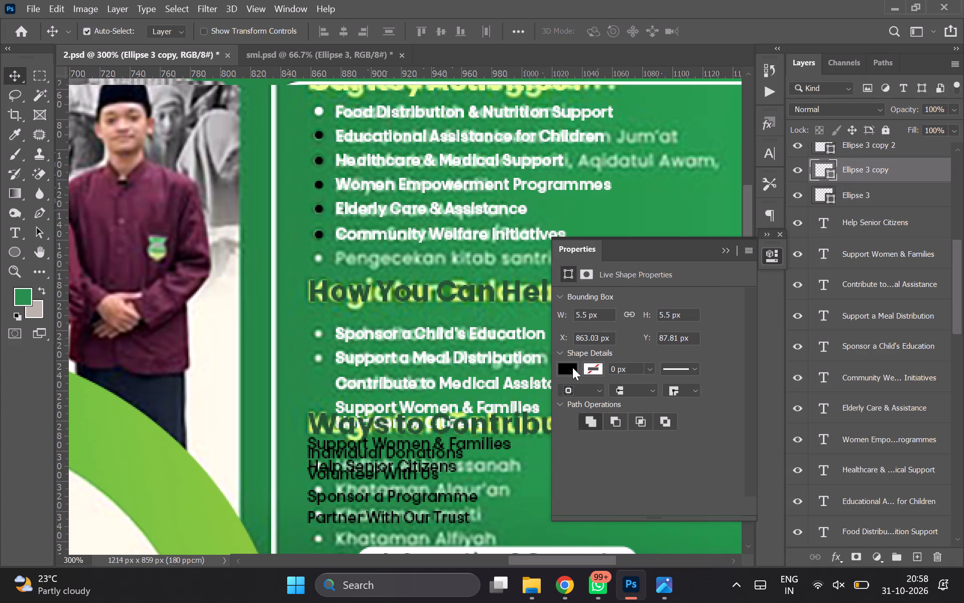
pyautogui.click(572, 367)
pyautogui.click(570, 399)
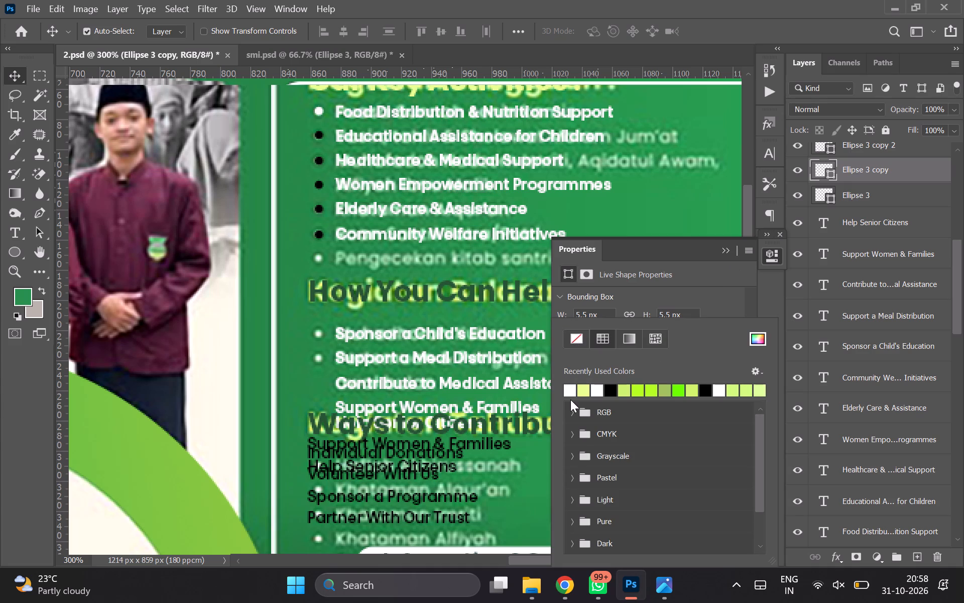
pyautogui.click(570, 395)
pyautogui.click(856, 148)
pyautogui.click(567, 371)
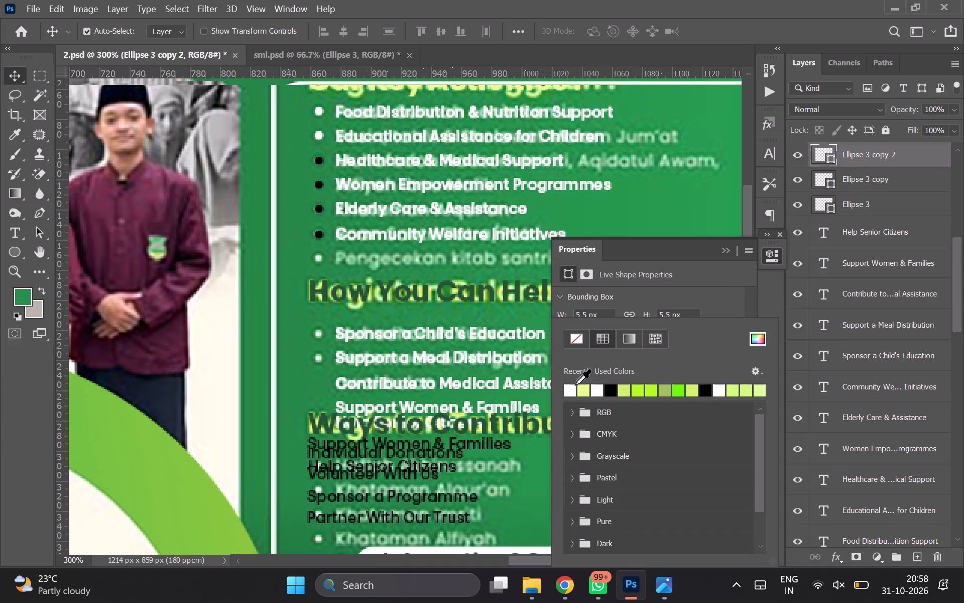
pyautogui.click(573, 391)
# Change the bullets beside the Women Empowerment, Elderly Care and Community Welfare lines under Our Key Activities to a white fill.
pyautogui.scroll(1, 899, 203)
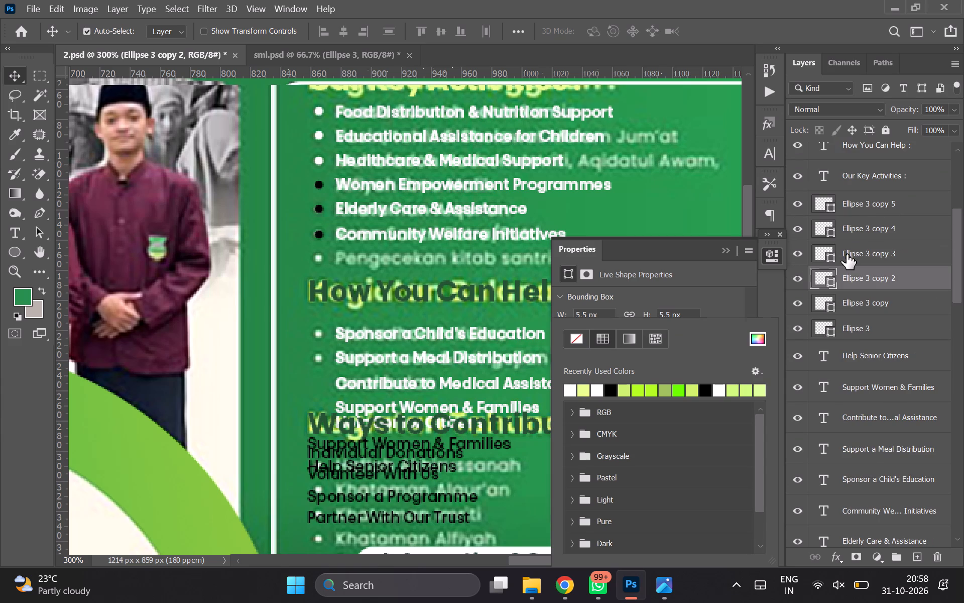
pyautogui.click(847, 254)
pyautogui.click(565, 368)
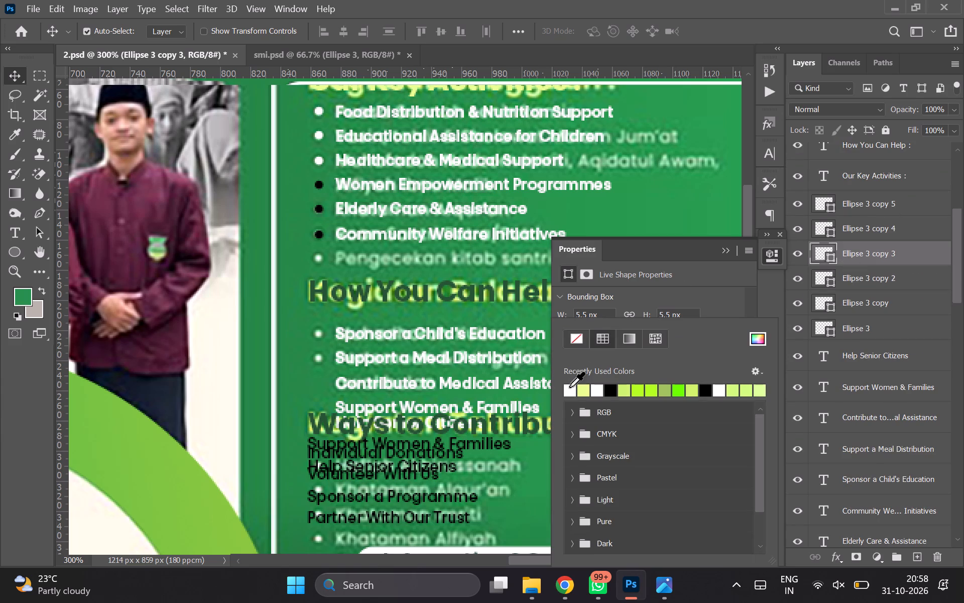
pyautogui.click(569, 387)
pyautogui.click(864, 225)
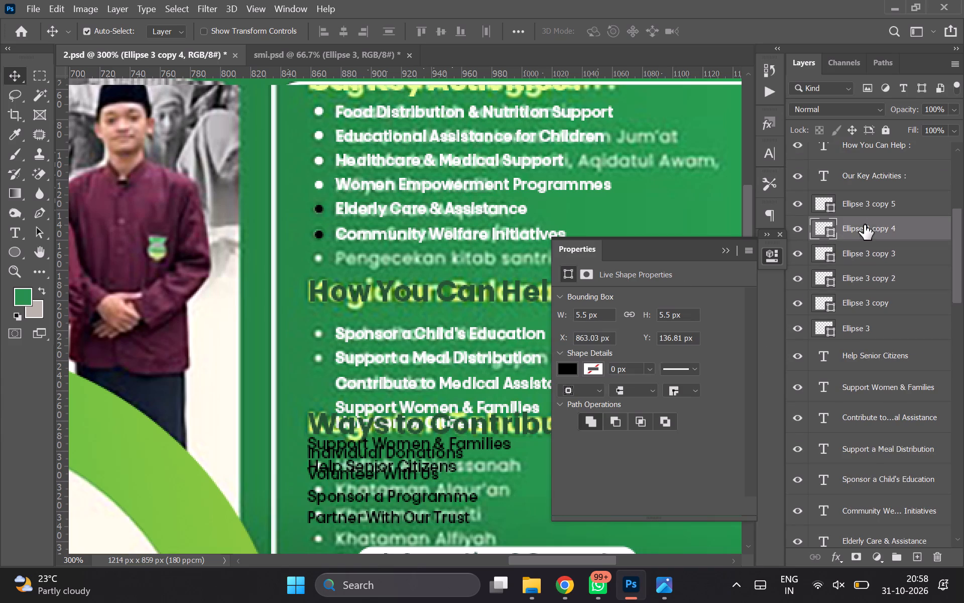
pyautogui.click(557, 366)
pyautogui.click(574, 396)
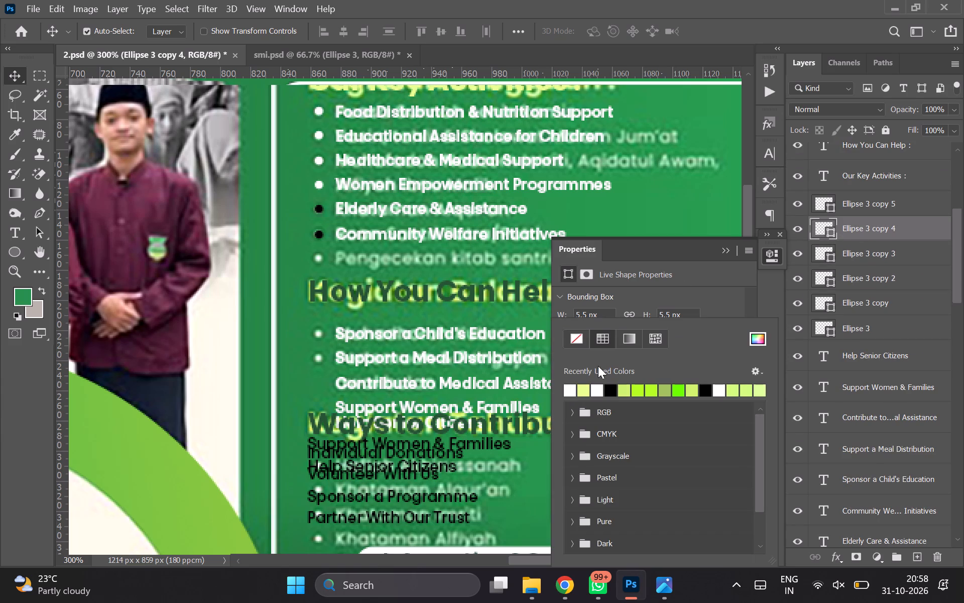
pyautogui.click(854, 200)
pyautogui.moveTo(570, 375); pyautogui.dragTo(570, 369)
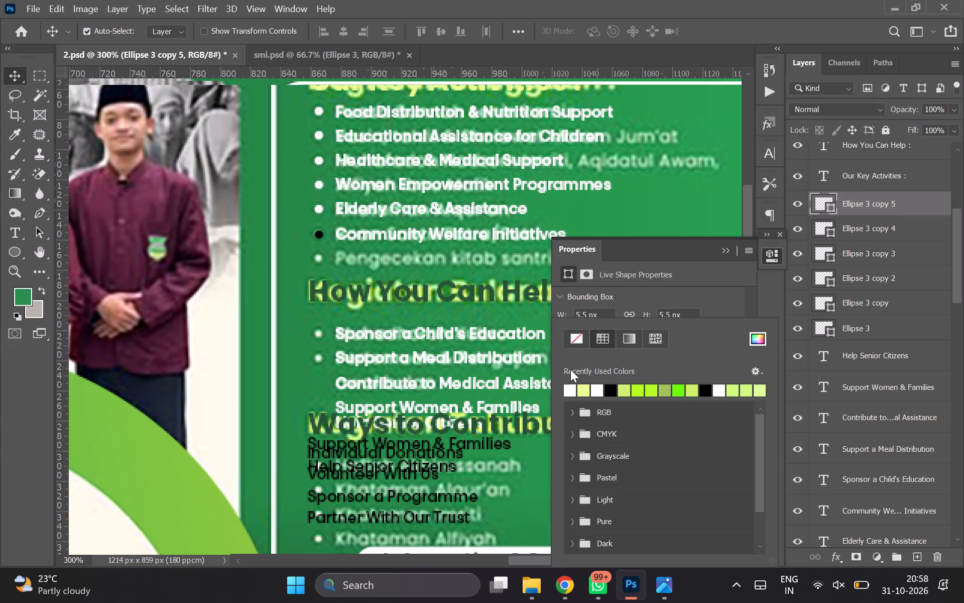
pyautogui.click(569, 389)
pyautogui.click(457, 206)
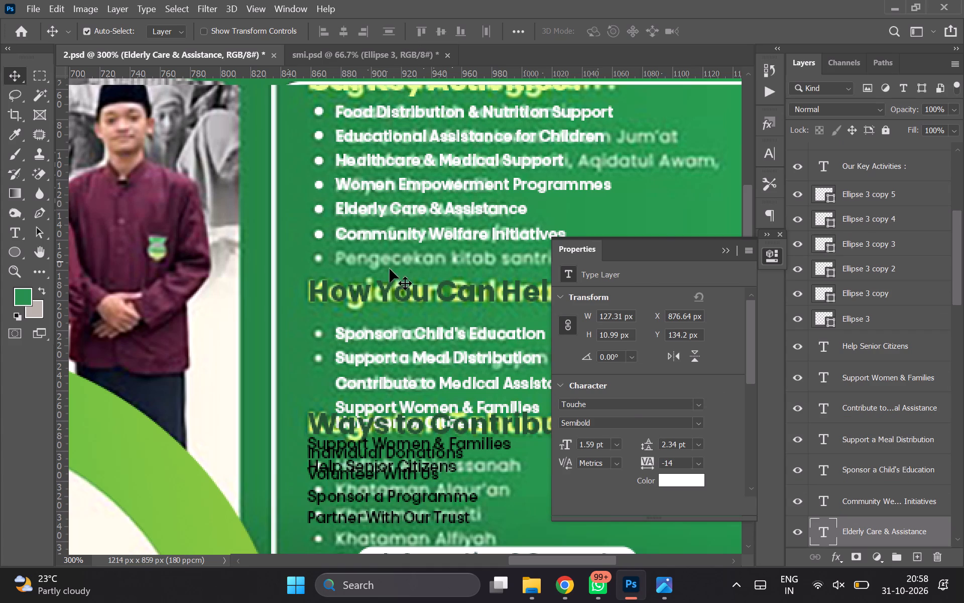
pyautogui.click(723, 252)
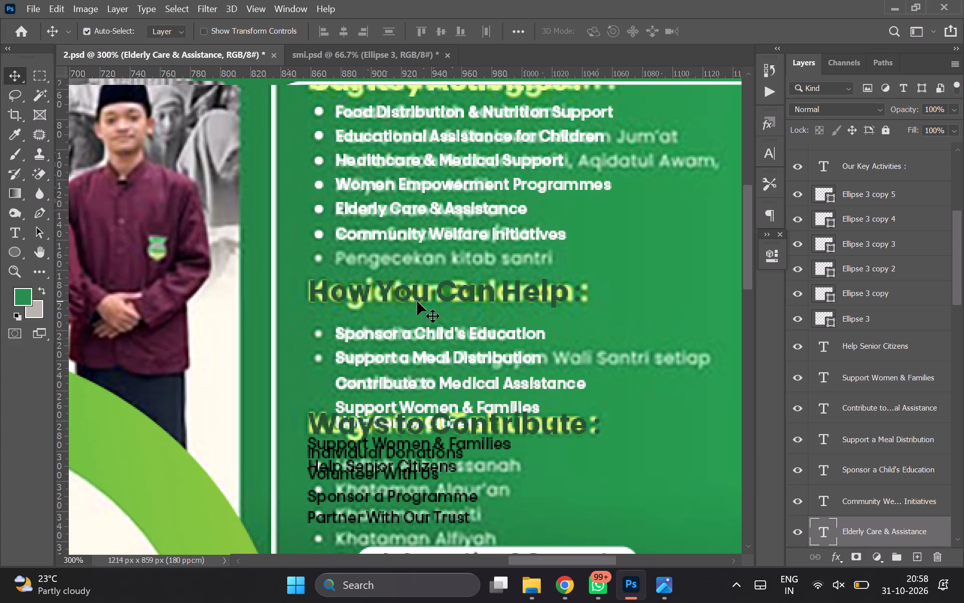
# Nudge the "How You Can Help :" heading slightly left and recolour it with the light yellow sampled from the "Our Key Activities :" heading.
pyautogui.click(360, 296)
pyautogui.press('Left')
pyautogui.scroll(1, 360, 296)
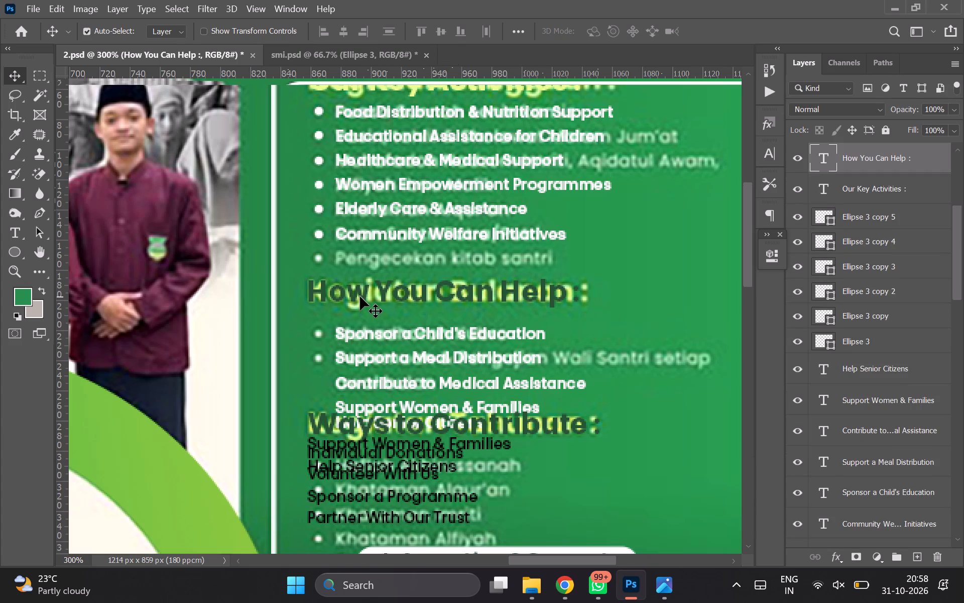
pyautogui.scroll(1, 360, 296)
pyautogui.hscroll(1, 403, 293)
pyautogui.scroll(1, 403, 293)
pyautogui.scroll(-1, 405, 281)
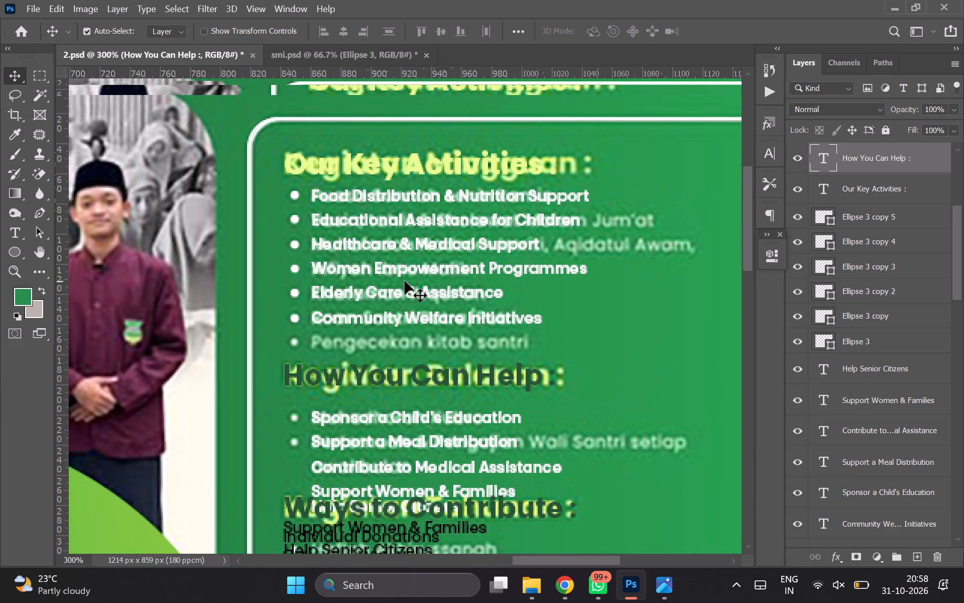
pyautogui.scroll(-1, 405, 281)
pyautogui.scroll(-1, 385, 349)
pyautogui.tripleClick(394, 324)
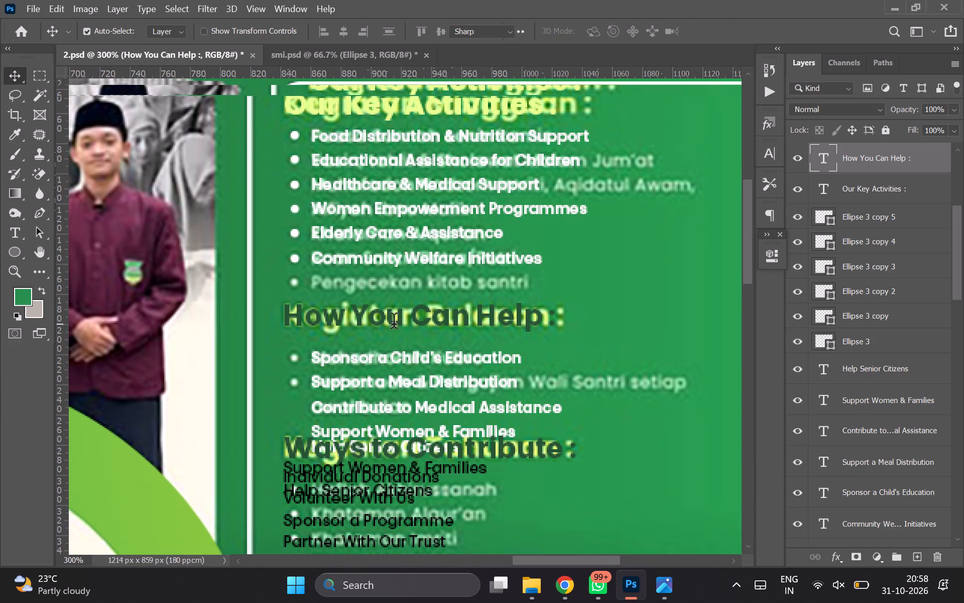
pyautogui.click(605, 34)
pyautogui.click(514, 110)
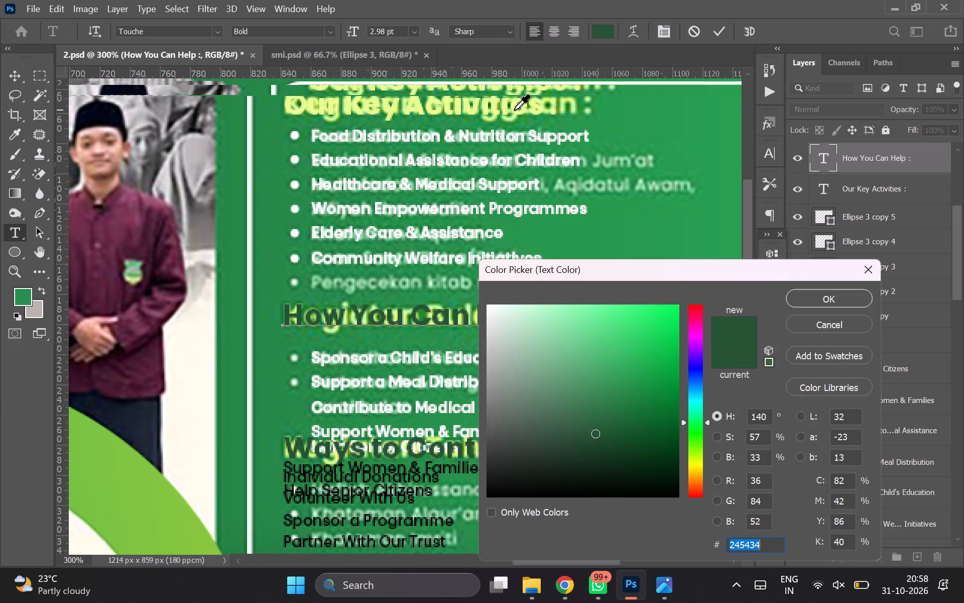
pyautogui.click(801, 304)
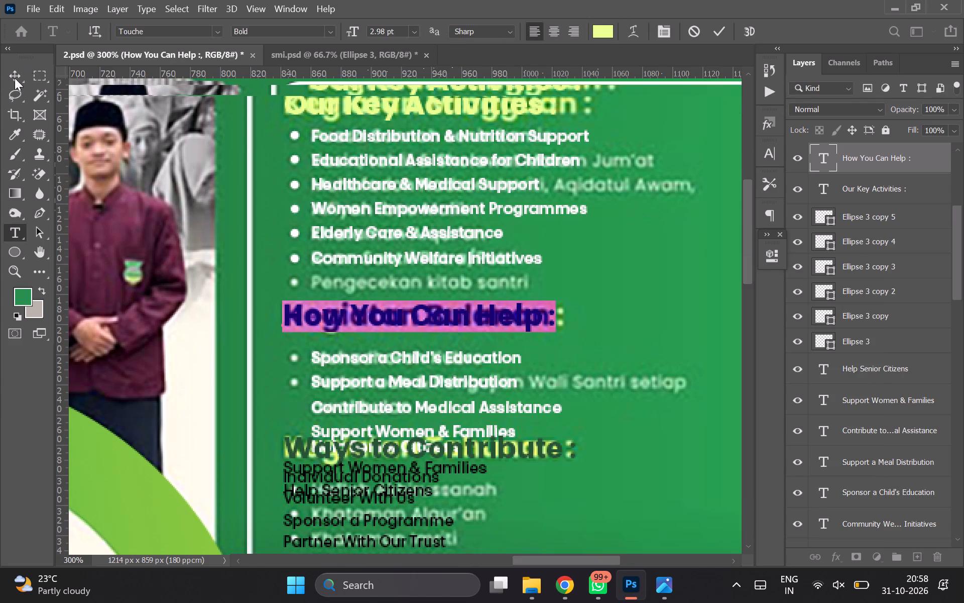
pyautogui.click(15, 78)
# Set the "Ways to Contribute :" heading to the light yellow #e4f885, sampled from the "Our Key Activities :" heading.
pyautogui.doubleClick(327, 458)
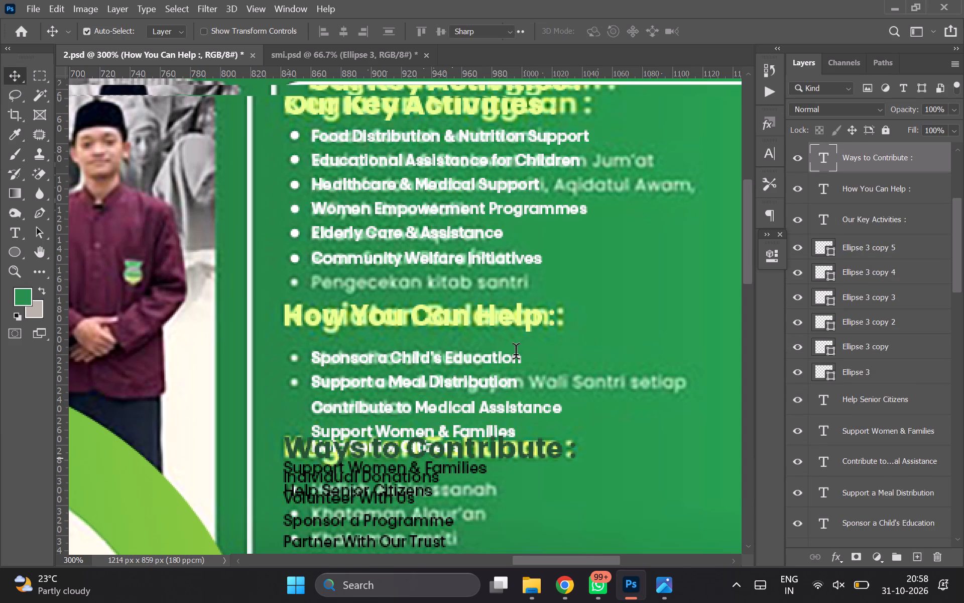
pyautogui.scroll(-1, 530, 128)
pyautogui.click(596, 35)
pyautogui.hscroll(-1, 596, 35)
pyautogui.click(466, 110)
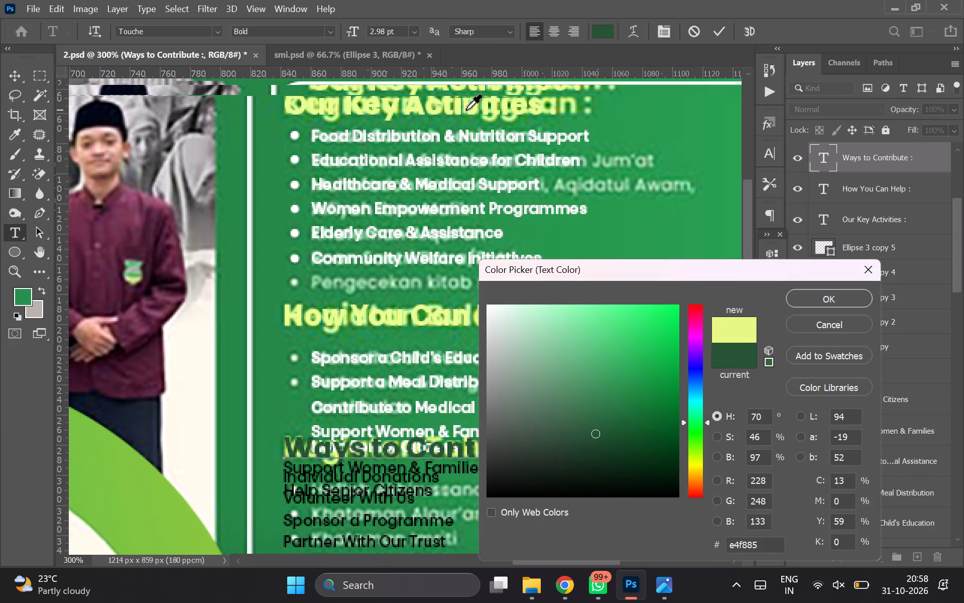
pyautogui.click(804, 305)
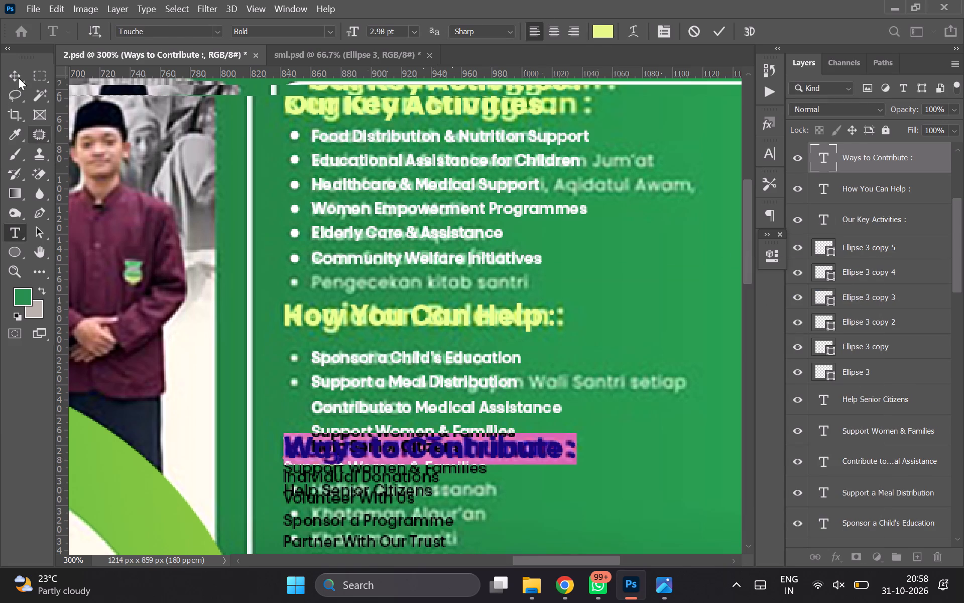
pyautogui.click(19, 77)
# Duplicate the white bullet beside Community Welfare Initiatives and place the copy beside the "Sponsor a Child's Education" line.
pyautogui.click(296, 258)
pyautogui.hotkey('ctrl', 'j')
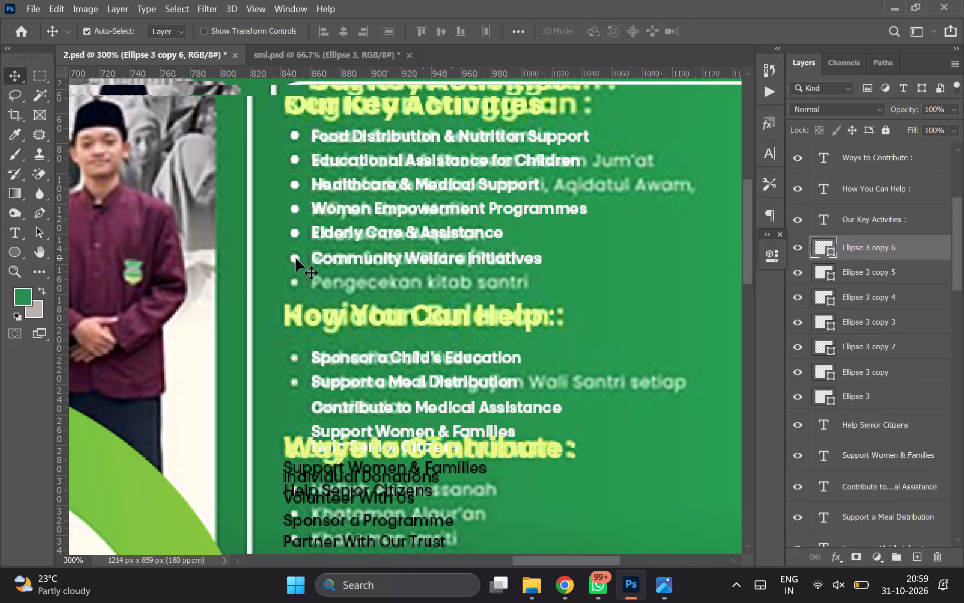
pyautogui.hotkey('shift', 'Down')
pyautogui.hotkey('shift', 'Down')
pyautogui.hotkey('shift', 'Down')
pyautogui.hotkey('shift', 'Down')
pyautogui.hotkey('shift', 'Down')
pyautogui.hotkey('shift', 'Down')
pyautogui.hotkey('shift', 'Down')
pyautogui.press('Up')
pyautogui.press('Up')
pyautogui.press('Up')
pyautogui.press('Up')
pyautogui.press('Up')
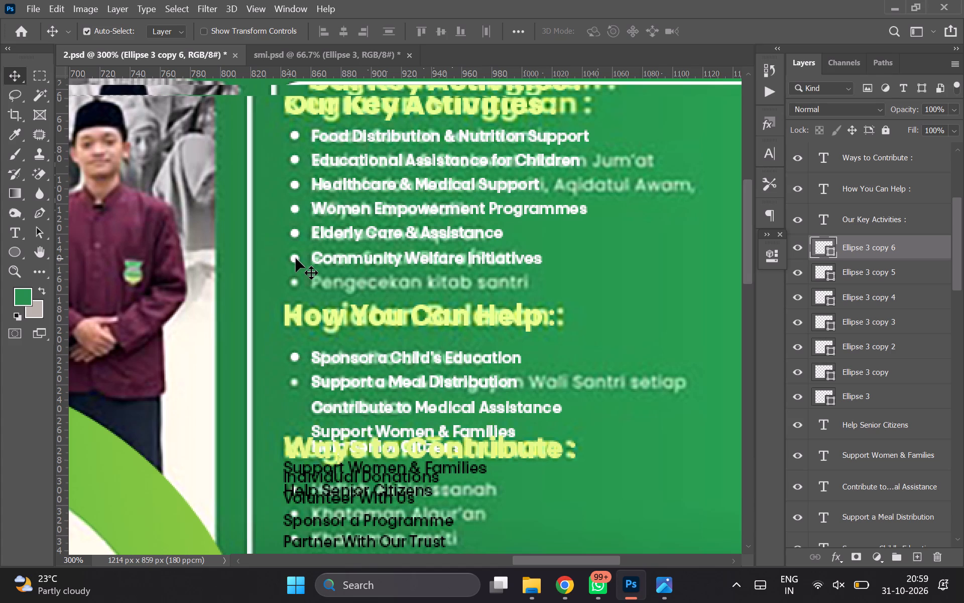
# Duplicate the Sponsor a Child's Education bullet and place the copy beside the "Support a Meal Distribution" line.
pyautogui.hotkey('ctrl', 'j')
pyautogui.keyDown('ctrl'); pyautogui.click(296, 258); pyautogui.keyUp('ctrl')
pyautogui.hotkey('shift', 'Down')
pyautogui.press('Down')
pyautogui.press('Down')
pyautogui.press('Down')
pyautogui.press('Down')
pyautogui.press('Down')
pyautogui.press('Down')
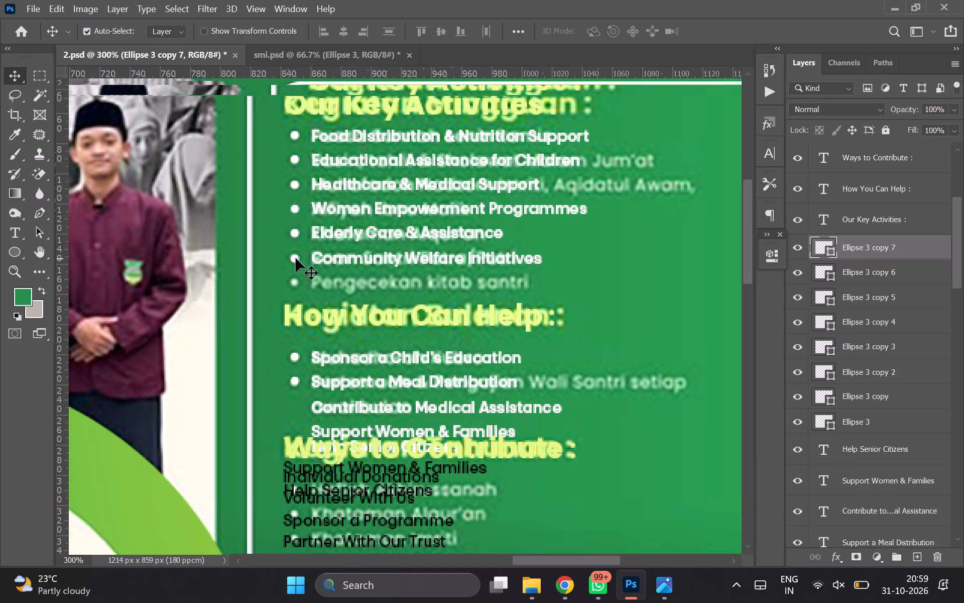
# Duplicate the Support a Meal Distribution bullet and align the copy beside the "Contribute to Medical Assistance" line.
pyautogui.hotkey('ctrl', 'j')
pyautogui.hotkey('shift', 'Down')
pyautogui.hotkey('shift', 'Down')
pyautogui.press('Up')
pyautogui.press('Up')
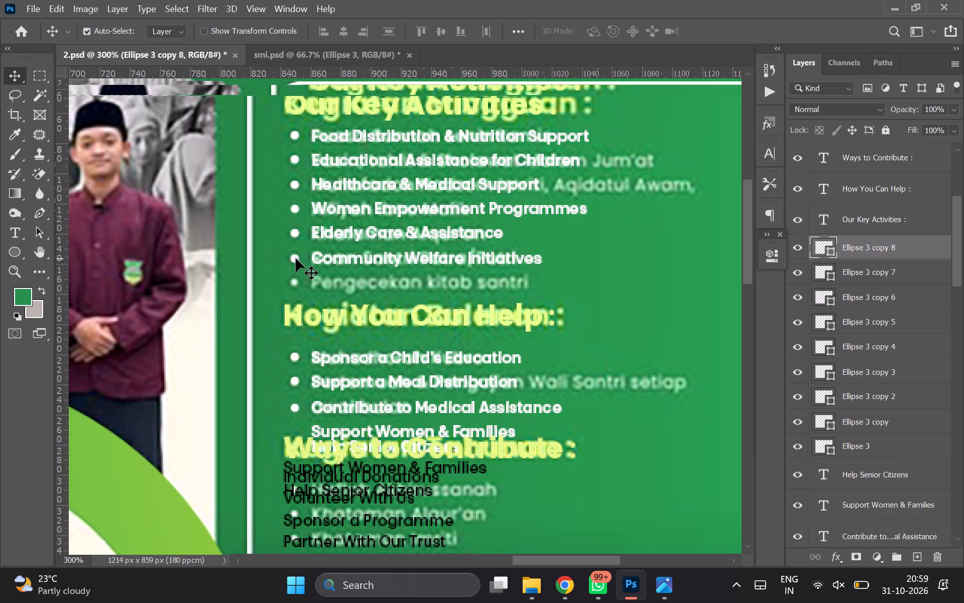
pyautogui.press('Up')
# Duplicate the Contribute to Medical Assistance bullet and place the copy beside the white "Support Women & Families" line.
pyautogui.hotkey('ctrl', 'j')
pyautogui.hotkey('shift', 'Down')
pyautogui.press('Down')
pyautogui.press('Down')
pyautogui.press('Down')
pyautogui.press('Down')
pyautogui.press('Down')
pyautogui.press('Down')
pyautogui.press('v')
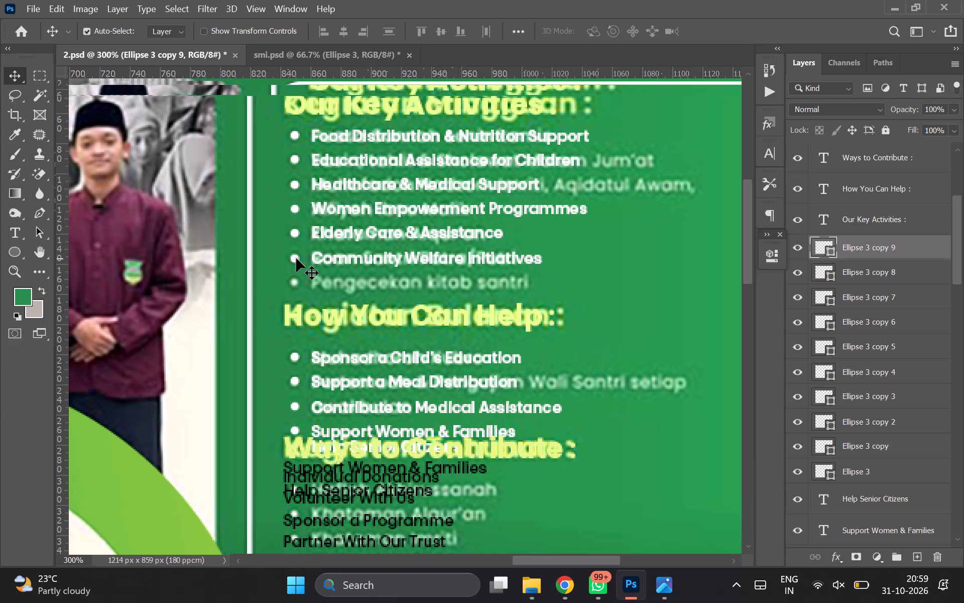
# Move the "Ways to Contribute :" heading down about 20 px so it clears the white "Help Senior Citizens" line.
pyautogui.click(494, 446)
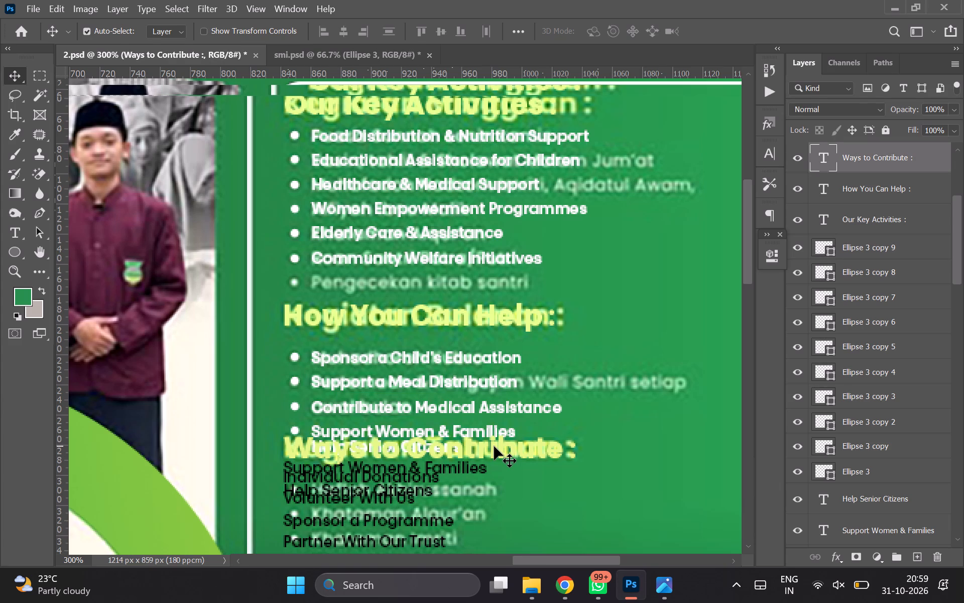
pyautogui.scroll(-5, 494, 446)
pyautogui.scroll(-4, 537, 412)
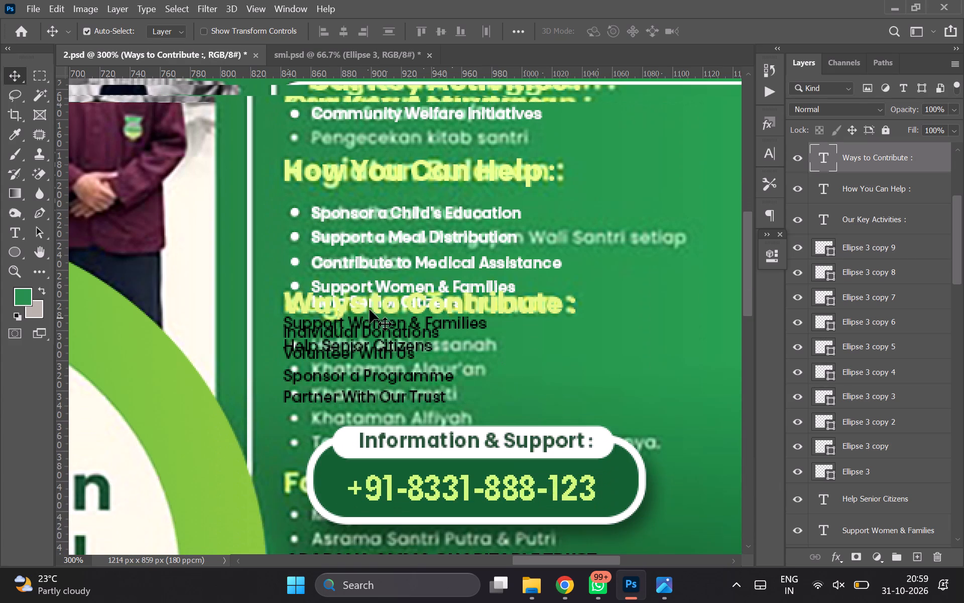
pyautogui.click(393, 307)
pyautogui.hotkey('shift', 'Down')
pyautogui.hotkey('shift', 'Down')
pyautogui.hotkey('shift', 'Down')
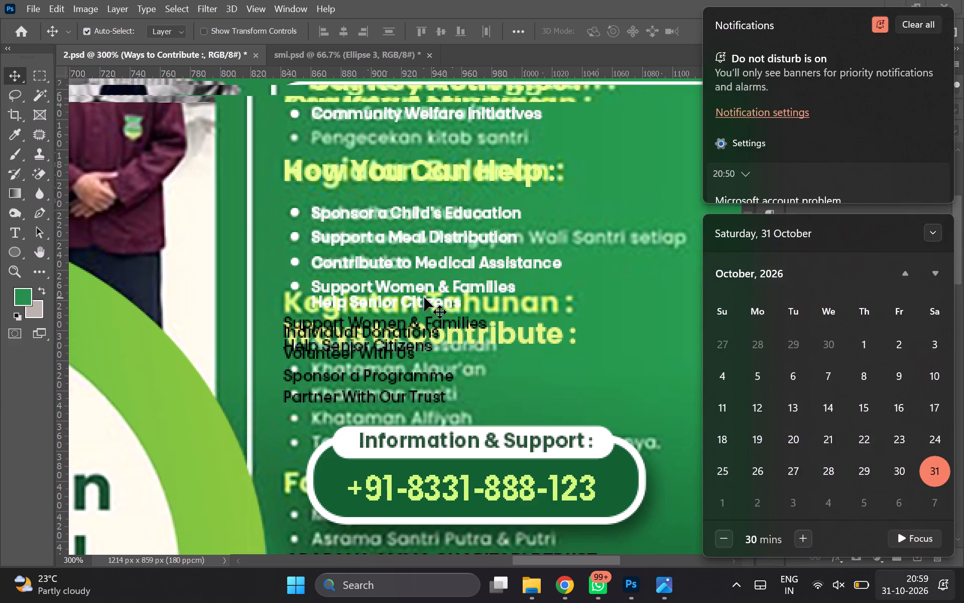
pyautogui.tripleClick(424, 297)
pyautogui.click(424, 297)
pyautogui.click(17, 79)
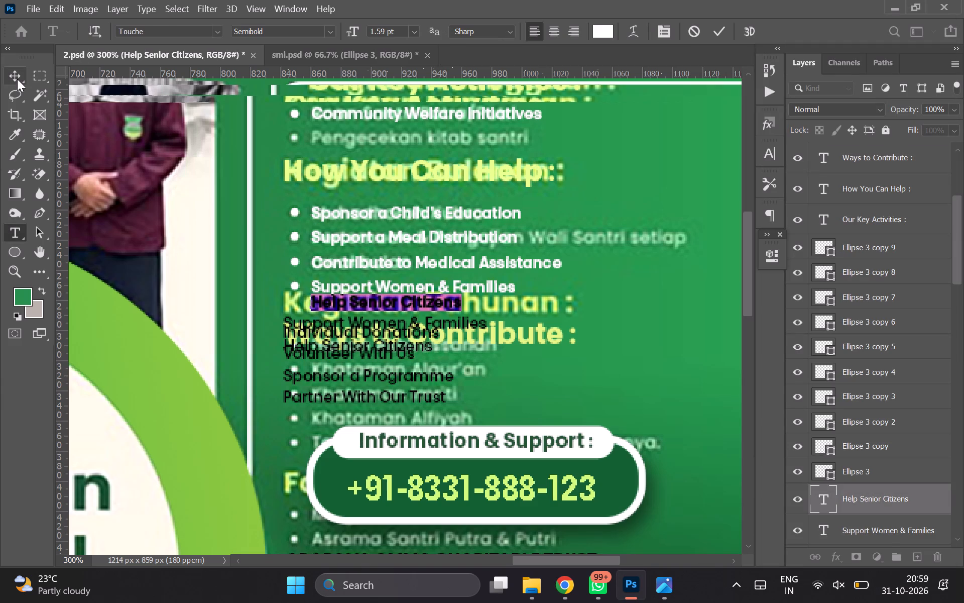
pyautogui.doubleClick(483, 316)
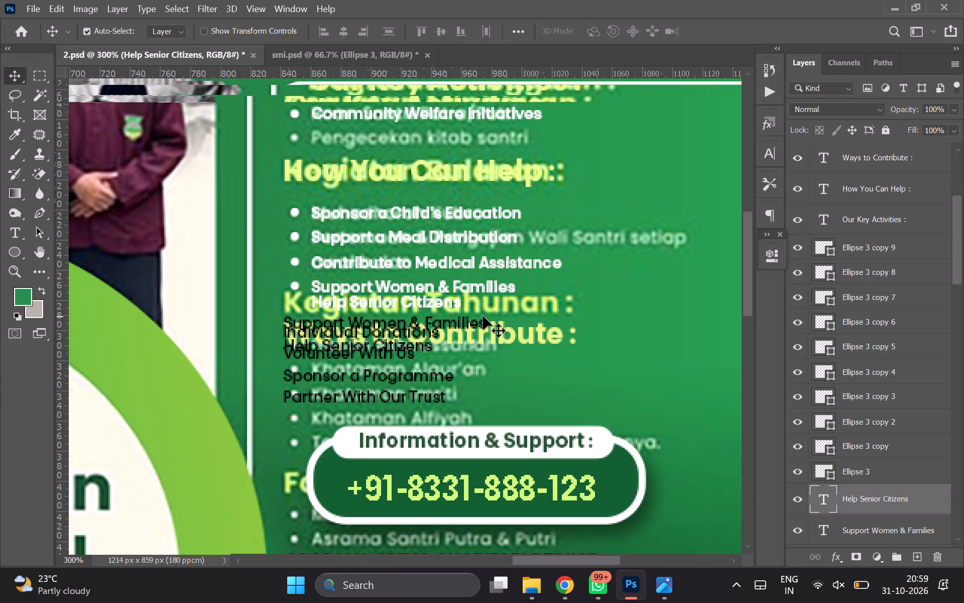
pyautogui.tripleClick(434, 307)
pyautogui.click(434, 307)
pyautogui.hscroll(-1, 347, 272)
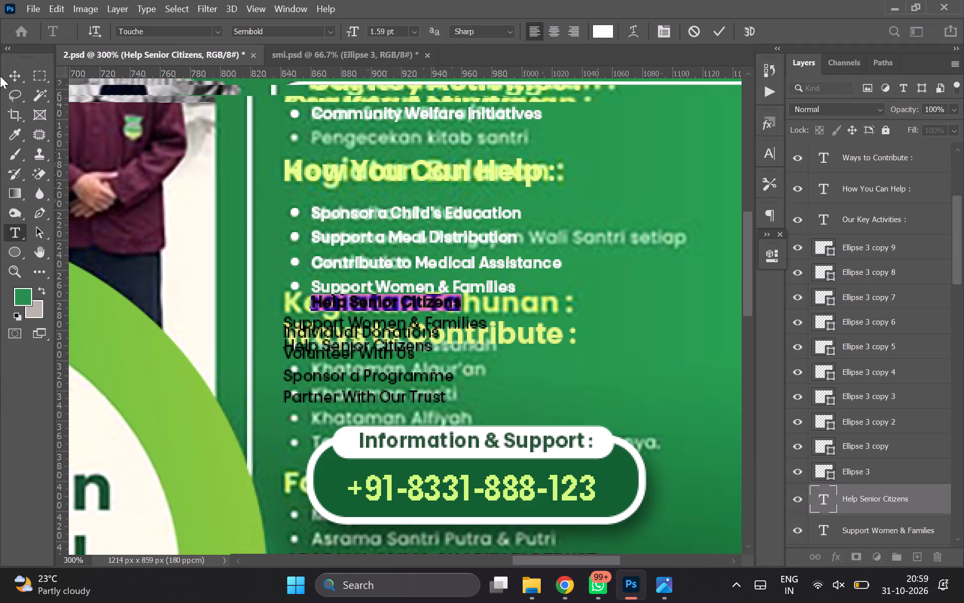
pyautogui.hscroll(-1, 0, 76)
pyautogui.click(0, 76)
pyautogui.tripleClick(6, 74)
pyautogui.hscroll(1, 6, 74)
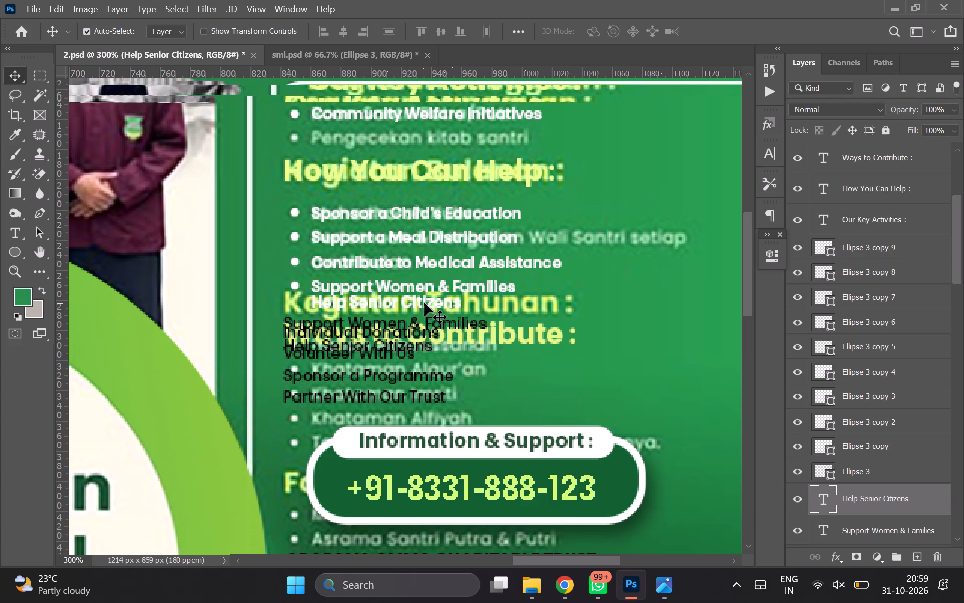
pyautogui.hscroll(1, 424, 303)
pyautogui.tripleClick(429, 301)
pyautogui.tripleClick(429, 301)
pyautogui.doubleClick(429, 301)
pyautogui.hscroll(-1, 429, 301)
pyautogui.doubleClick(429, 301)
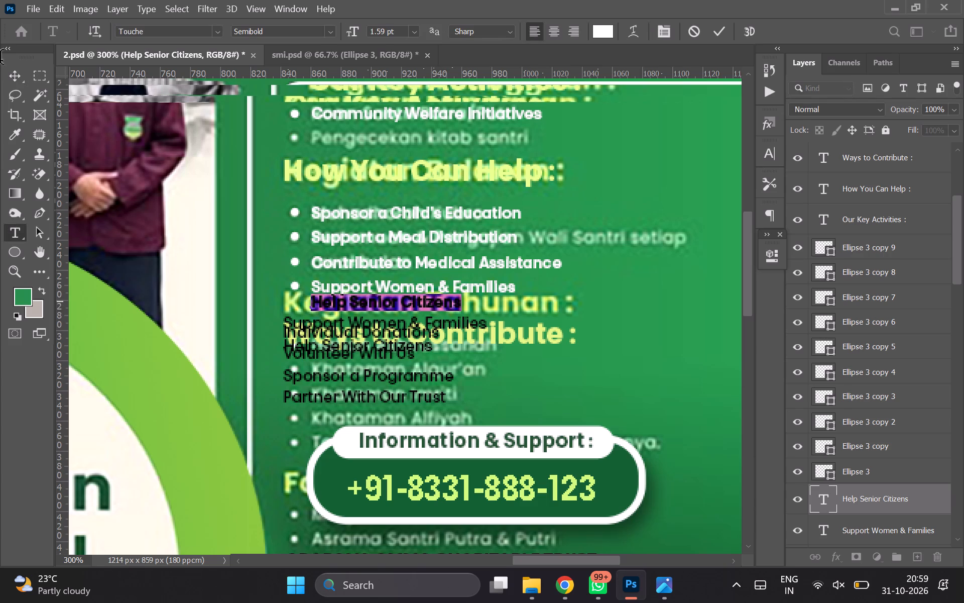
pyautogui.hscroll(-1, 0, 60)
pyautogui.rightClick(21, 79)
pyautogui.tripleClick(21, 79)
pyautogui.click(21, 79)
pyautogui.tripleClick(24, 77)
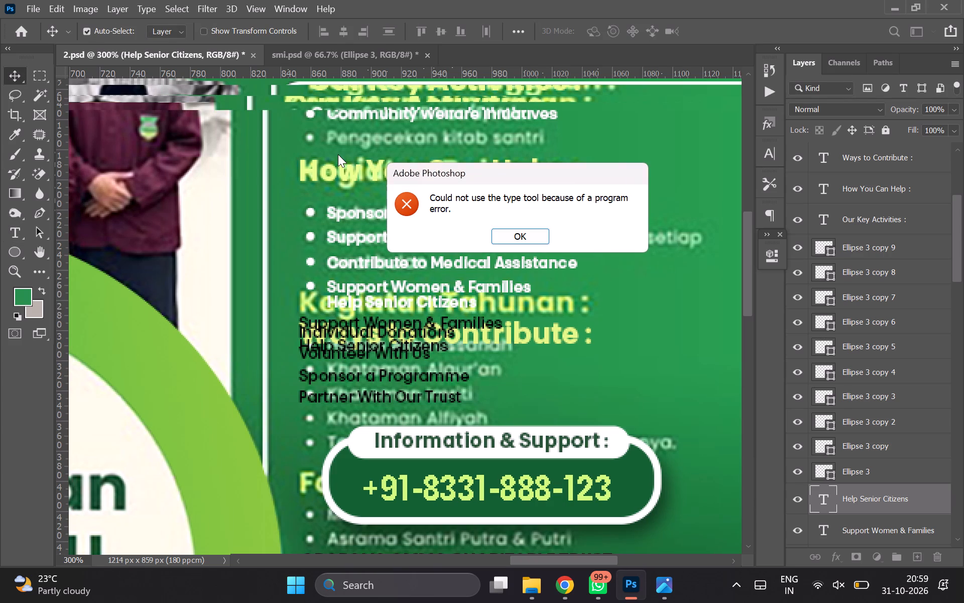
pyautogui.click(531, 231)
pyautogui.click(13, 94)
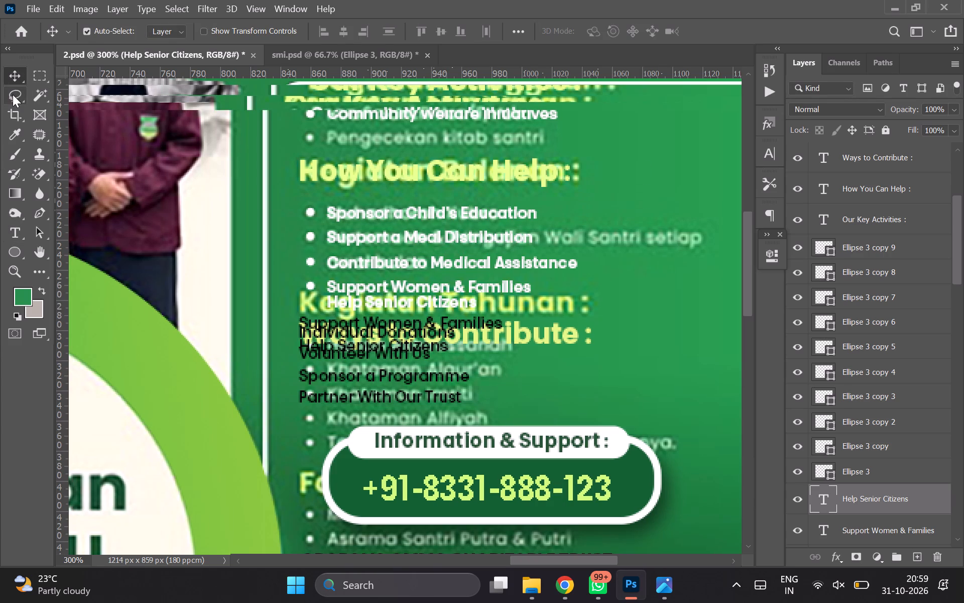
# Move the white "Help Senior Citizens" line down about 5 px so it sits clear below "Support Women & Families".
pyautogui.click(16, 70)
pyautogui.click(401, 301)
pyautogui.hotkey('shift', 'Down')
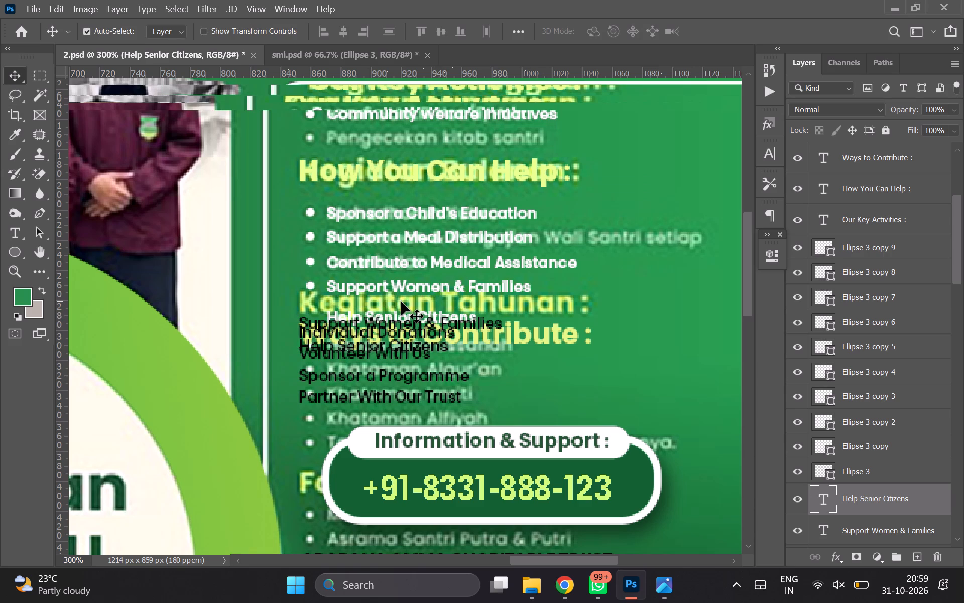
pyautogui.press('Up')
pyautogui.press('Up')
pyautogui.press('Up')
pyautogui.press('Up')
pyautogui.press('Up')
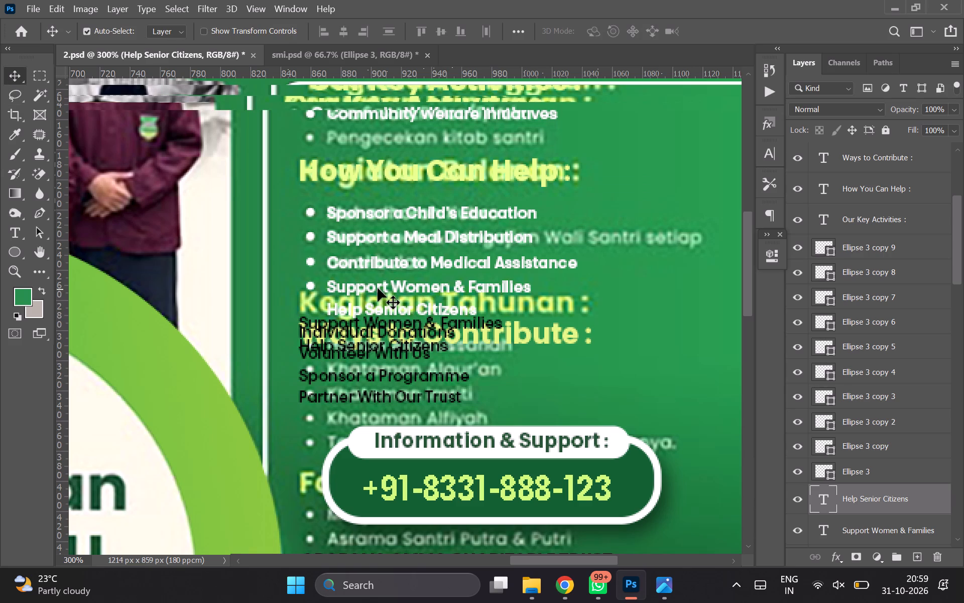
# Duplicate the white Support Women & Families bullet and move the copy down 16 px, beside the white "Help Senior Citizens" line.
pyautogui.click(311, 285)
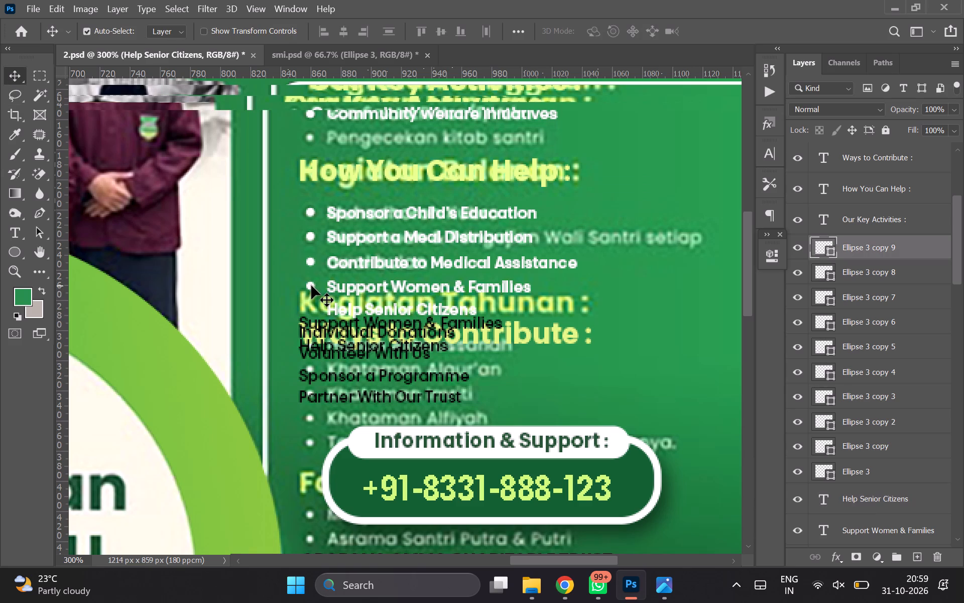
pyautogui.hotkey('ctrl', 'j')
pyautogui.hotkey('shift', 'Down')
pyautogui.press('Down')
pyautogui.press('Down')
pyautogui.press('Down')
pyautogui.press('Down')
pyautogui.press('Down')
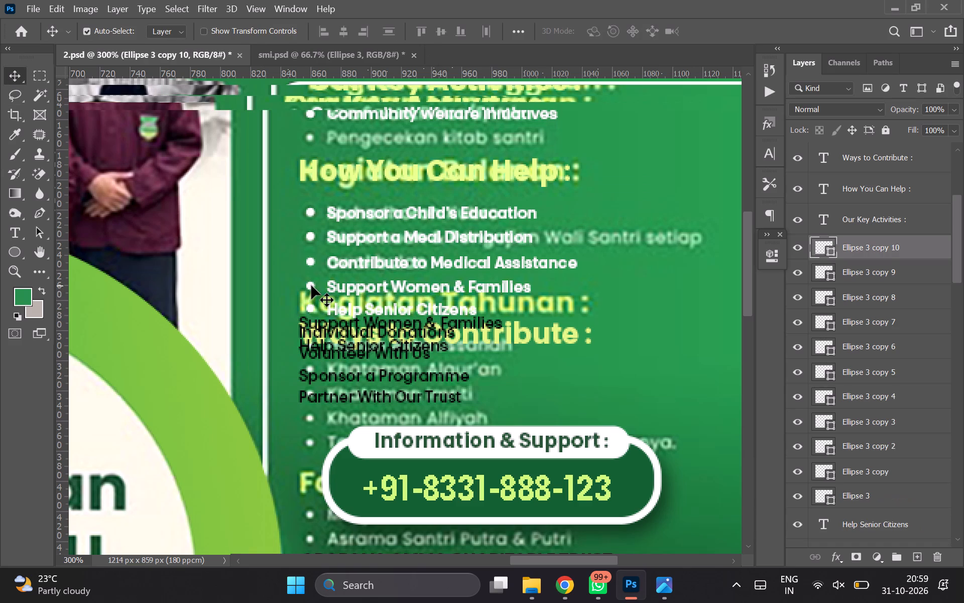
pyautogui.press('Down')
# Delete the black Support Women & Families, Individual Donations, Help Senior Citizens, Sponsor a Programme, Volunteer With Us and Partner With Our Trust lines.
pyautogui.moveTo(407, 323); pyautogui.dragTo(406, 338)
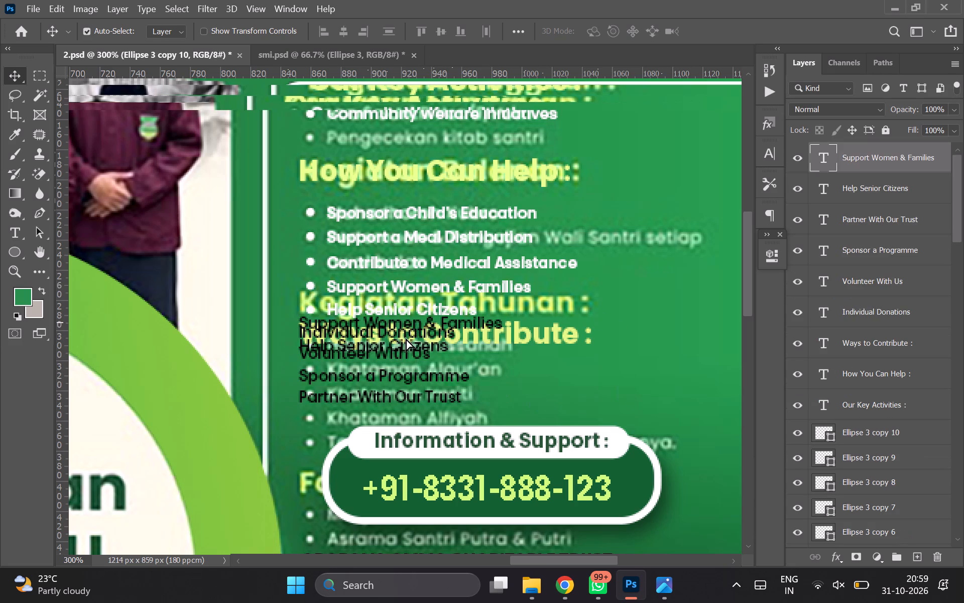
pyautogui.moveTo(406, 338); pyautogui.dragTo(430, 355)
pyautogui.press('Delete')
pyautogui.click(384, 330)
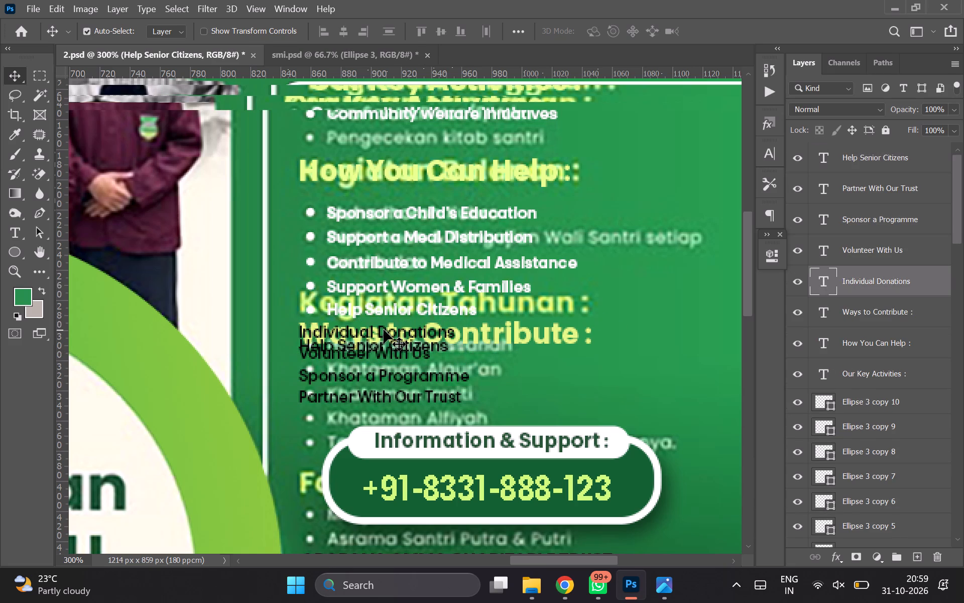
pyautogui.press('Delete')
pyautogui.click(357, 354)
pyautogui.press('Delete')
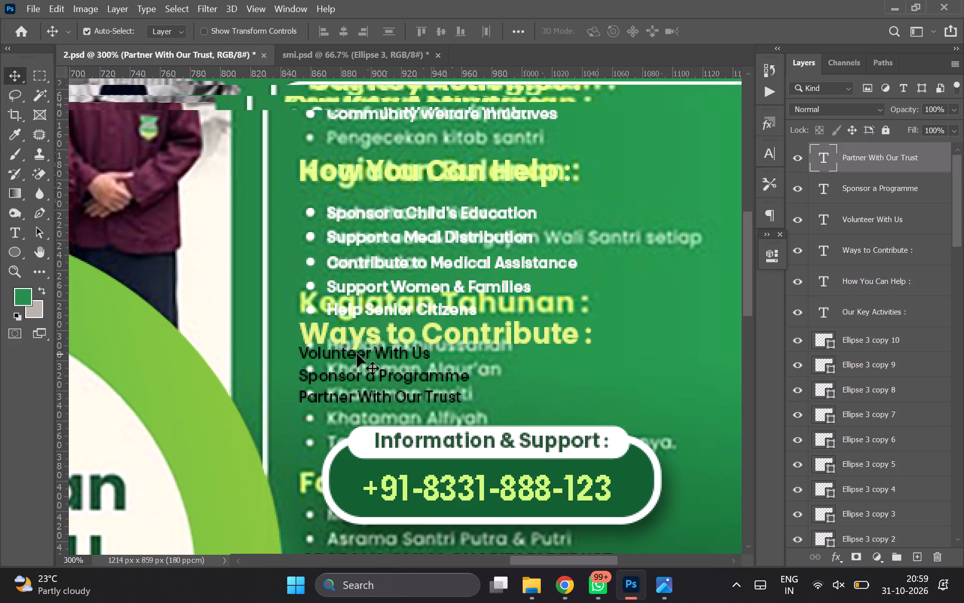
pyautogui.click(380, 373)
pyautogui.press('Delete')
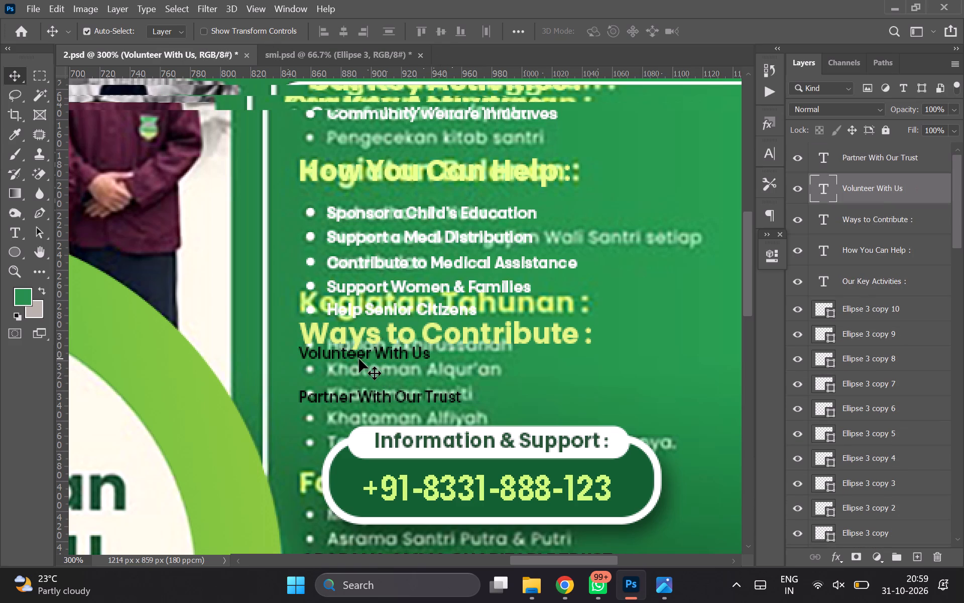
pyautogui.click(352, 354)
pyautogui.press('Delete')
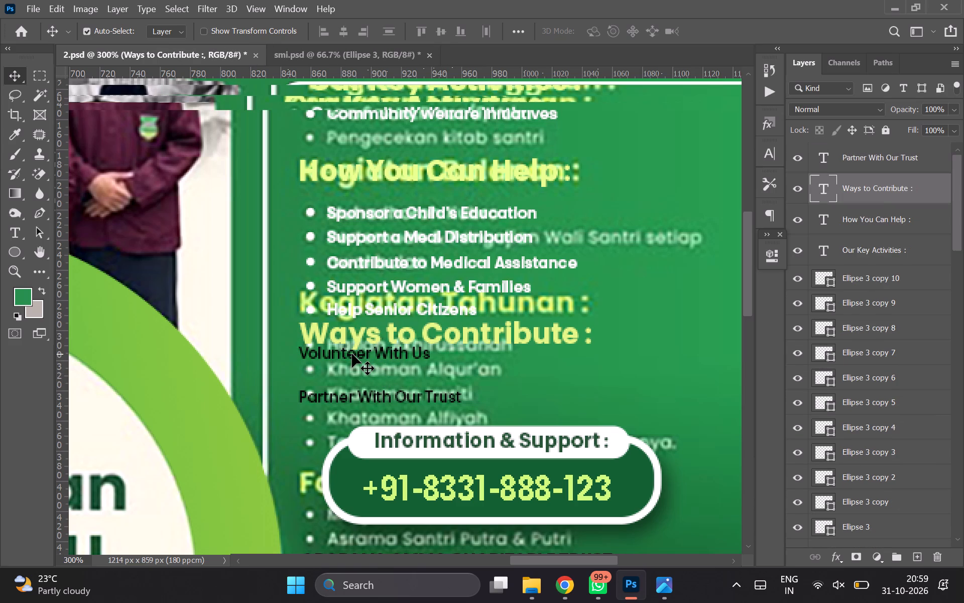
pyautogui.click(376, 393)
pyautogui.press('Delete')
# Examine the lower part of the green text panel and the whole brochure layout.
pyautogui.scroll(-1, 376, 393)
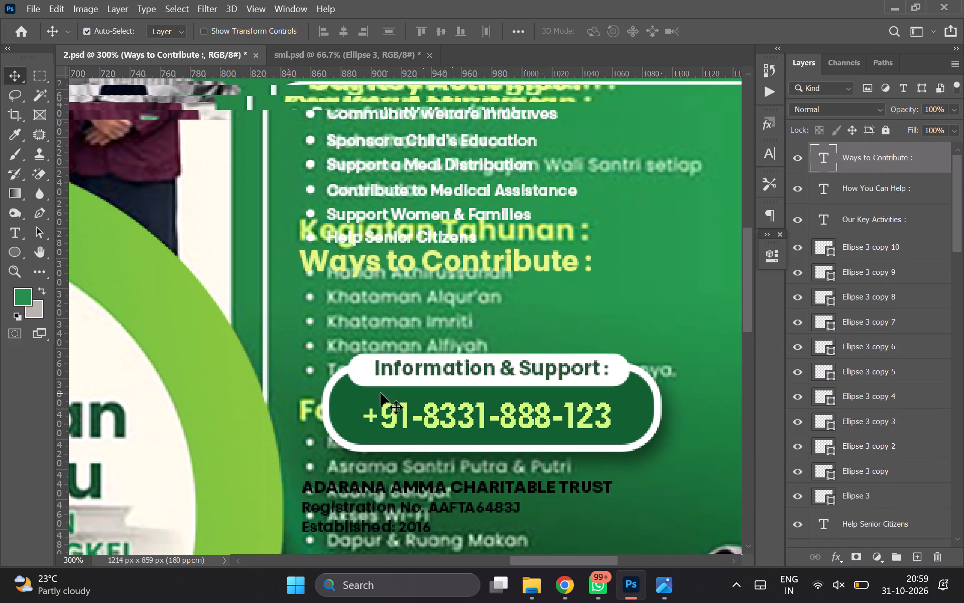
pyautogui.scroll(-1, 447, 391)
pyautogui.scroll(-3, 497, 362)
pyautogui.scroll(1, 471, 388)
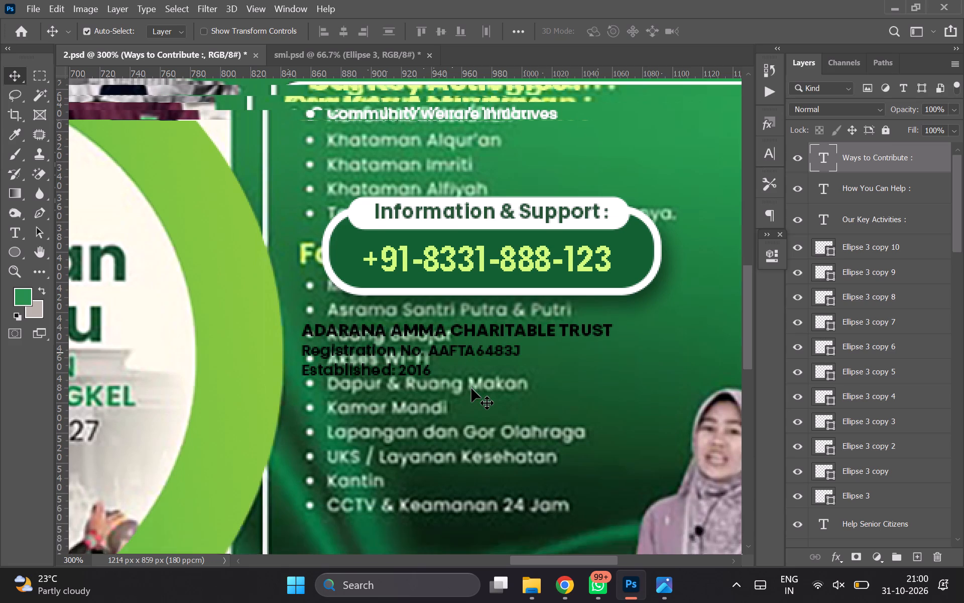
pyautogui.scroll(1, 471, 388)
pyautogui.hotkey('ctrl', '0')
pyautogui.scroll(2, 524, 360)
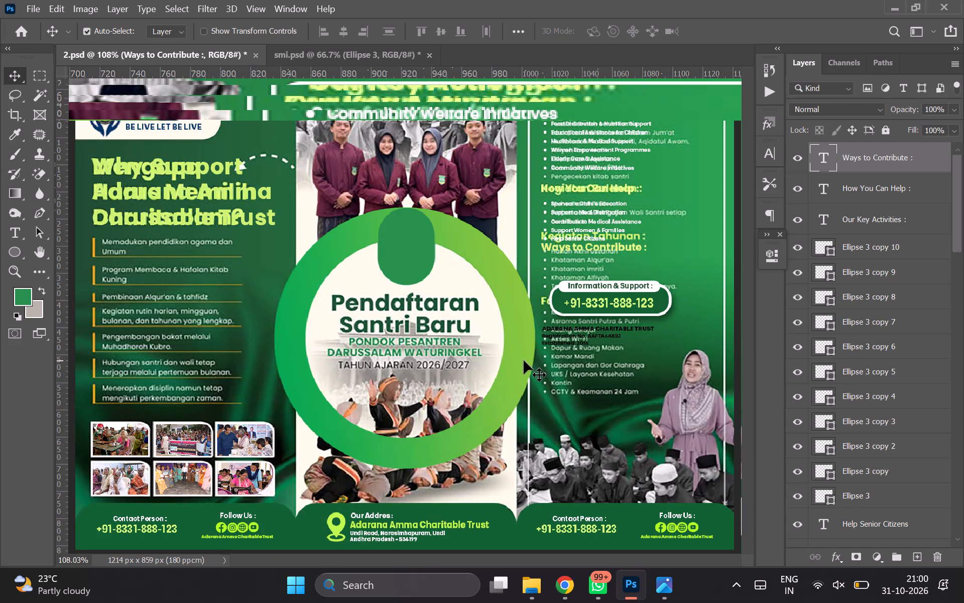
pyautogui.hotkey('ctrl', '=')
pyautogui.scroll(1, 572, 297)
pyautogui.hotkey('ctrl', '0')
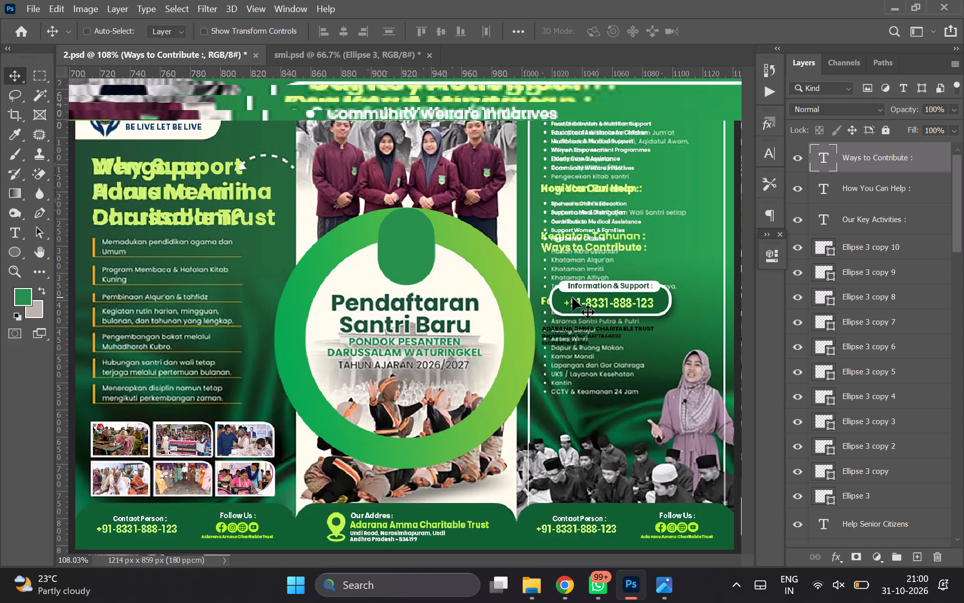
# Save 2.psd, then close and reopen it.
pyautogui.hotkey('ctrl', 's')
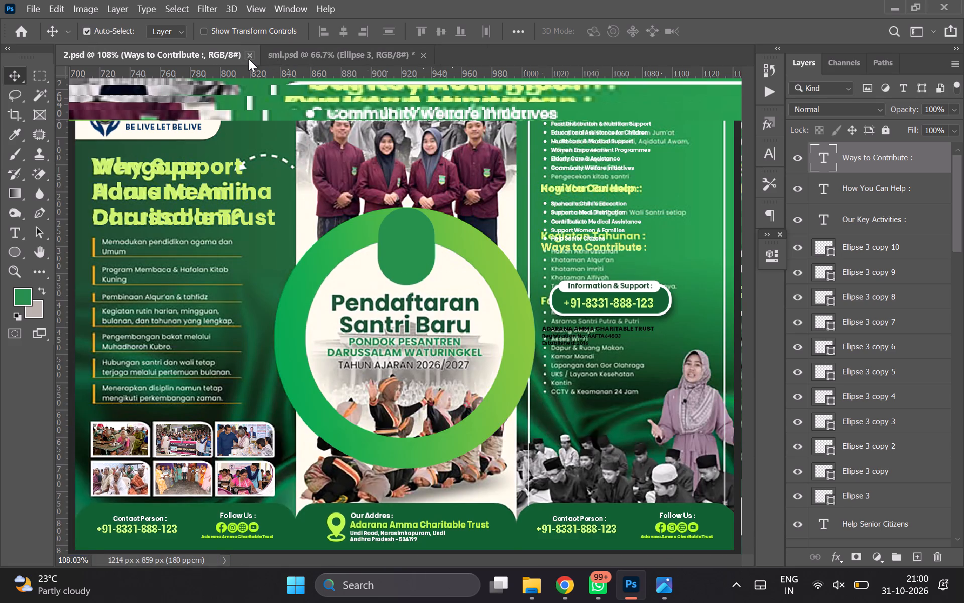
pyautogui.click(250, 58)
pyautogui.click(12, 35)
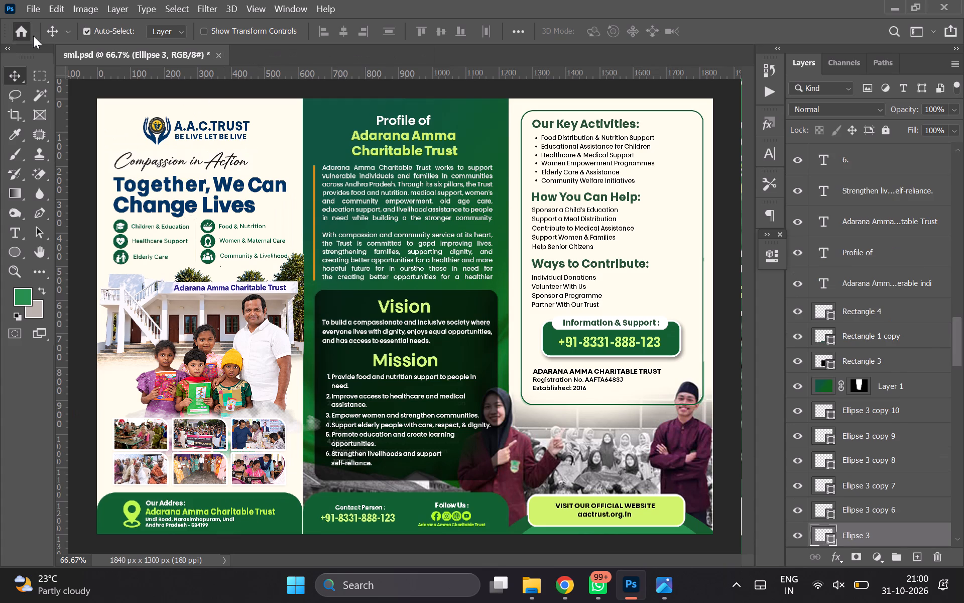
pyautogui.click(313, 257)
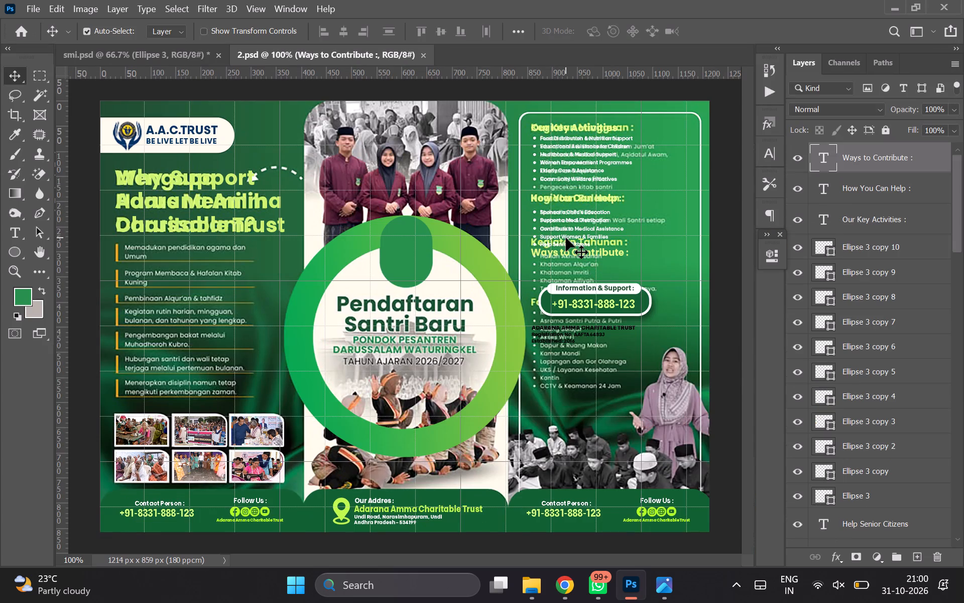
# Hide the grid overlay on the brochure.
pyautogui.hotkey('ctrl', 'h')
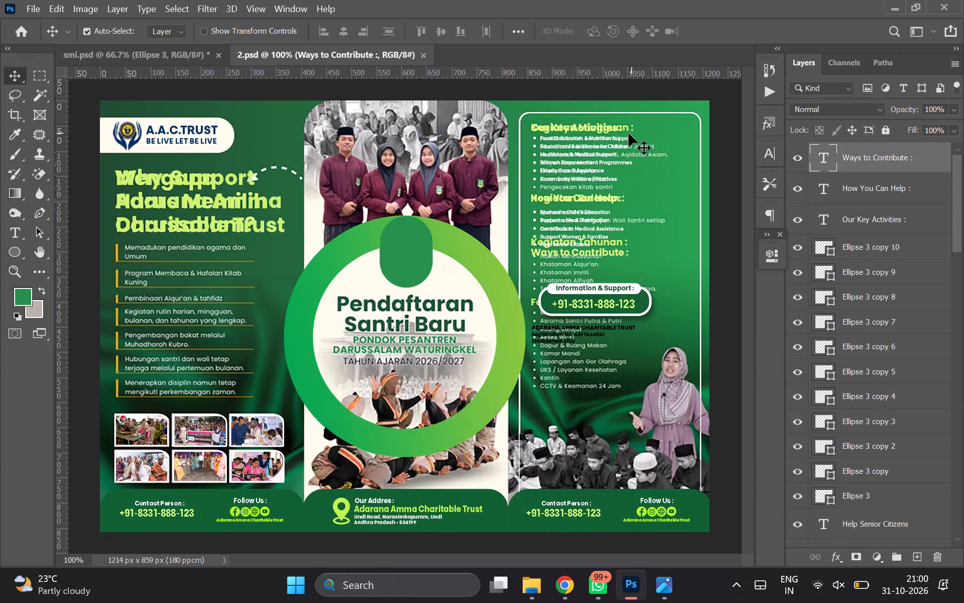
# Set the font size of the "Our Key Activities :" heading to 3.15 pt.
pyautogui.click(648, 135)
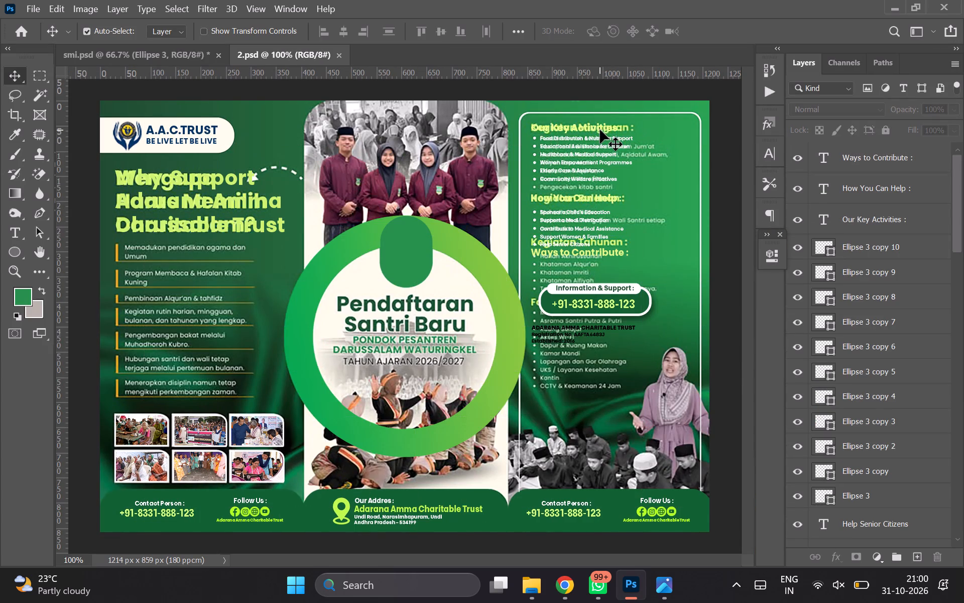
pyautogui.tripleClick(600, 129)
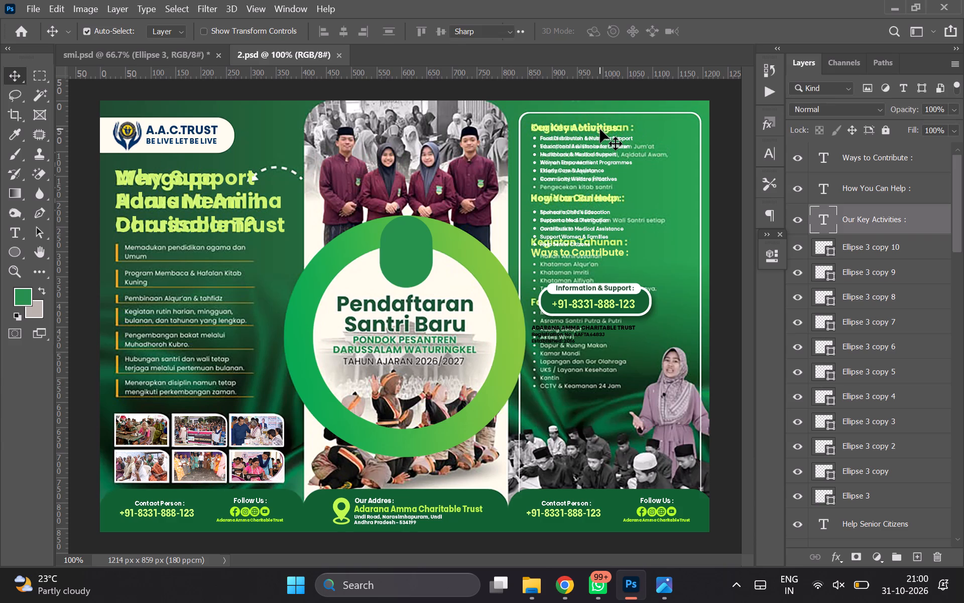
pyautogui.click(385, 32)
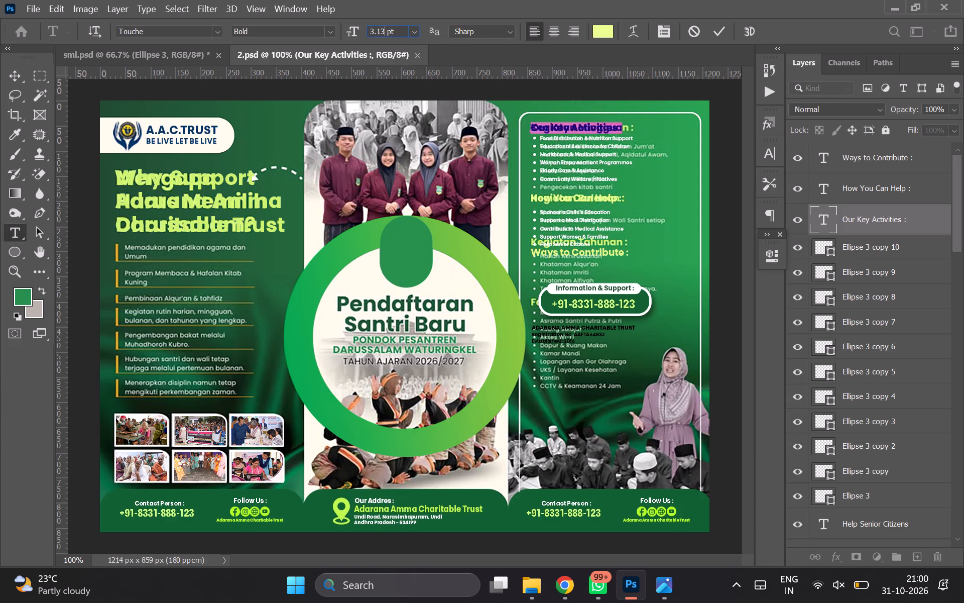
pyautogui.press('BackSpace')
pyautogui.press('4')
pyautogui.press('Return')
pyautogui.click(382, 29)
pyautogui.press('Delete')
pyautogui.press('5')
pyautogui.press('Return')
pyautogui.click(8, 73)
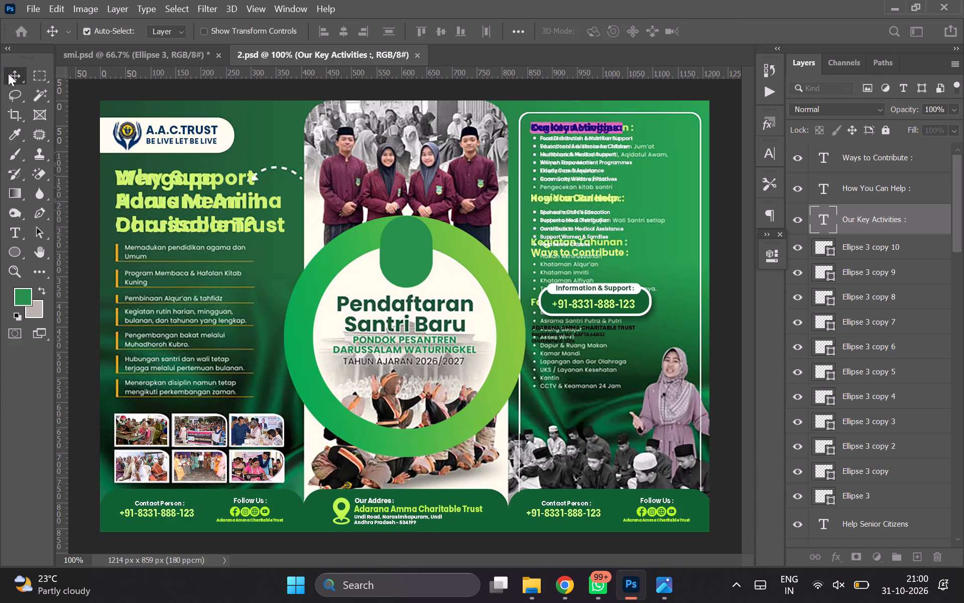
# Set the font size of the "How You Can Help :" heading to 3 pt.
pyautogui.doubleClick(560, 198)
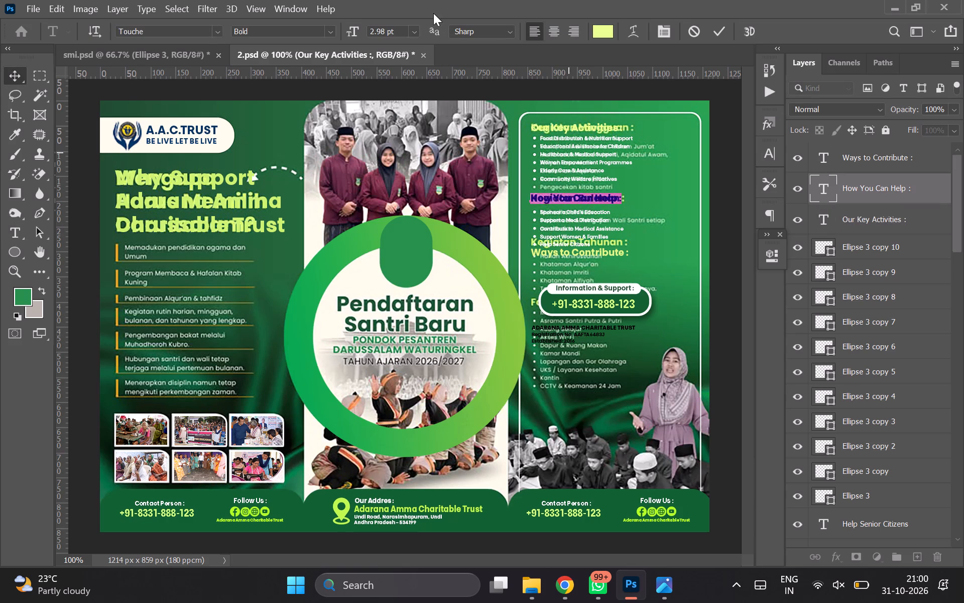
pyautogui.click(386, 30)
pyautogui.click(385, 30)
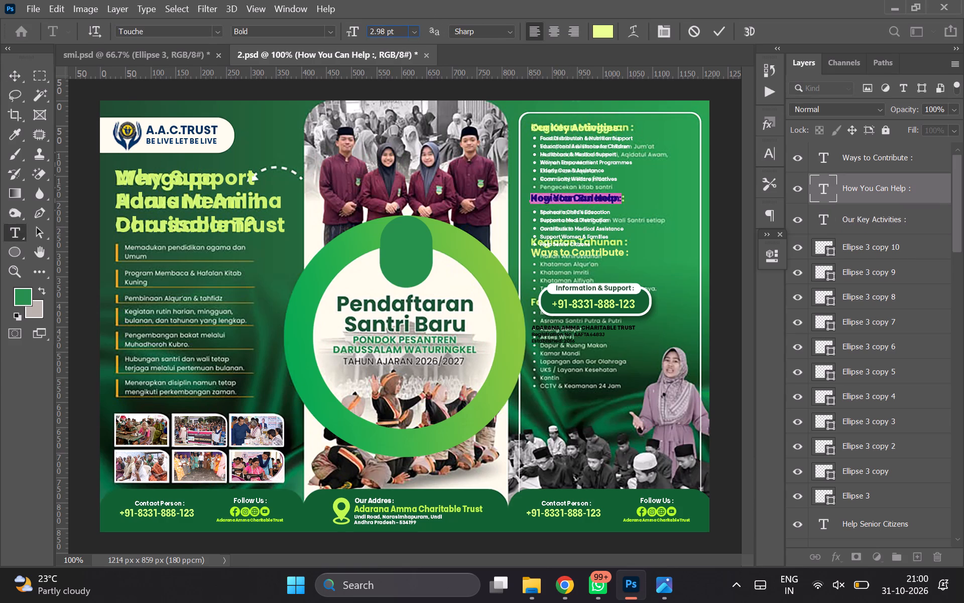
pyautogui.press('BackSpace')
pyautogui.press('BackSpace')
pyautogui.press('BackSpace')
pyautogui.press('BackSpace')
pyautogui.press('3')
pyautogui.press('Return')
pyautogui.click(18, 76)
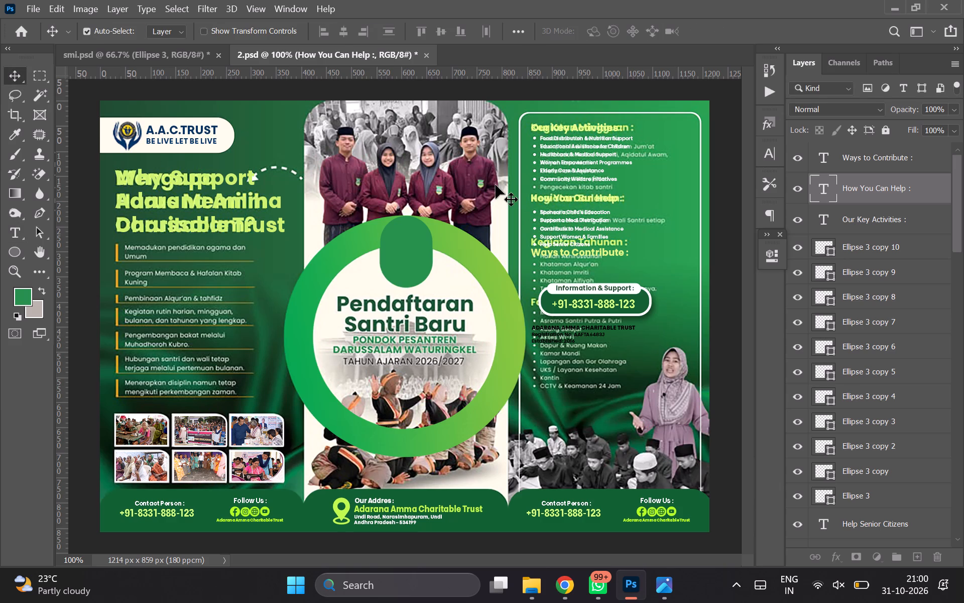
# Set the font size of the "Ways to Contribute :" heading to 3 pt.
pyautogui.tripleClick(564, 254)
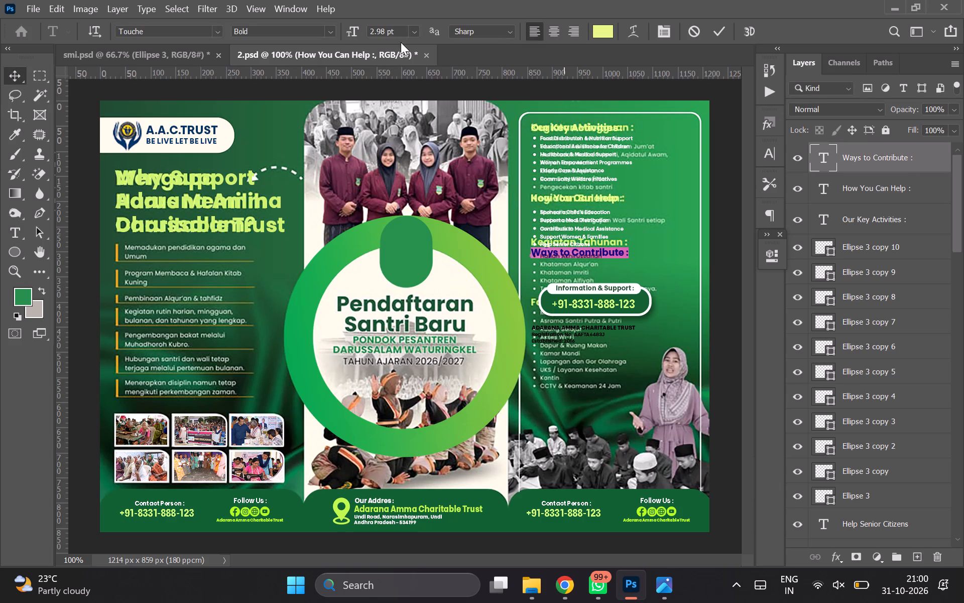
pyautogui.click(385, 32)
pyautogui.press('BackSpace')
pyautogui.press('BackSpace')
pyautogui.press('BackSpace')
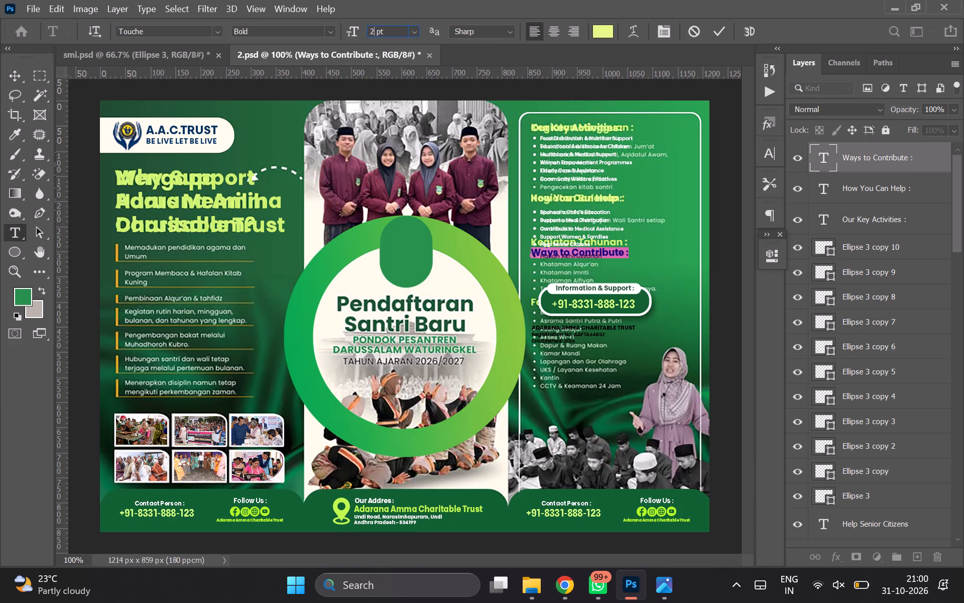
pyautogui.press('BackSpace')
pyautogui.press('BackSpace')
pyautogui.press('3')
pyautogui.press('Return')
pyautogui.click(21, 75)
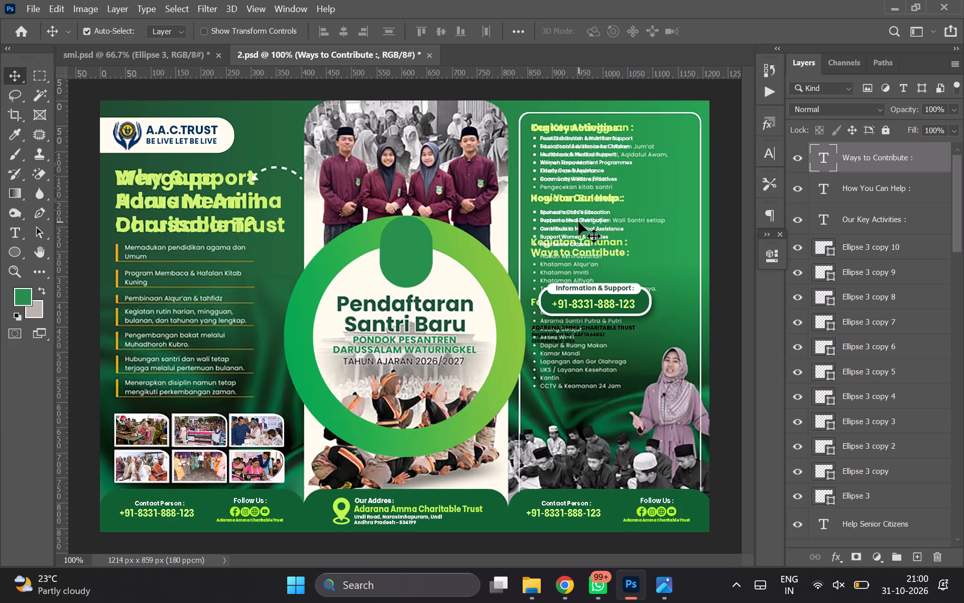
# Move the linked "Information & Support :" phone callout down over the lower Fasilitas list, beside the woman in the headscarf.
pyautogui.click(603, 291)
pyautogui.moveTo(603, 291); pyautogui.dragTo(647, 281)
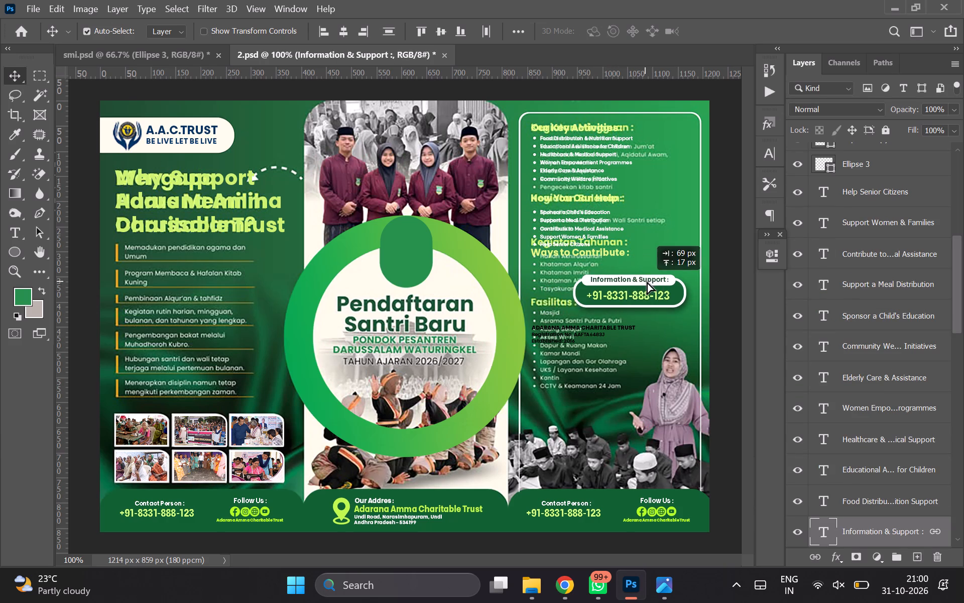
pyautogui.moveTo(647, 281); pyautogui.dragTo(672, 292)
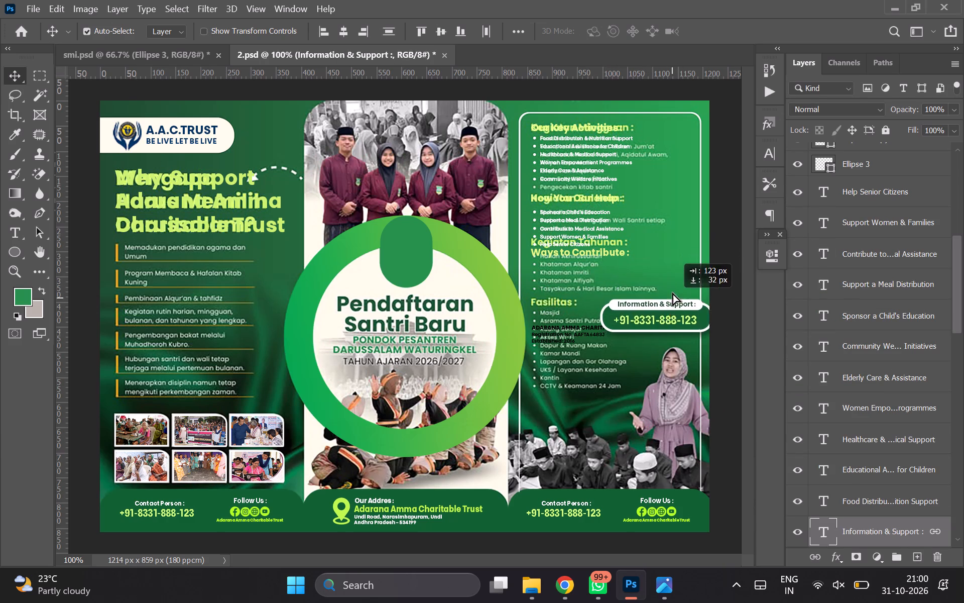
pyautogui.moveTo(672, 292); pyautogui.dragTo(623, 158)
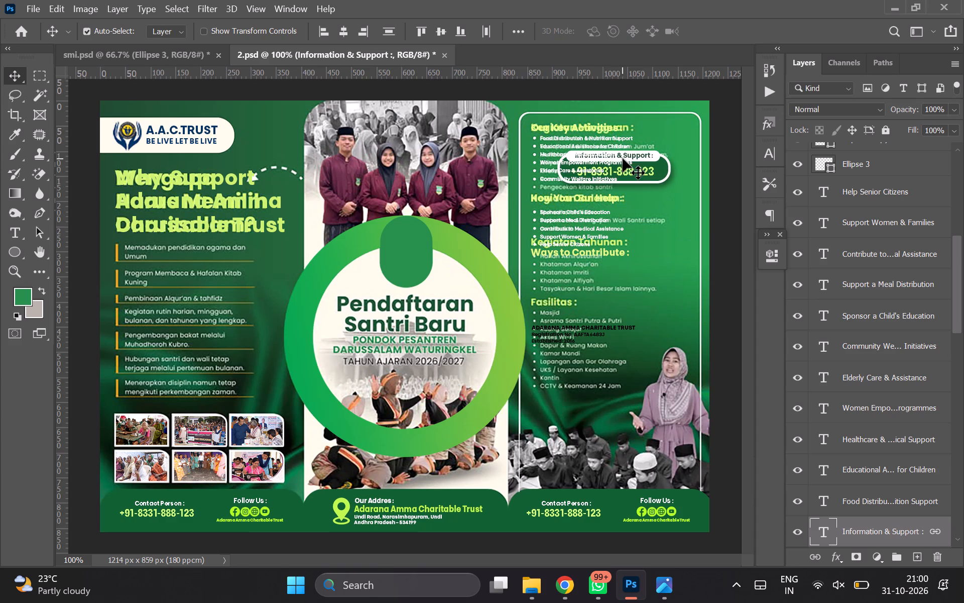
pyautogui.moveTo(653, 167); pyautogui.dragTo(662, 169)
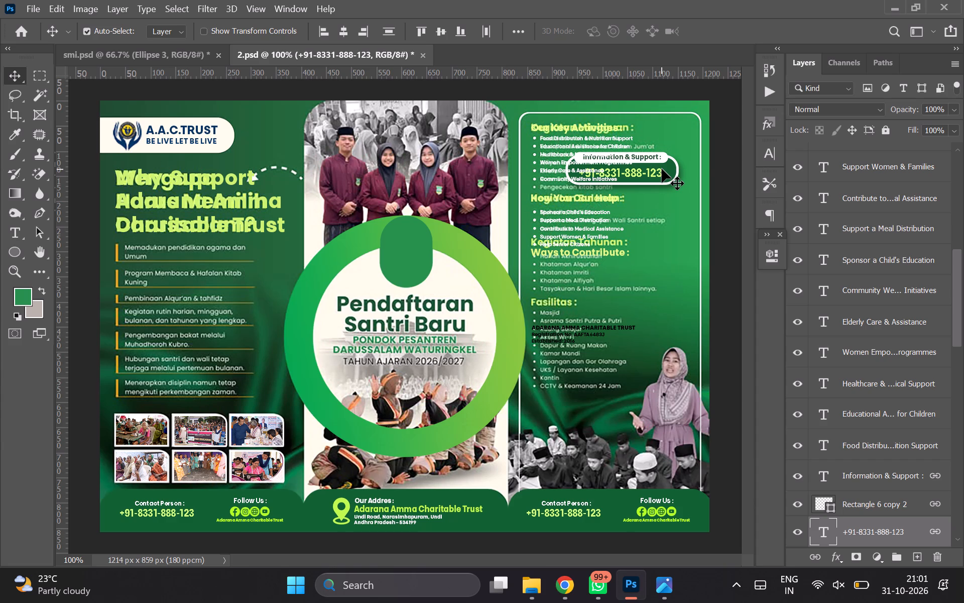
pyautogui.moveTo(666, 175); pyautogui.dragTo(690, 299)
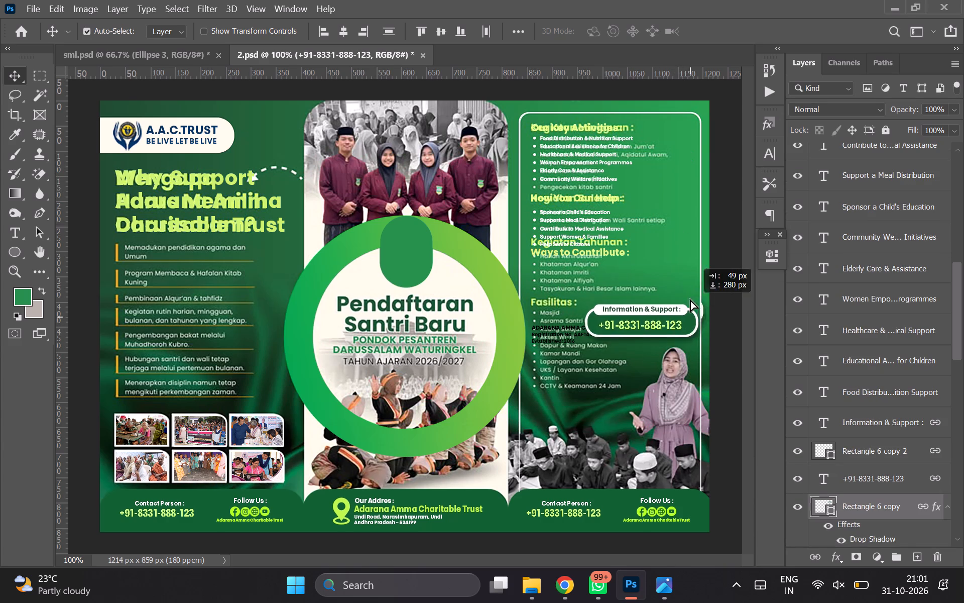
pyautogui.moveTo(690, 299); pyautogui.dragTo(664, 386)
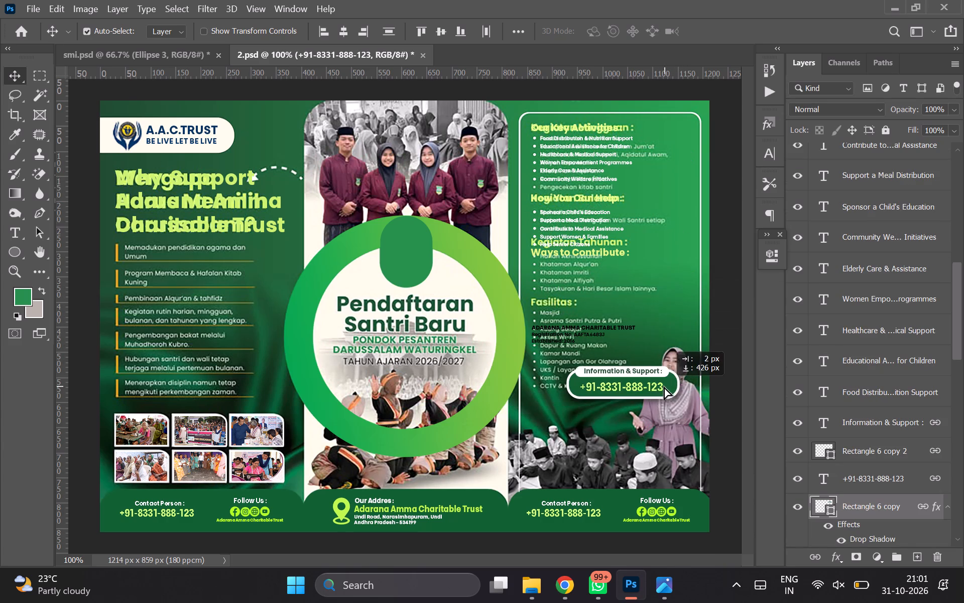
pyautogui.moveTo(664, 386); pyautogui.dragTo(657, 391)
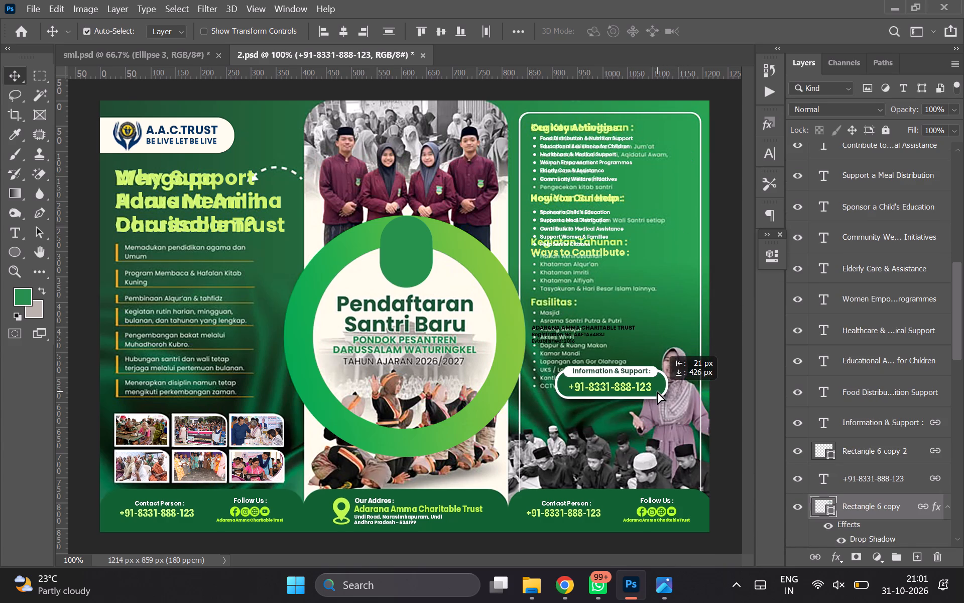
pyautogui.moveTo(657, 391); pyautogui.dragTo(660, 429)
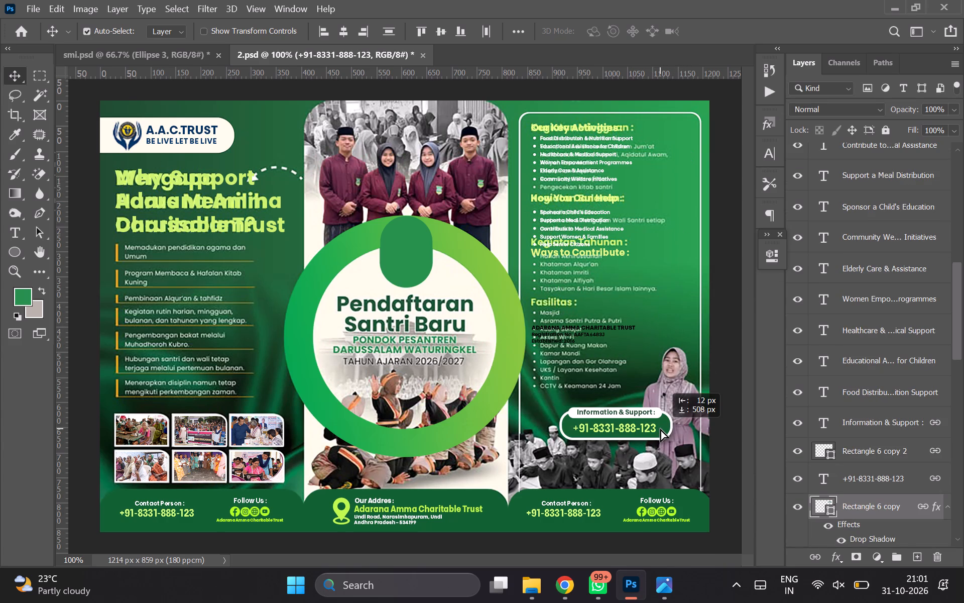
pyautogui.moveTo(660, 429); pyautogui.dragTo(646, 395)
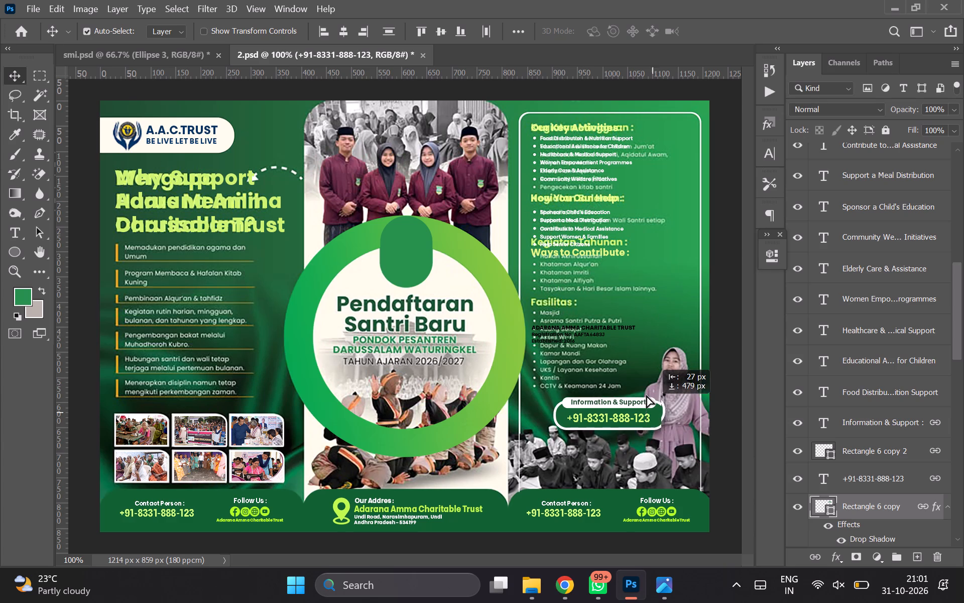
pyautogui.moveTo(646, 395); pyautogui.dragTo(650, 380)
pyautogui.moveTo(650, 380); pyautogui.dragTo(653, 386)
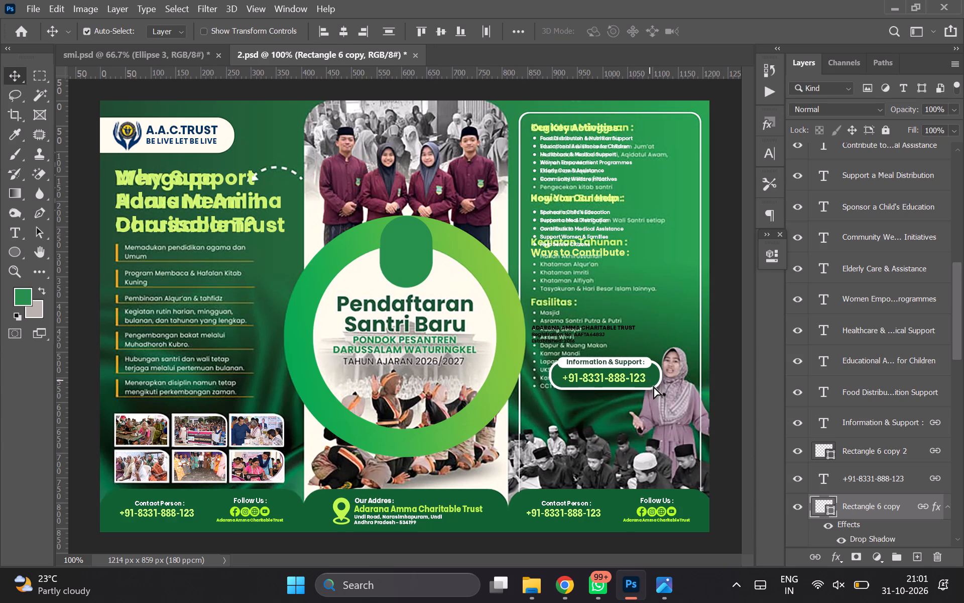
pyautogui.moveTo(653, 386); pyautogui.dragTo(659, 393)
pyautogui.moveTo(659, 393); pyautogui.dragTo(668, 401)
pyautogui.moveTo(661, 398); pyautogui.dragTo(650, 385)
pyautogui.moveTo(650, 385); pyautogui.dragTo(642, 368)
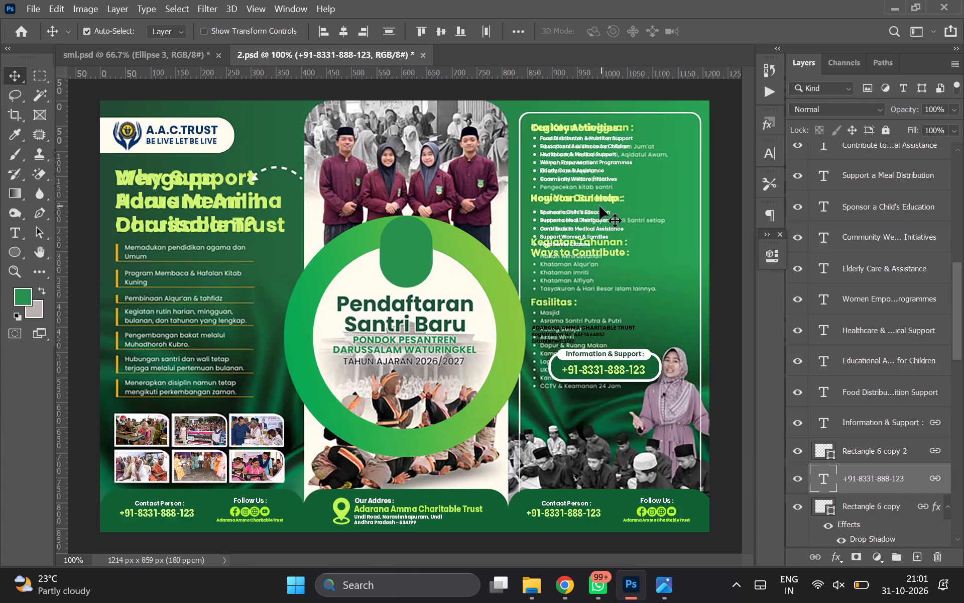
# Move the "Ways to Contribute :" layer below Ellipse 3, directly above the Help Senior Citizens layer.
pyautogui.click(567, 196)
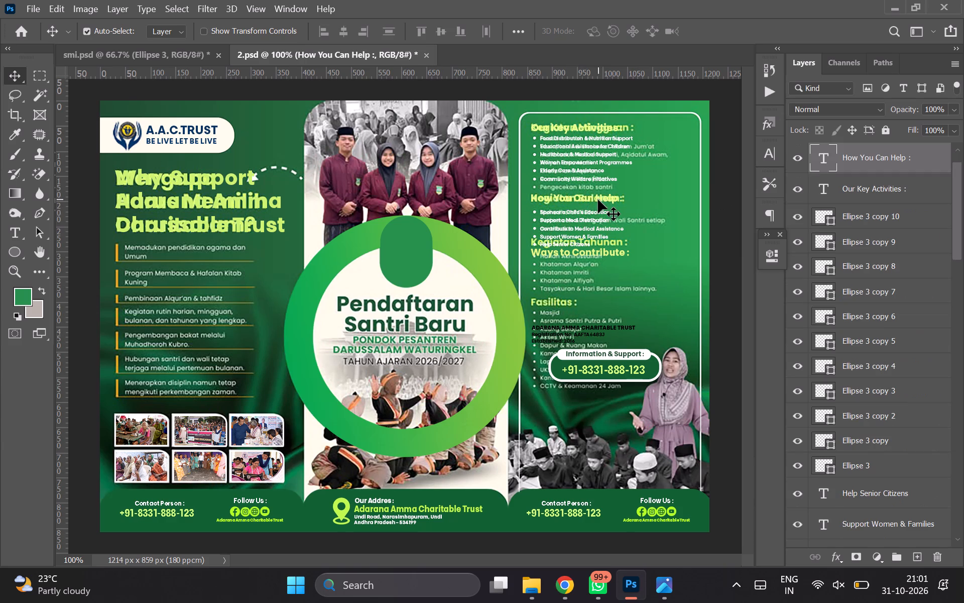
pyautogui.click(596, 138)
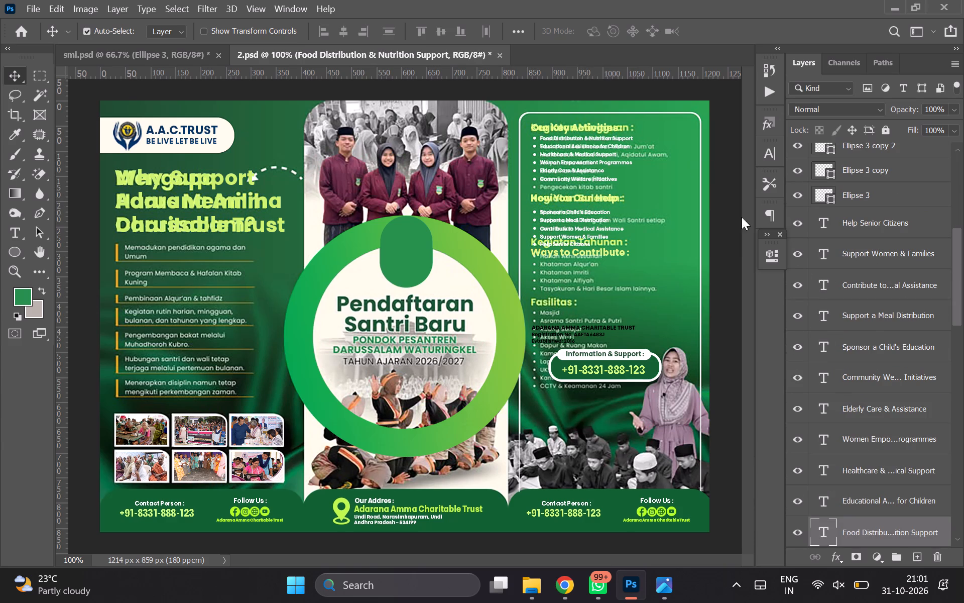
pyautogui.click(615, 201)
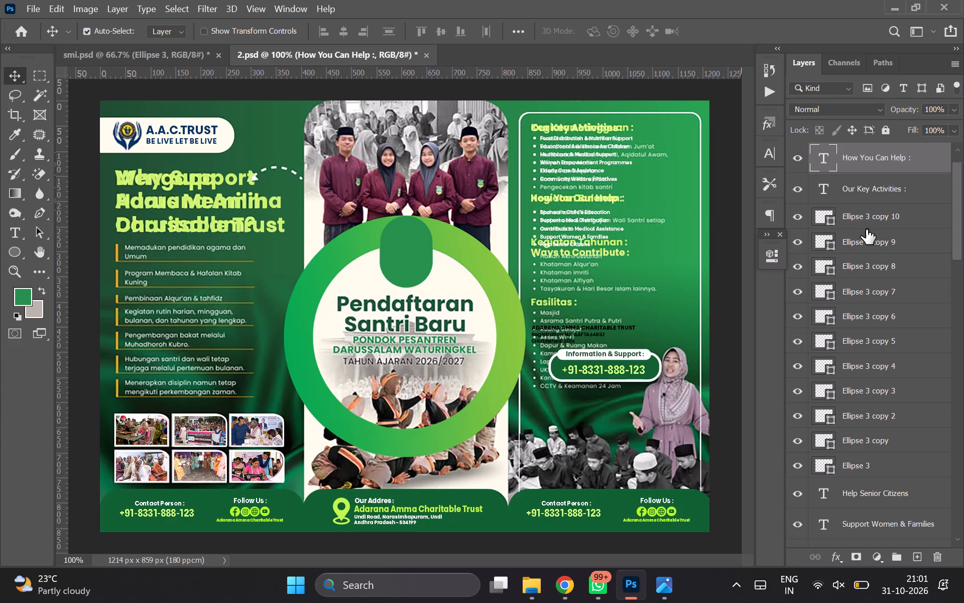
pyautogui.scroll(1, 878, 221)
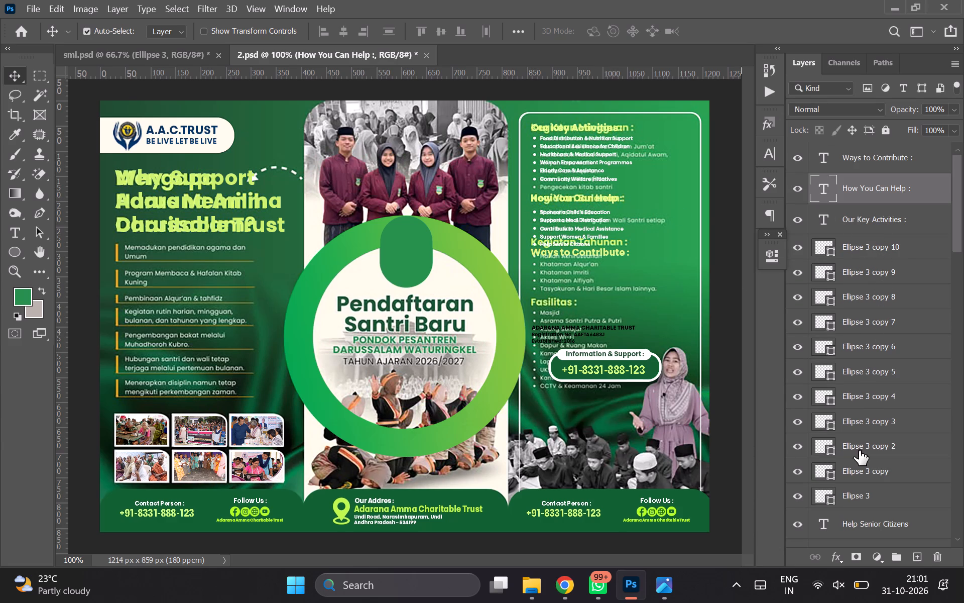
pyautogui.keyDown('shift'); pyautogui.click(852, 498); pyautogui.keyUp('shift')
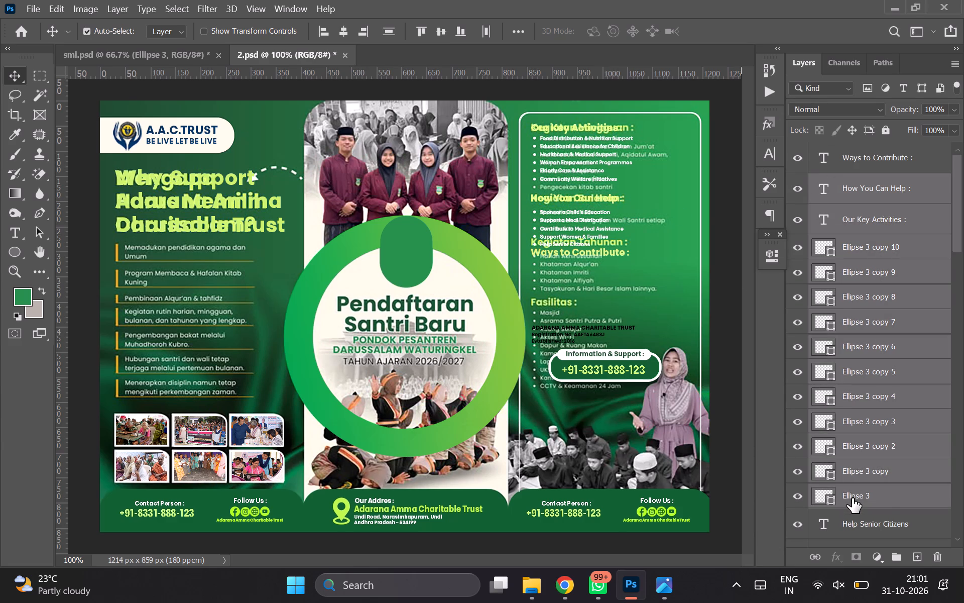
pyautogui.scroll(1, 852, 498)
pyautogui.scroll(-1, 859, 351)
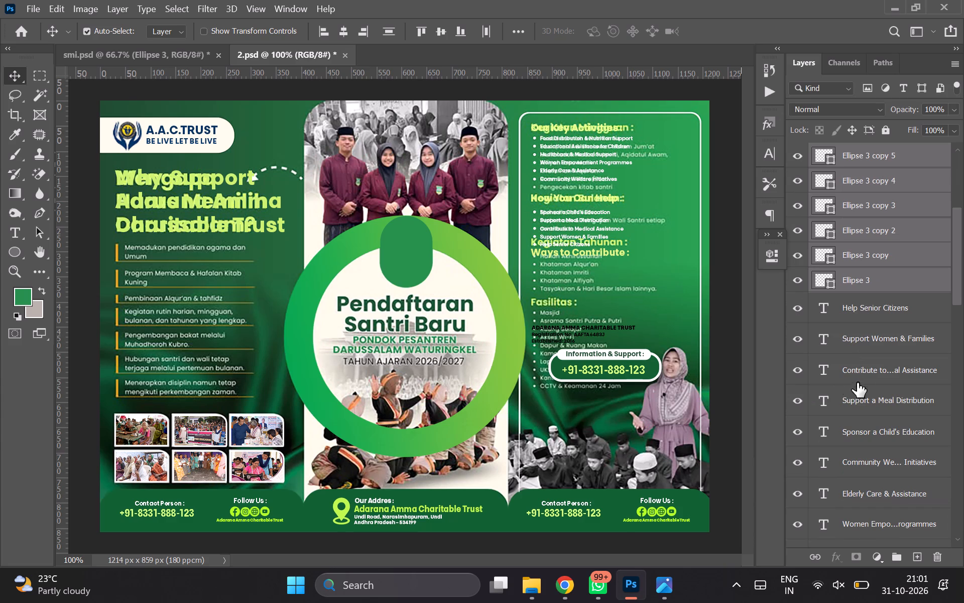
pyautogui.scroll(3, 852, 308)
pyautogui.click(864, 163)
pyautogui.moveTo(851, 161); pyautogui.dragTo(882, 502)
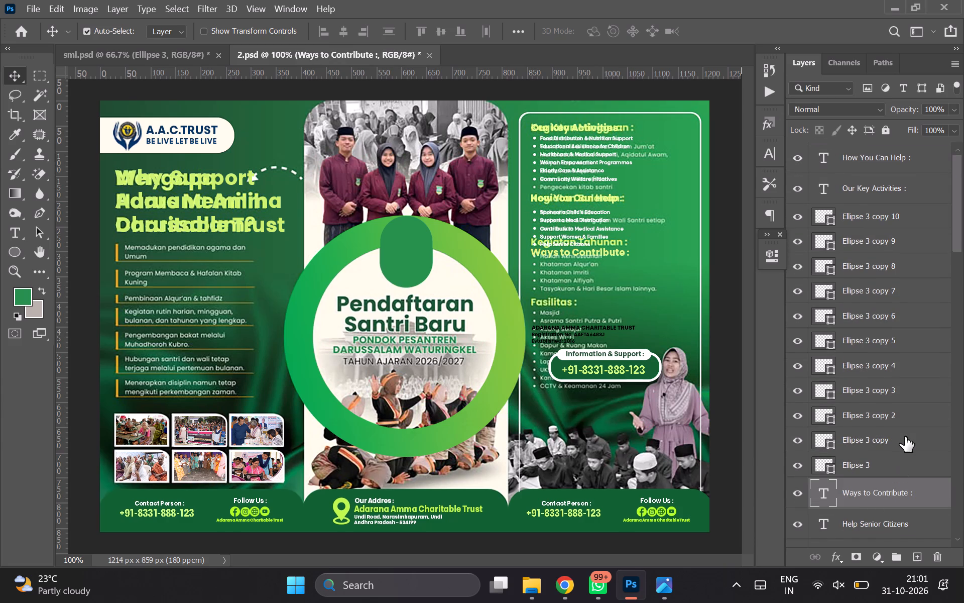
# Move the six key-activity text layers, Food Distribution through Community Welfare Initiatives, together between Ellipse 3 and "Ways to Contribute :".
pyautogui.scroll(-1, 905, 437)
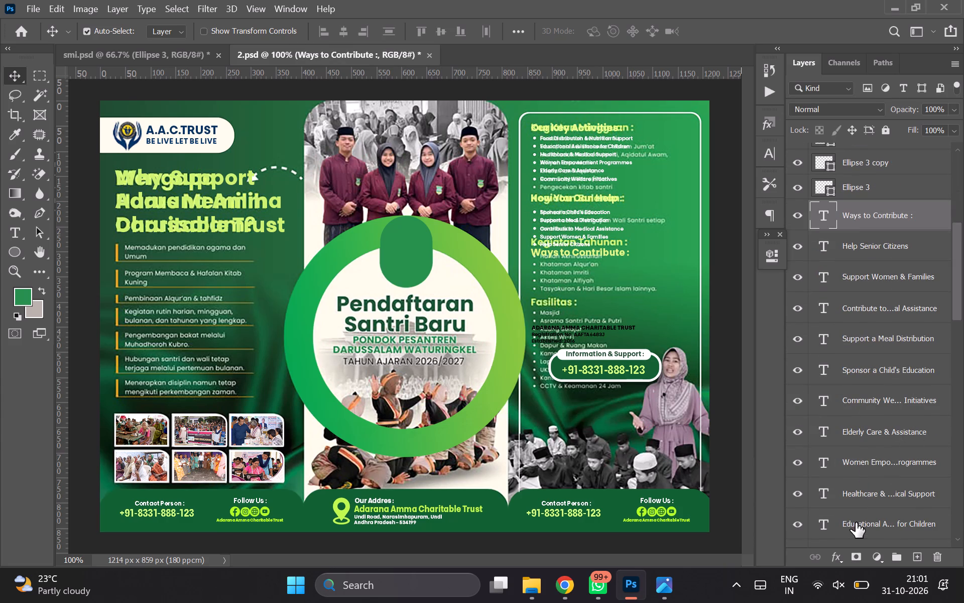
pyautogui.scroll(-1, 866, 524)
pyautogui.click(849, 431)
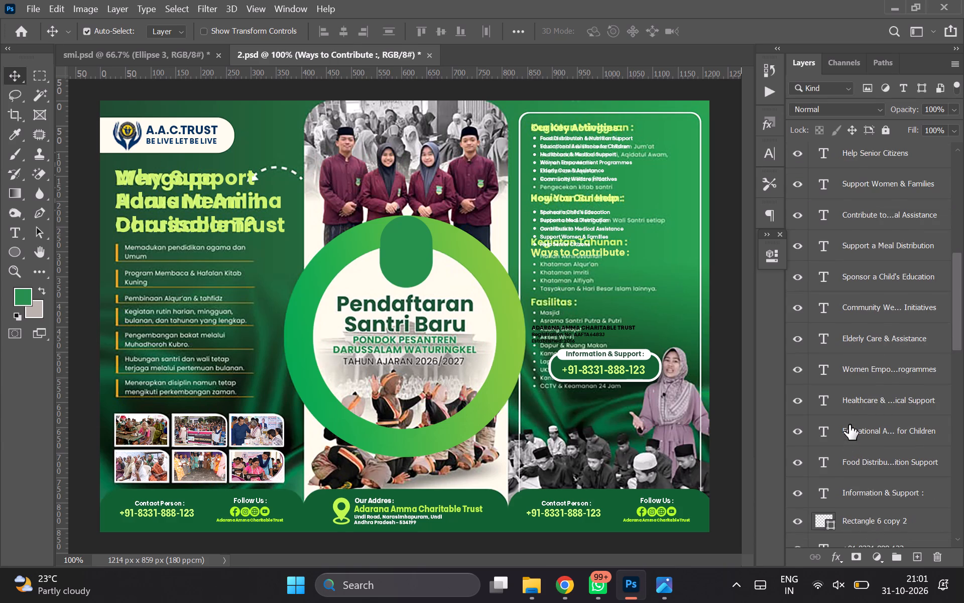
pyautogui.keyDown('shift'); pyautogui.click(857, 279); pyautogui.keyUp('shift')
pyautogui.scroll(1, 857, 279)
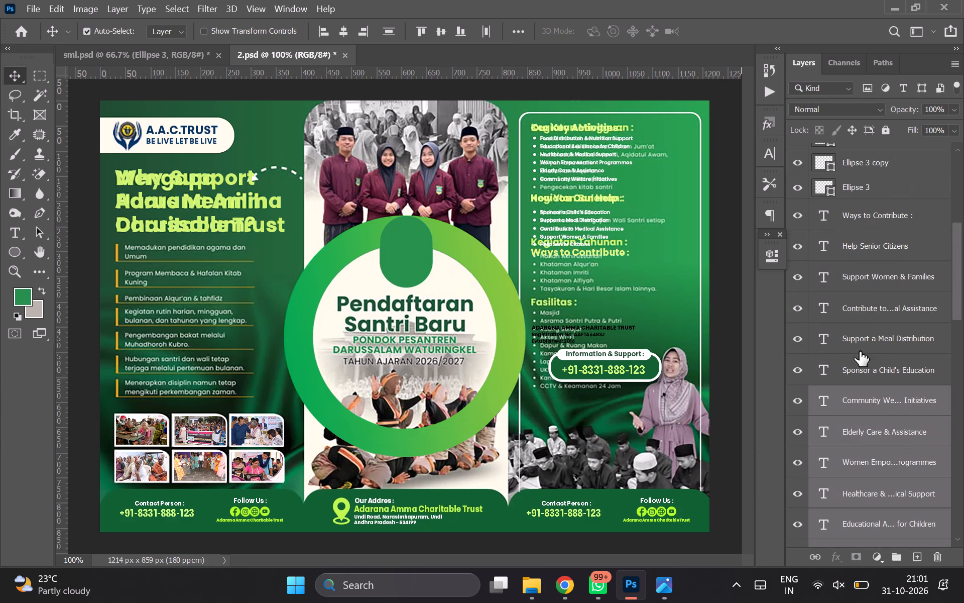
pyautogui.moveTo(859, 401); pyautogui.dragTo(874, 249)
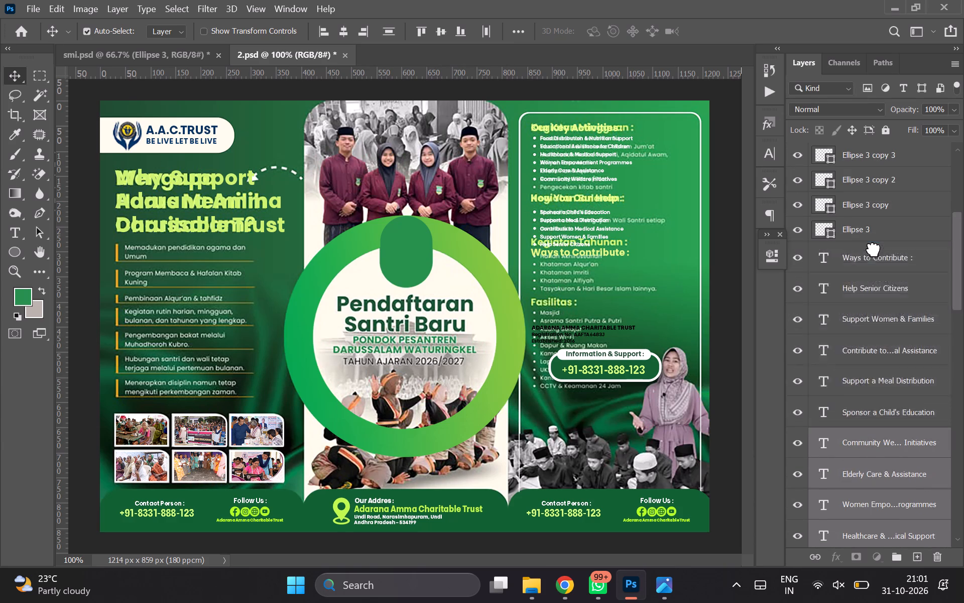
# Reverse the six activity layers' stacking order: Food Distribution, Educational, Healthcare, Women Empowerment, Elderly Care, Community Welfare from top to bottom.
pyautogui.click(854, 409)
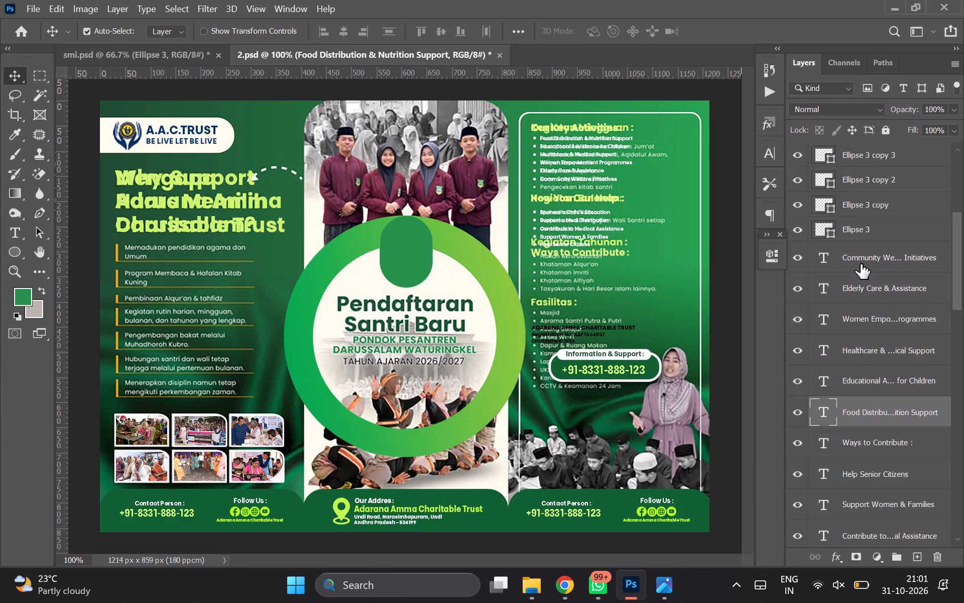
pyautogui.moveTo(861, 264); pyautogui.dragTo(889, 429)
pyautogui.moveTo(876, 256); pyautogui.dragTo(890, 439)
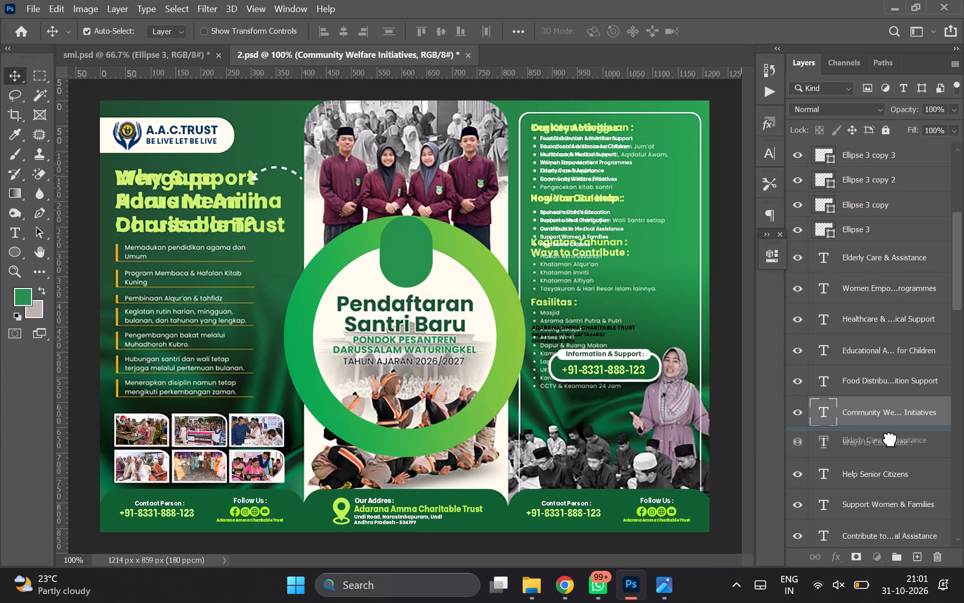
pyautogui.moveTo(890, 439); pyautogui.dragTo(879, 395)
pyautogui.moveTo(863, 248); pyautogui.dragTo(876, 350)
pyautogui.moveTo(862, 353); pyautogui.dragTo(858, 247)
pyautogui.moveTo(858, 280); pyautogui.dragTo(862, 328)
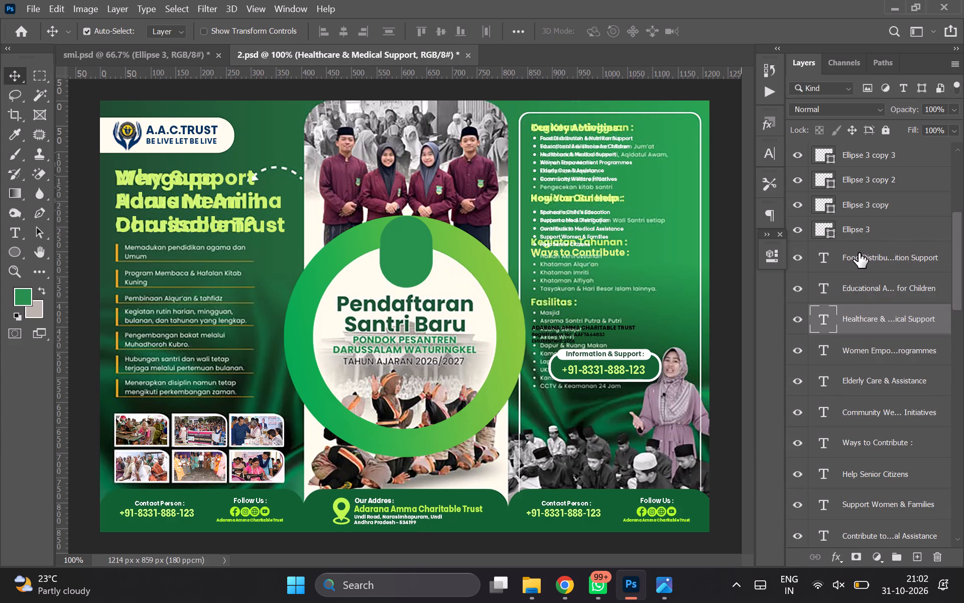
pyautogui.click(859, 253)
pyautogui.click(848, 404)
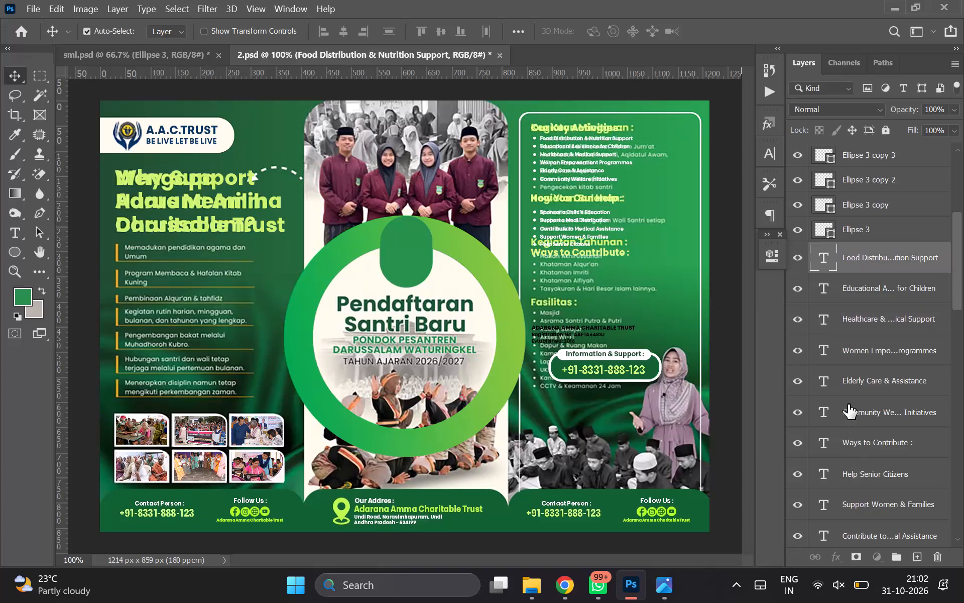
# Move the "How You Can Help :" layer directly below the Community Welfare Initiatives layer.
pyautogui.scroll(1, 846, 376)
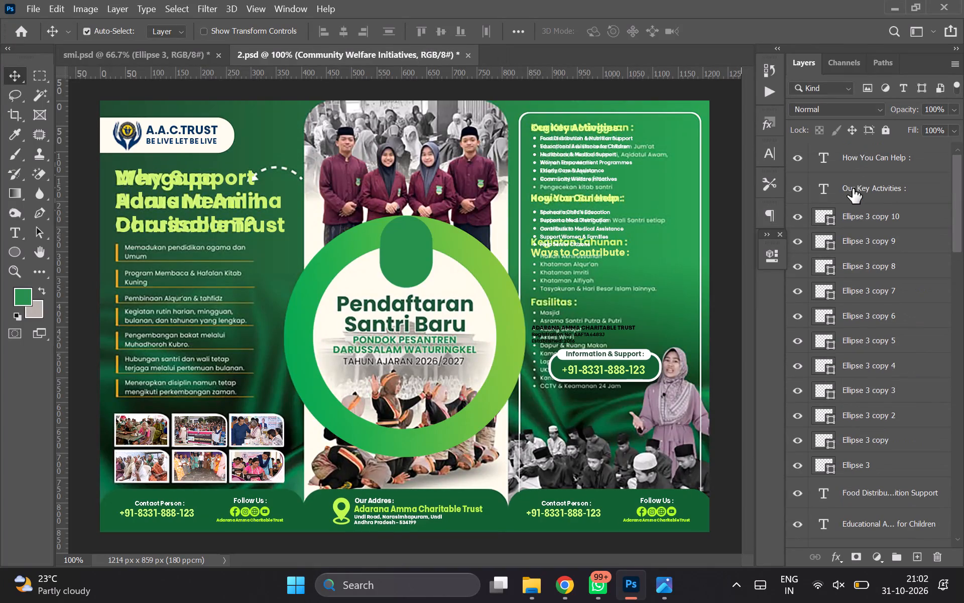
pyautogui.click(854, 182)
pyautogui.scroll(-1, 854, 182)
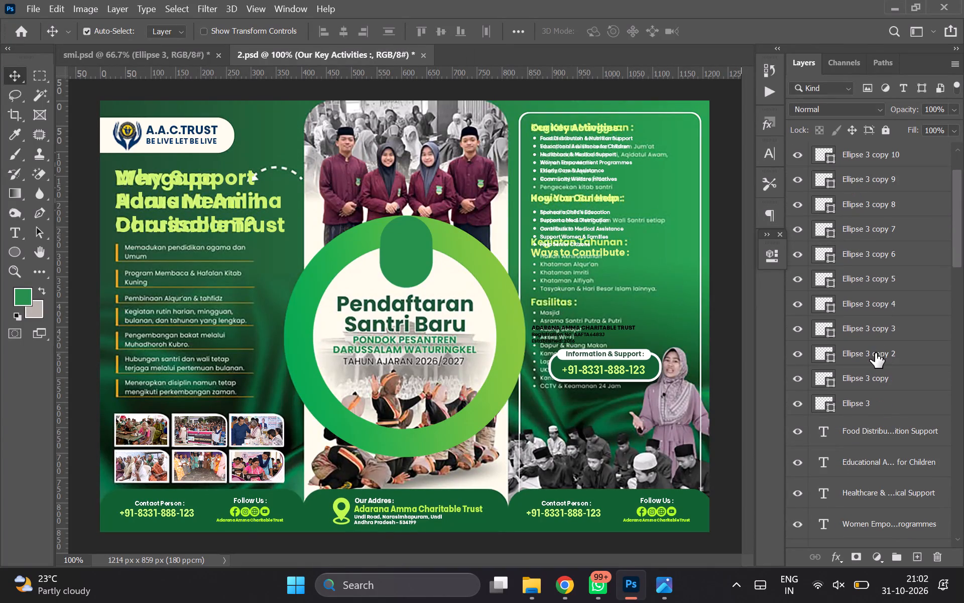
pyautogui.click(595, 198)
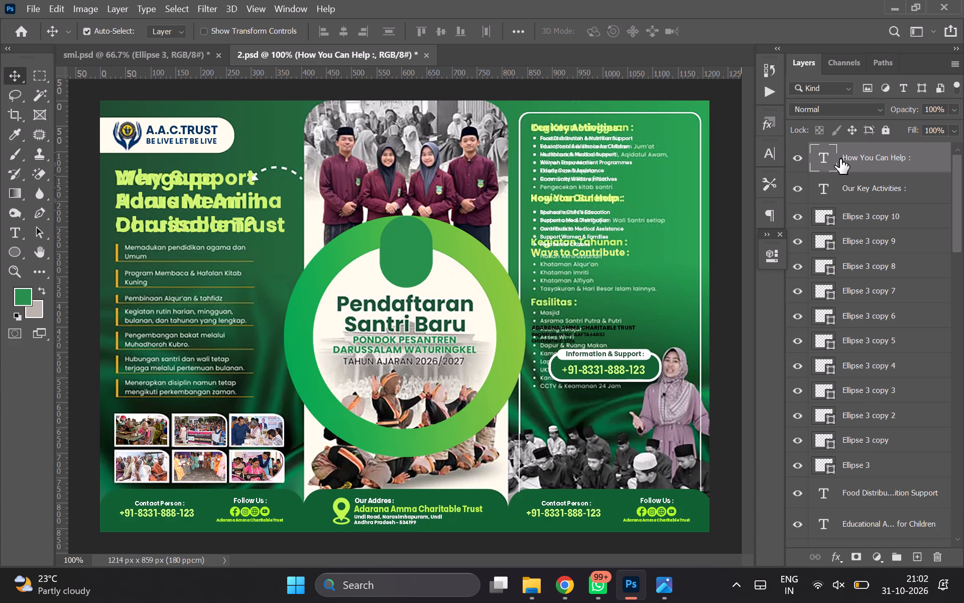
pyautogui.moveTo(855, 156); pyautogui.dragTo(898, 592)
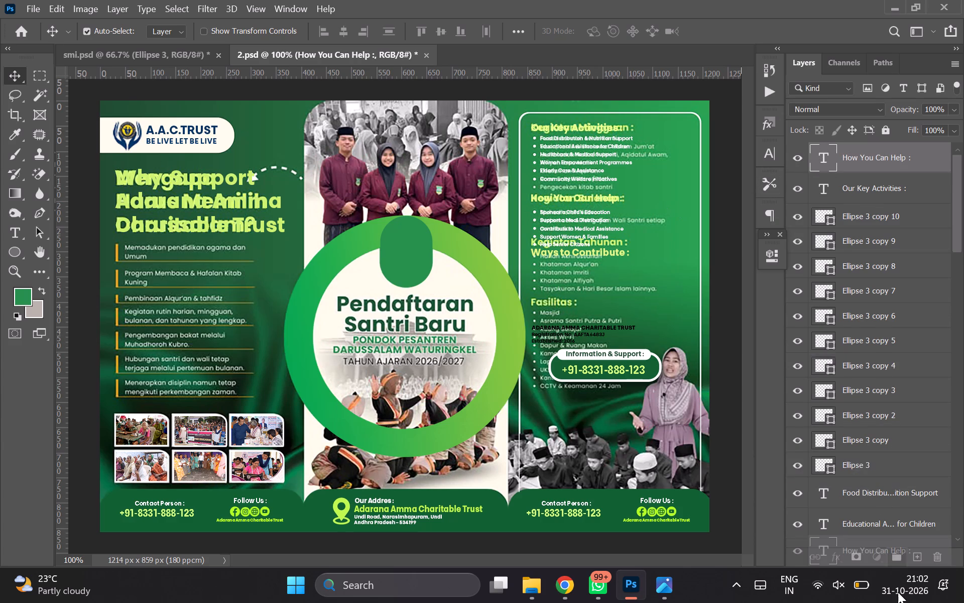
pyautogui.moveTo(898, 592); pyautogui.dragTo(888, 475)
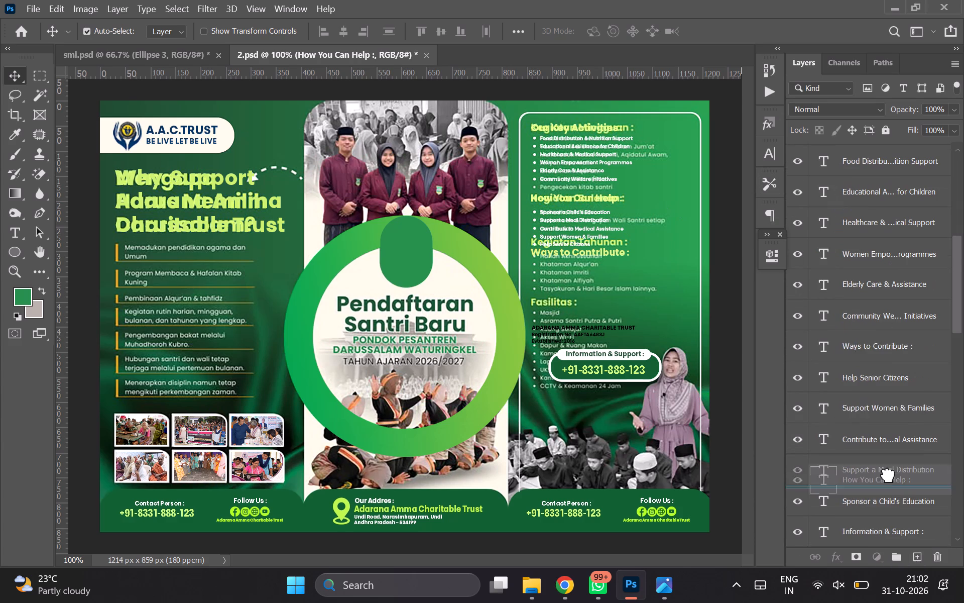
pyautogui.moveTo(888, 475); pyautogui.dragTo(871, 333)
# Move the "Ways to Contribute :" layer below the Sponsor a Child's Education layer, directly above "Information & Support :".
pyautogui.moveTo(881, 346); pyautogui.dragTo(887, 396)
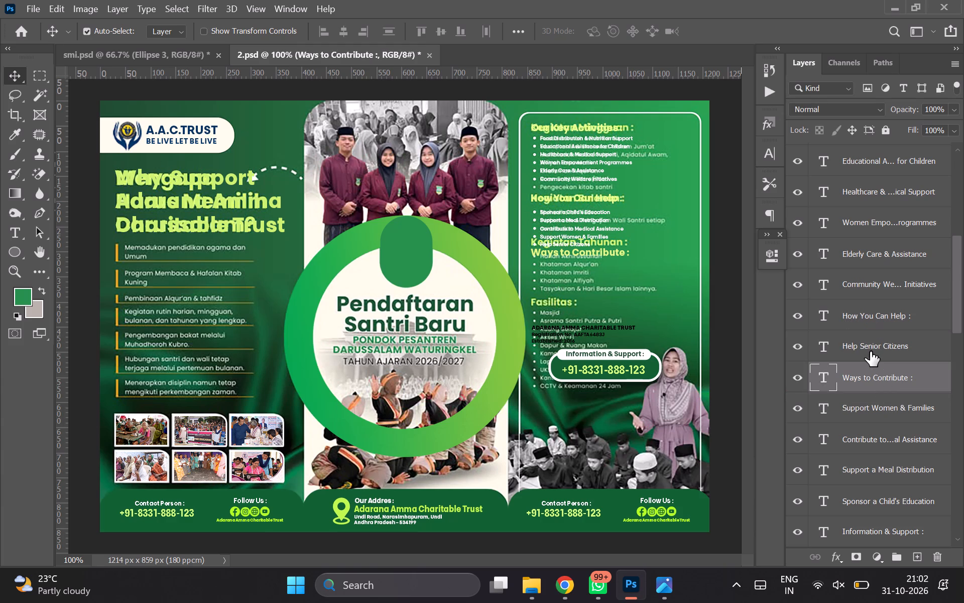
pyautogui.moveTo(870, 351); pyautogui.dragTo(893, 430)
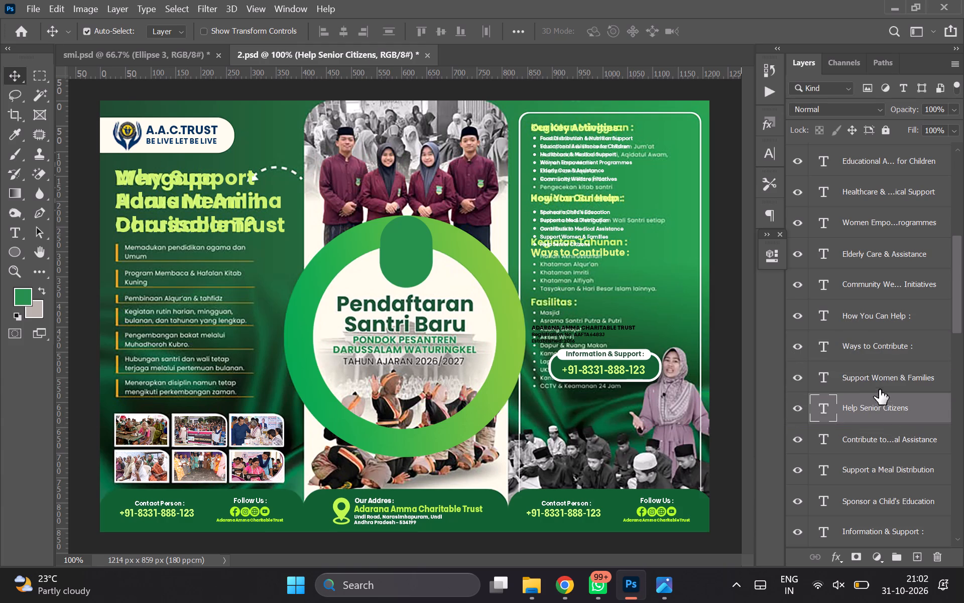
pyautogui.moveTo(860, 344); pyautogui.dragTo(890, 522)
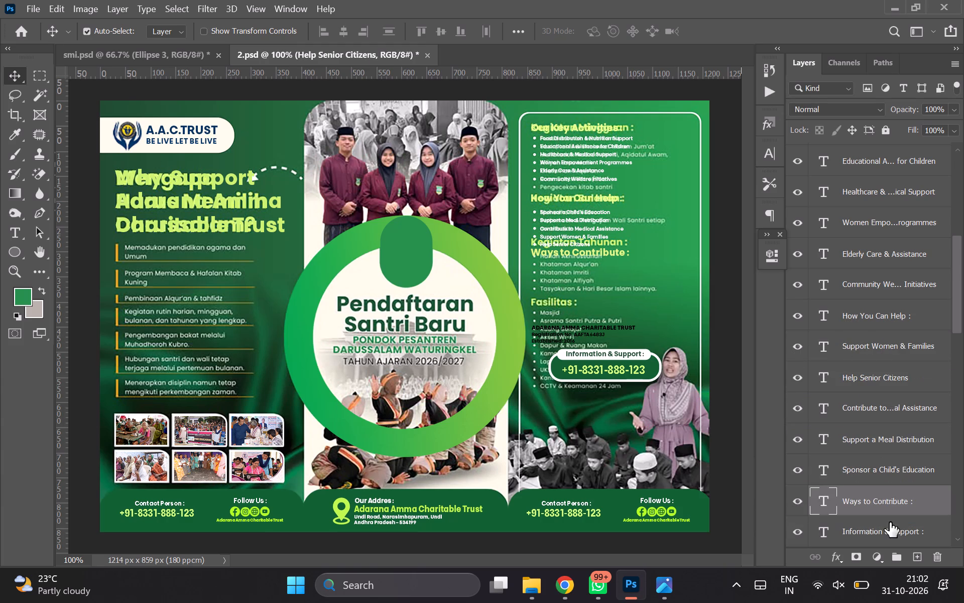
# Order the layers under "How You Can Help :" as Sponsor a Child's Education, Meal Distribution, Medical Assistance, Senior Citizens, Women & Families.
pyautogui.moveTo(866, 473); pyautogui.dragTo(855, 327)
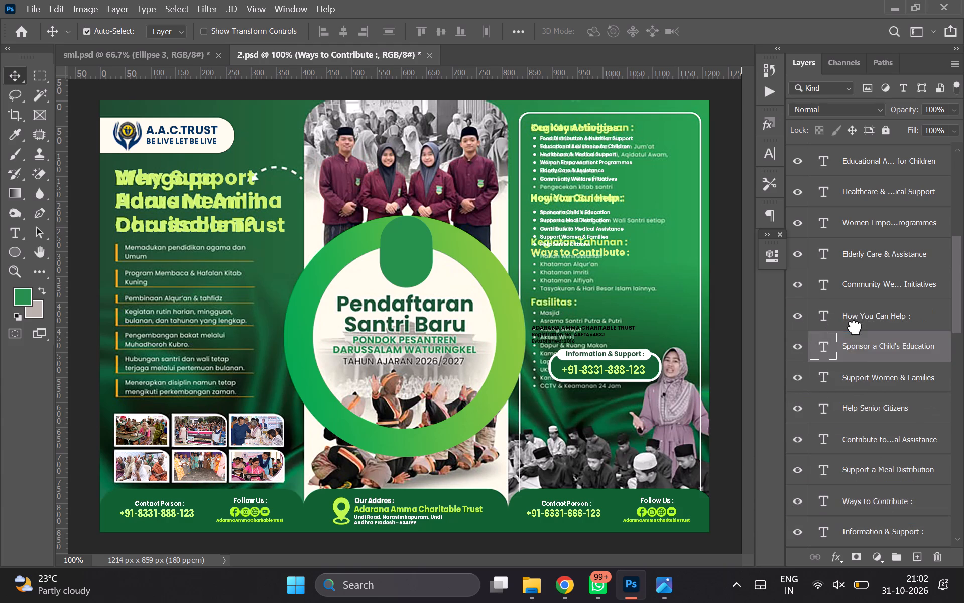
pyautogui.moveTo(862, 364); pyautogui.dragTo(875, 408)
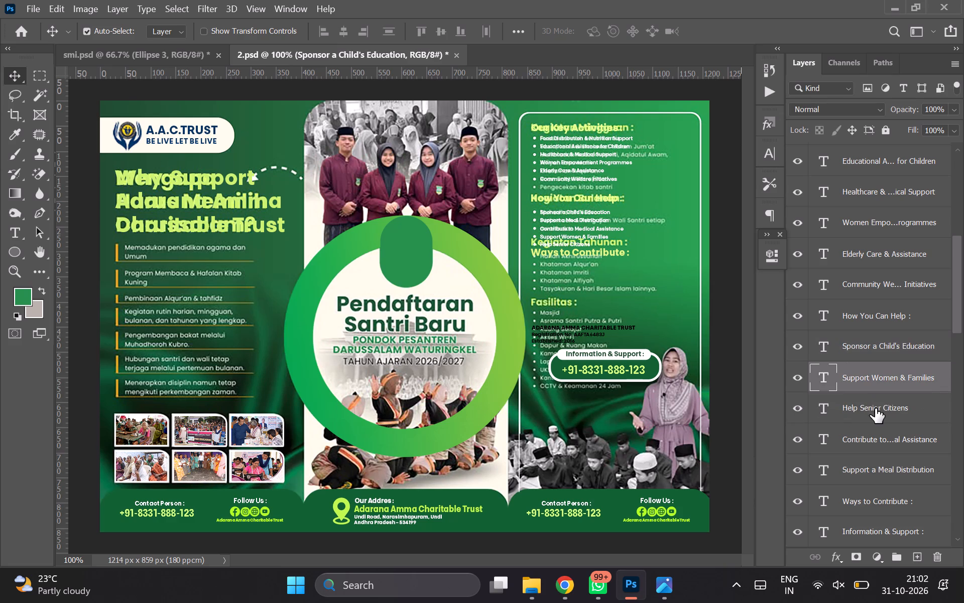
pyautogui.moveTo(870, 466); pyautogui.dragTo(855, 369)
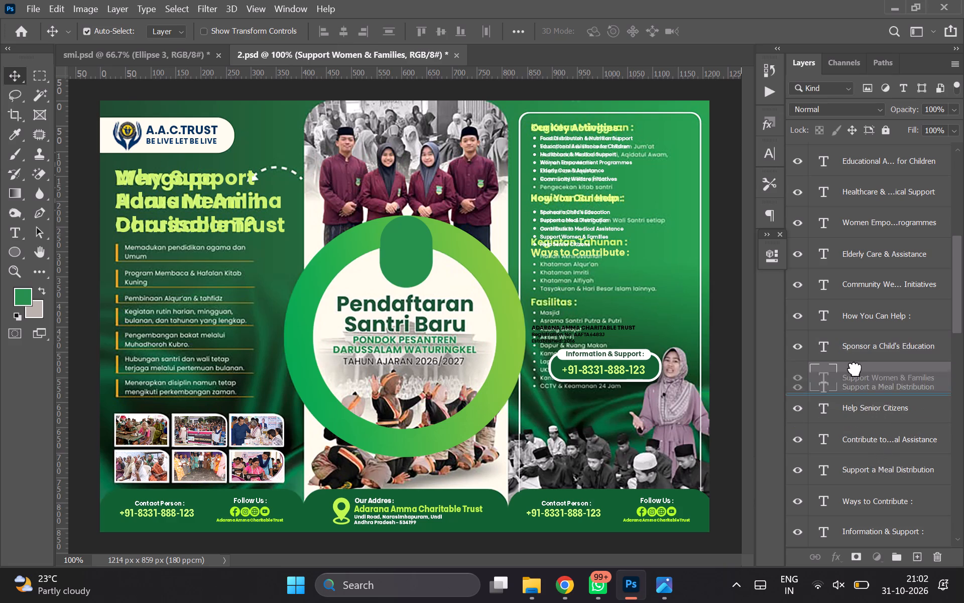
pyautogui.moveTo(855, 369); pyautogui.dragTo(854, 363)
pyautogui.moveTo(884, 408); pyautogui.dragTo(892, 416)
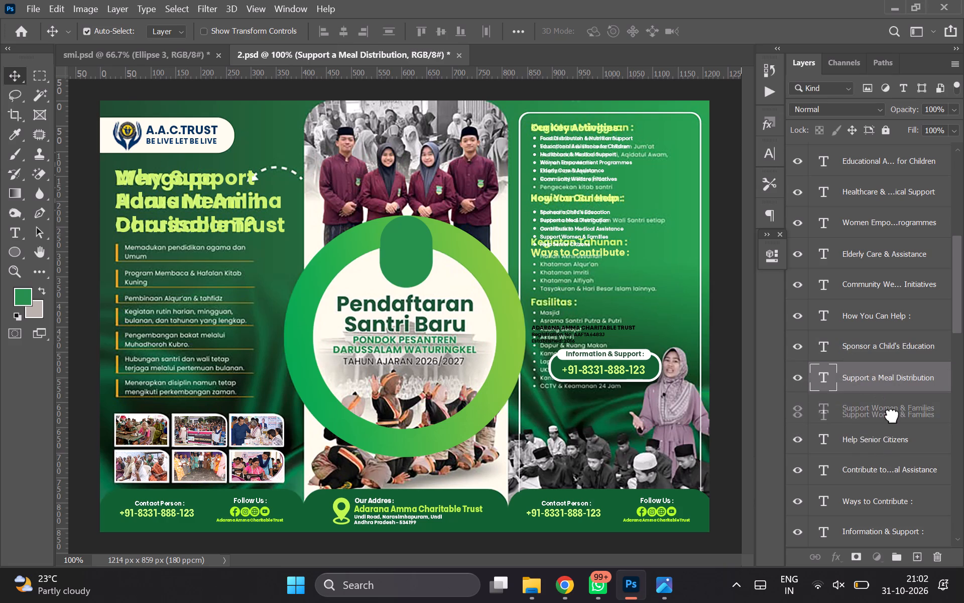
pyautogui.moveTo(892, 416); pyautogui.dragTo(903, 452)
pyautogui.moveTo(885, 481); pyautogui.dragTo(867, 401)
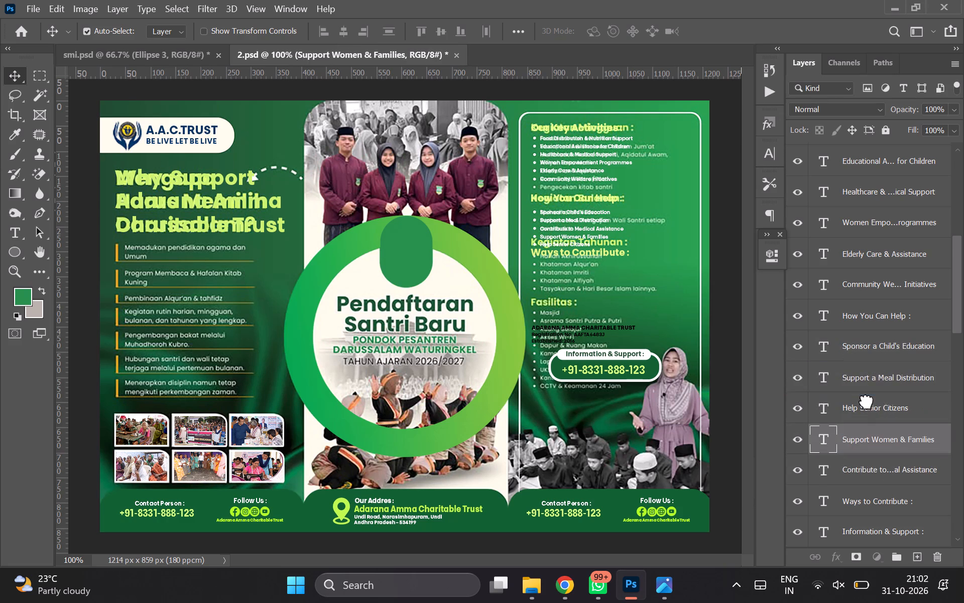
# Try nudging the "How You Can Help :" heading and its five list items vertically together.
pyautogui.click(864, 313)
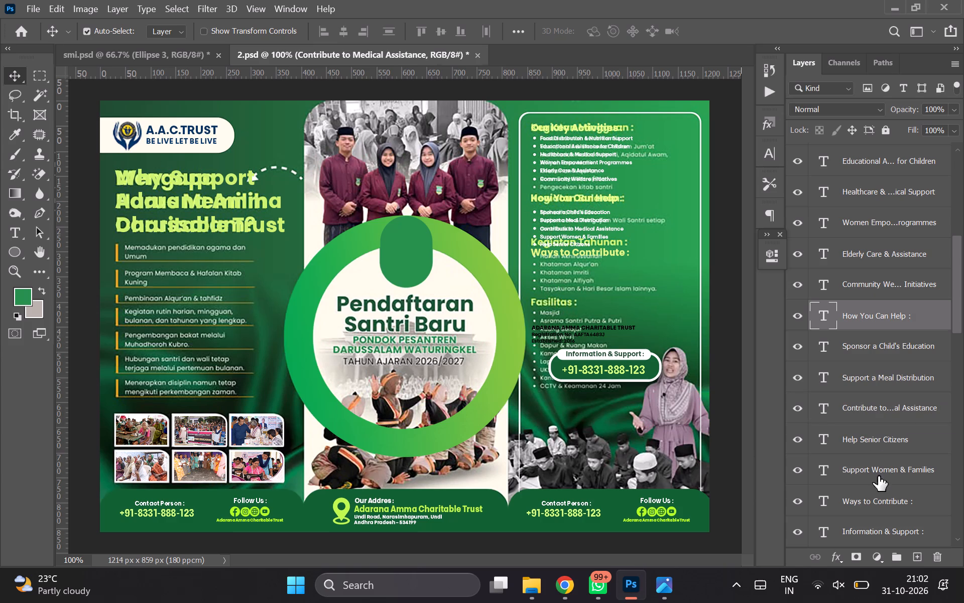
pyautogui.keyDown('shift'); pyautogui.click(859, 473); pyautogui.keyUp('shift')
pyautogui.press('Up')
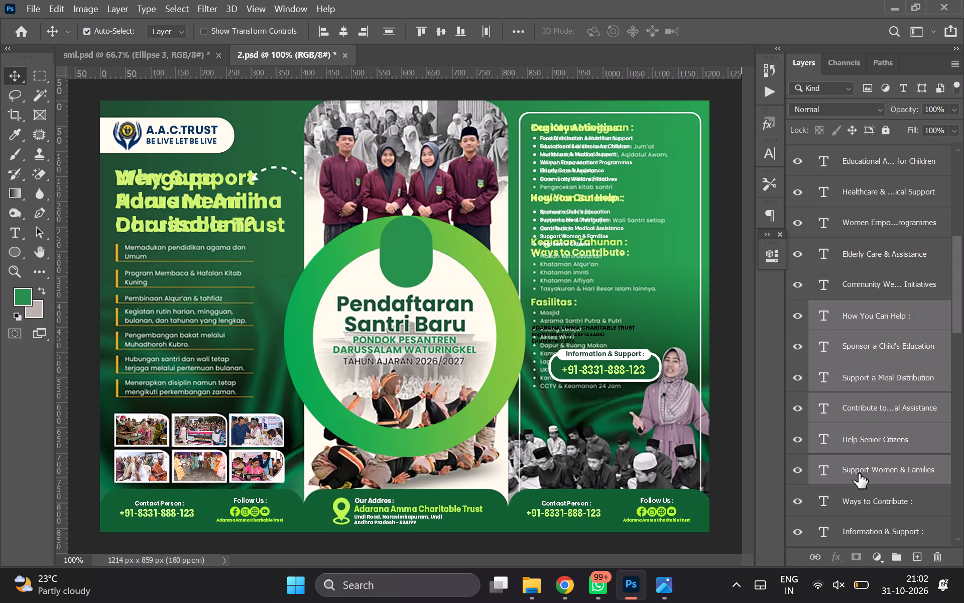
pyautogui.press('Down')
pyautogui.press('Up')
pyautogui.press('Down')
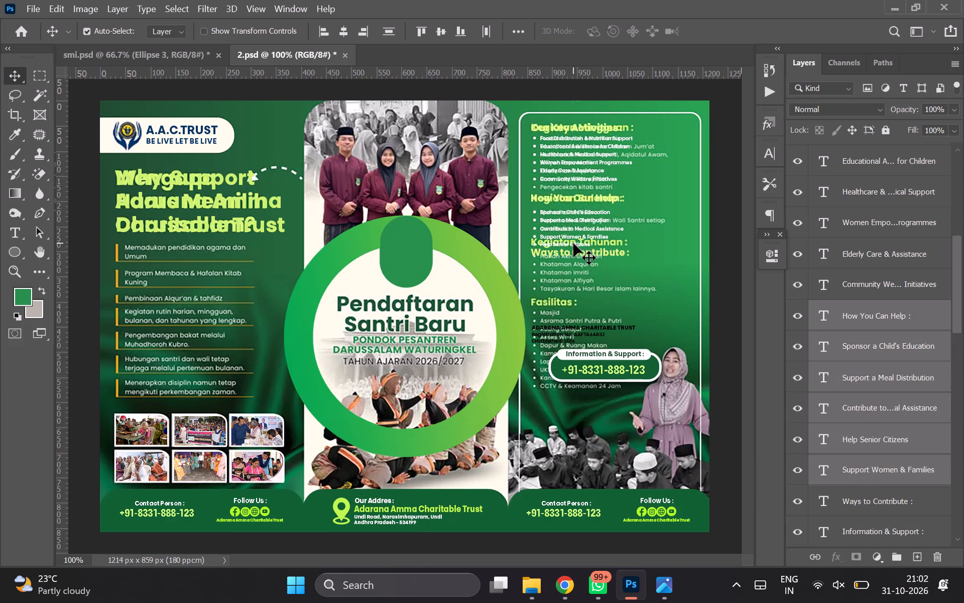
# Nudge the "Ways to Contribute :" heading down by 10 px, further from the "How You Can Help :" list.
pyautogui.click(556, 250)
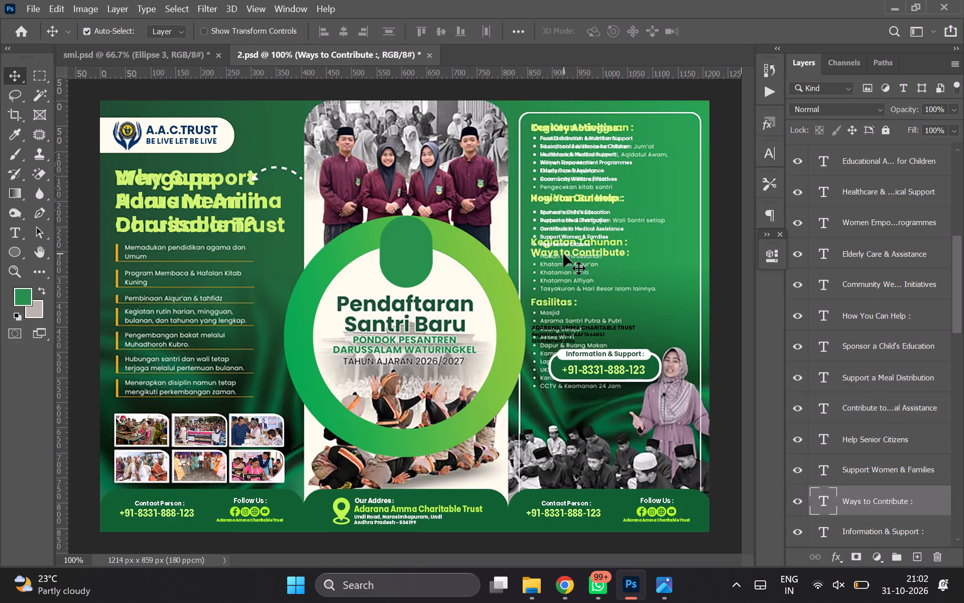
pyautogui.click(563, 254)
pyautogui.press('Down')
pyautogui.press('Down')
pyautogui.press('Down')
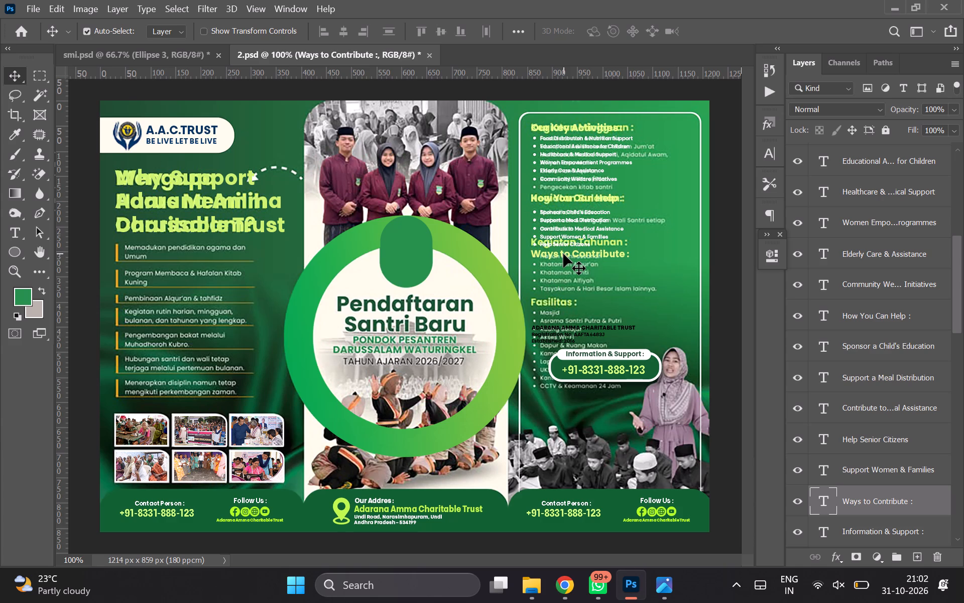
pyautogui.press('Down')
pyautogui.press('Down')
pyautogui.press('Down')
pyautogui.press('Down')
pyautogui.press('Down')
pyautogui.press('Down')
pyautogui.press('Down')
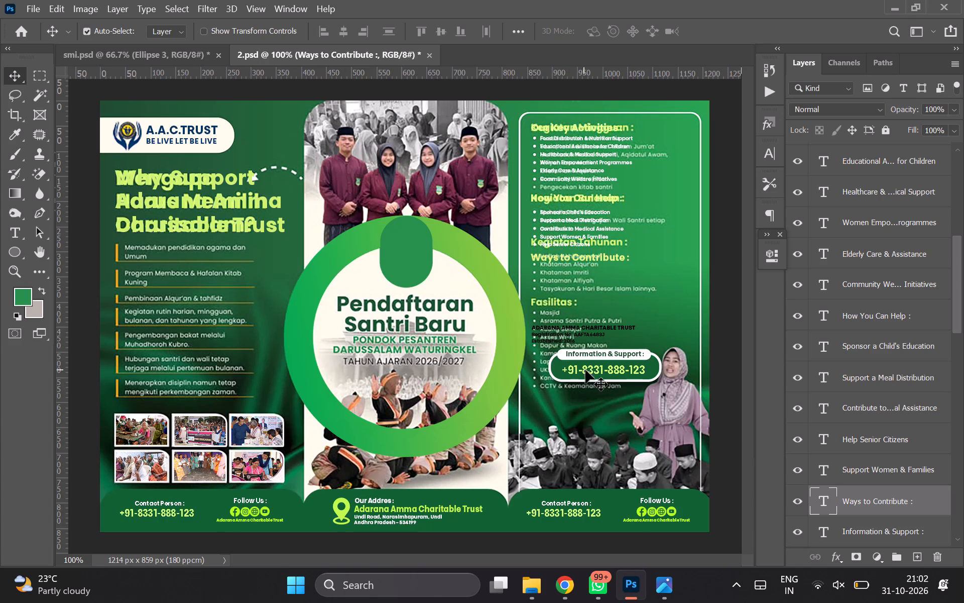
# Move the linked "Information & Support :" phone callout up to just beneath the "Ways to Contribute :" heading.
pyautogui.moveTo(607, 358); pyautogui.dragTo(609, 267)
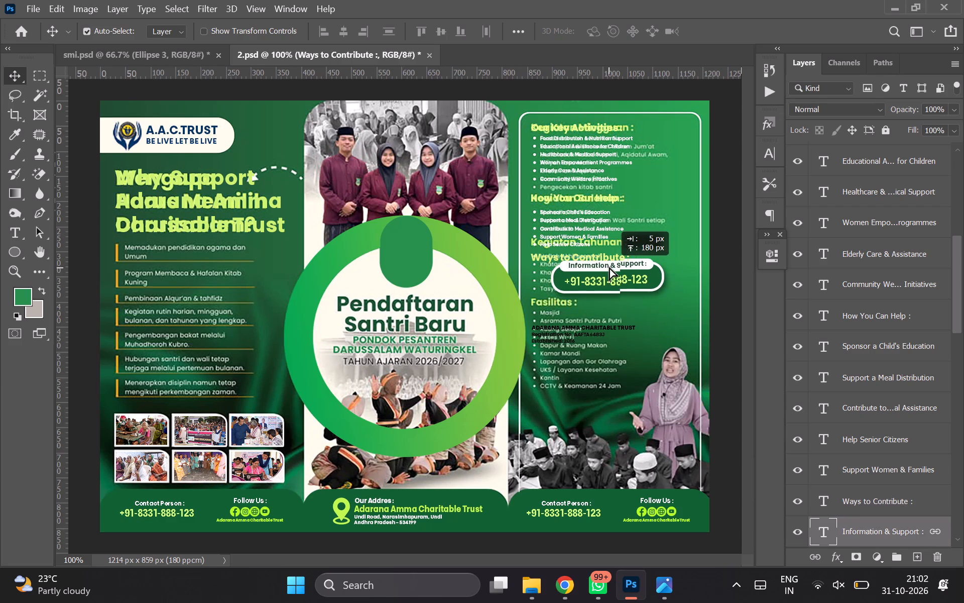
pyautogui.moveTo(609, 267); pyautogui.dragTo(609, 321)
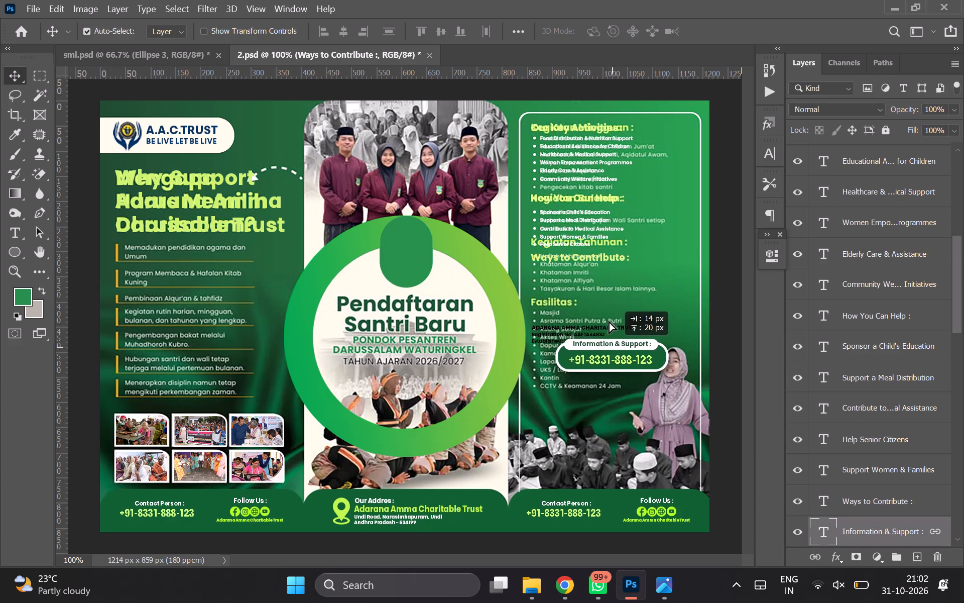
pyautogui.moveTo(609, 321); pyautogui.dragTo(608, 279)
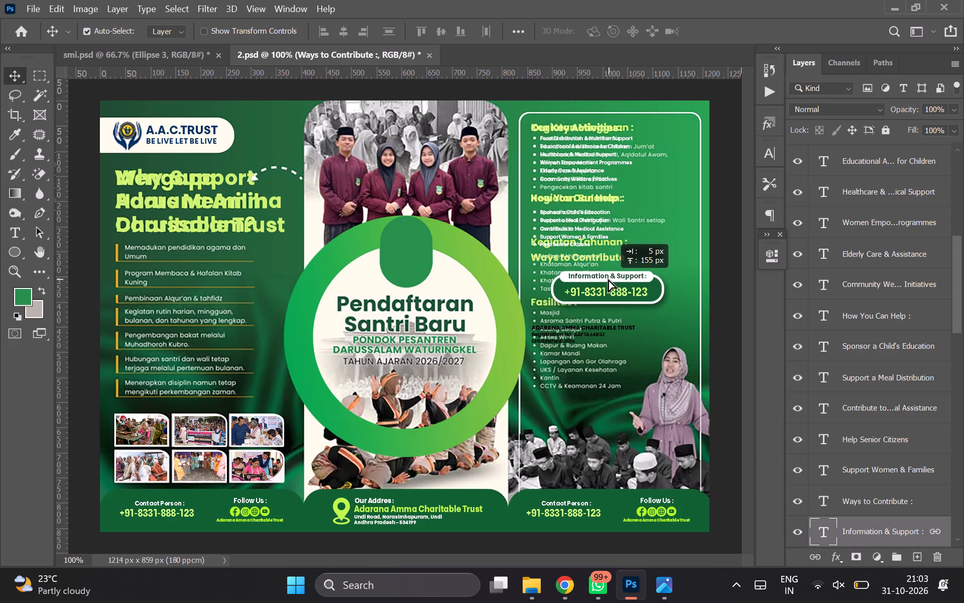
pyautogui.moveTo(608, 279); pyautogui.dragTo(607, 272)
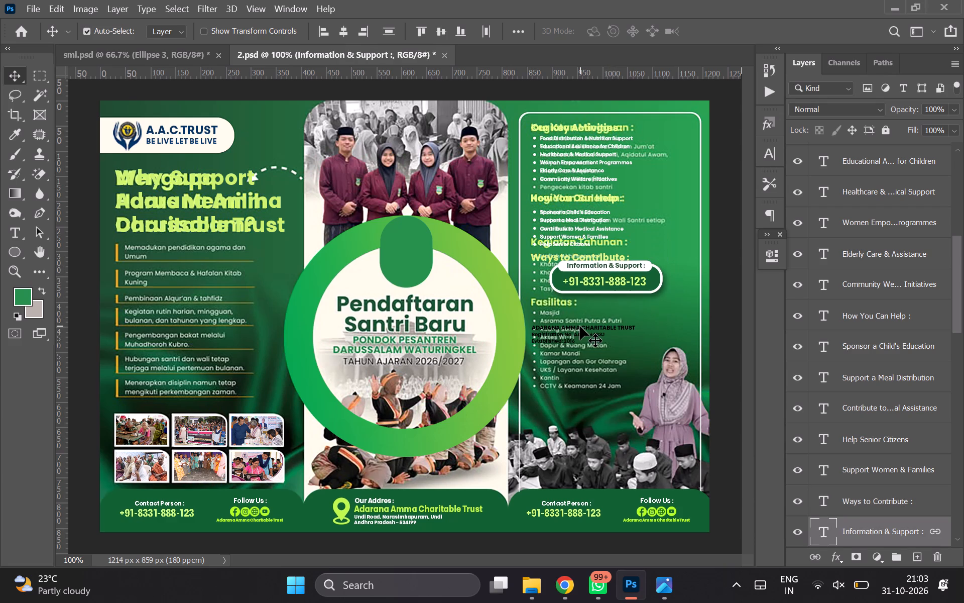
# Using smi.psd's layout as reference, move 2.psd's linked "Information & Support :" callout about 190 px down and 33 px left, over the lower Fasilitas list.
pyautogui.click(168, 62)
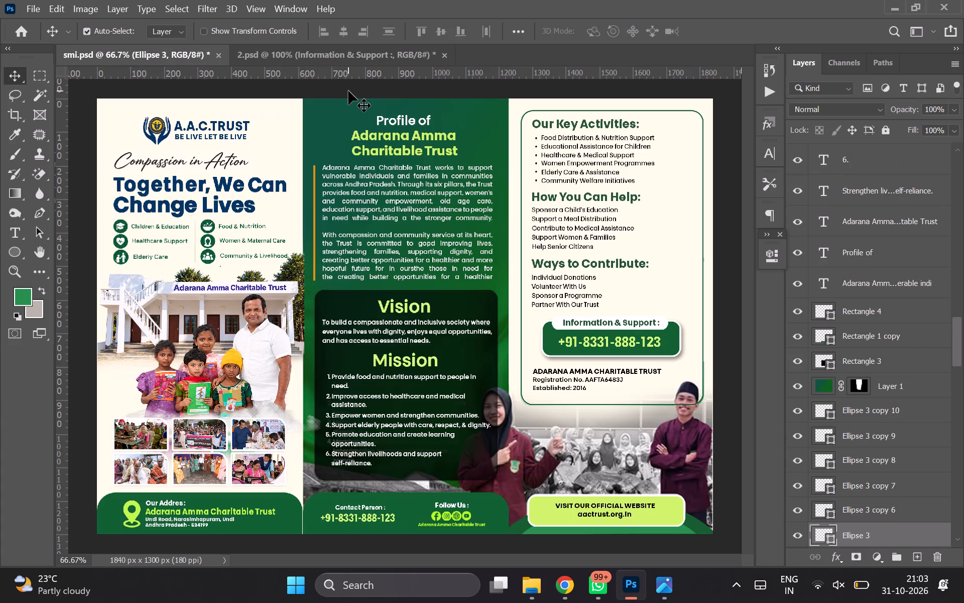
pyautogui.click(321, 51)
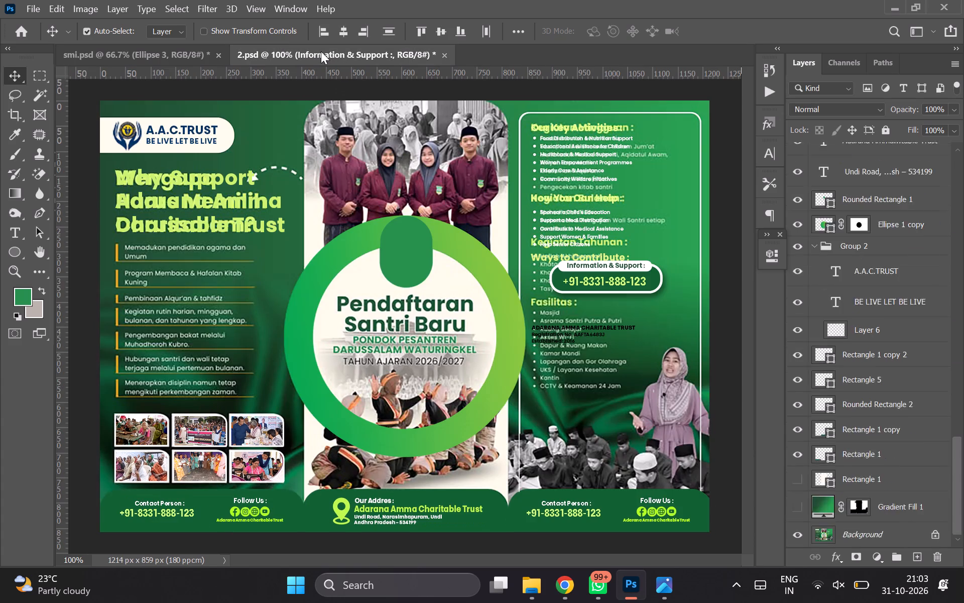
pyautogui.click(172, 57)
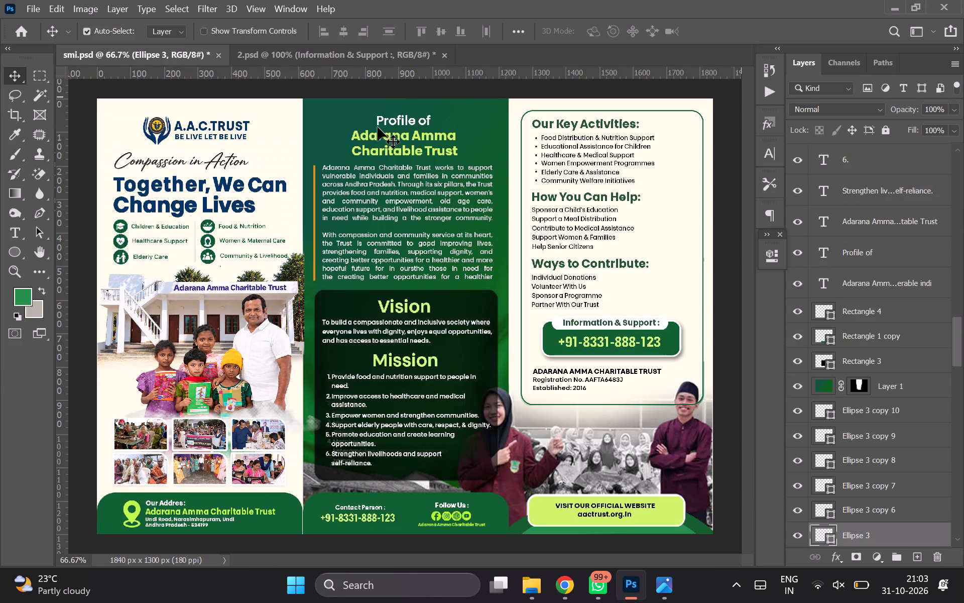
pyautogui.click(333, 53)
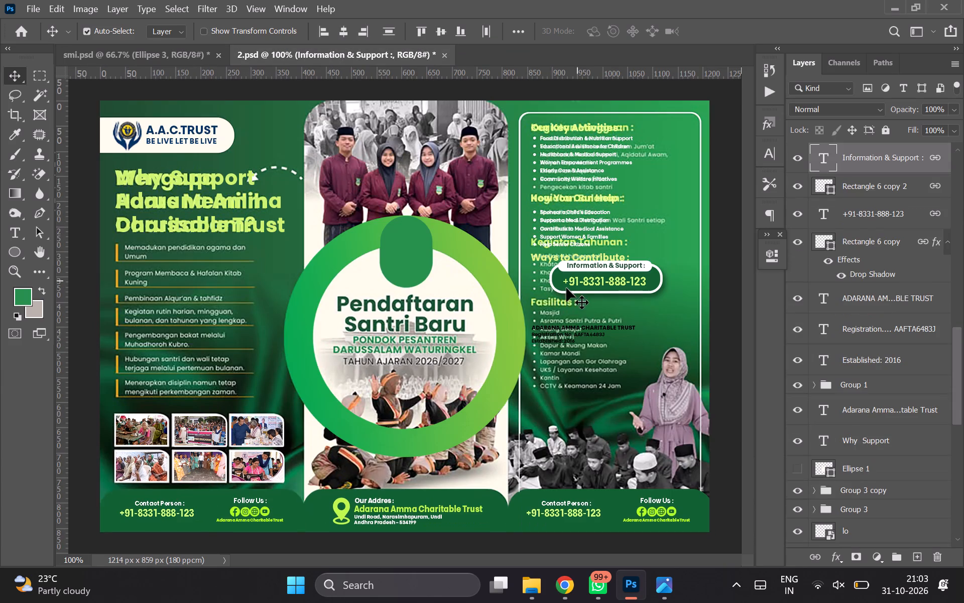
pyautogui.click(187, 60)
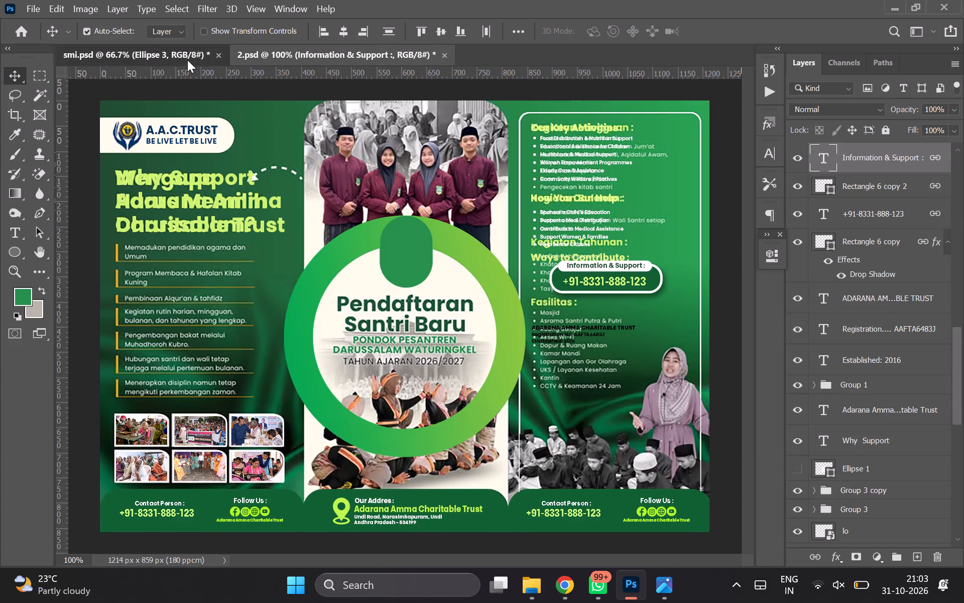
pyautogui.click(329, 53)
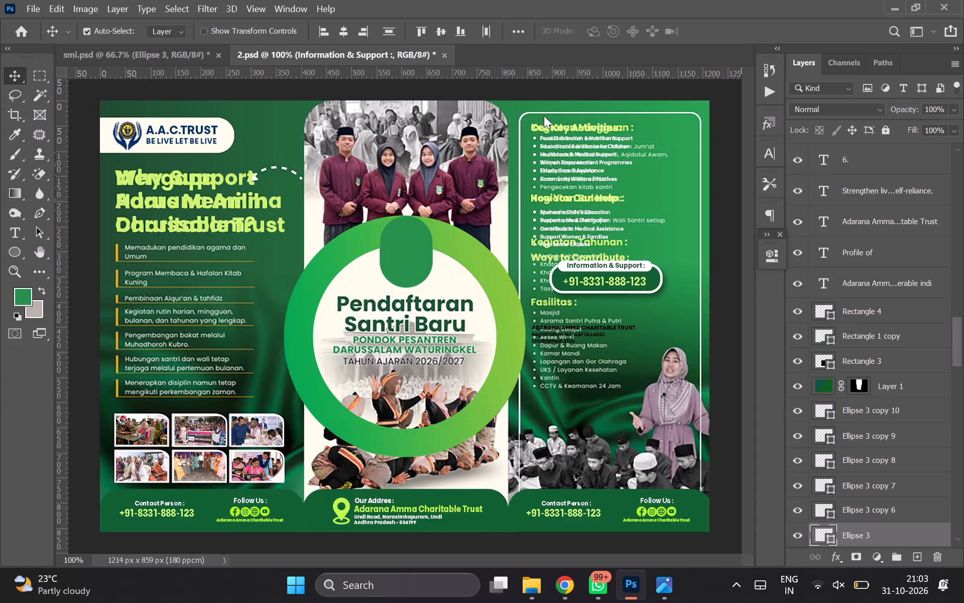
pyautogui.moveTo(601, 268); pyautogui.dragTo(608, 313)
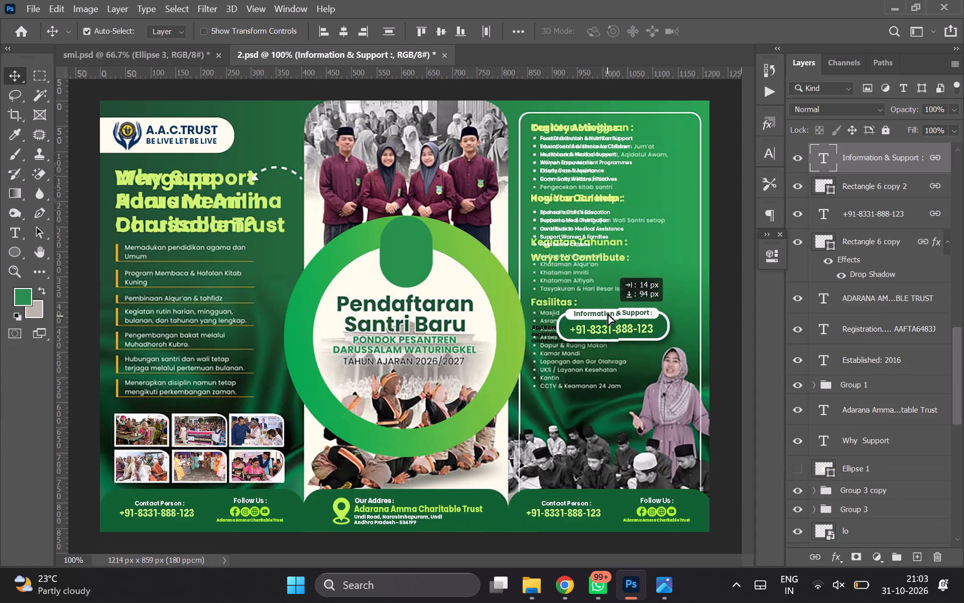
pyautogui.moveTo(608, 313); pyautogui.dragTo(585, 365)
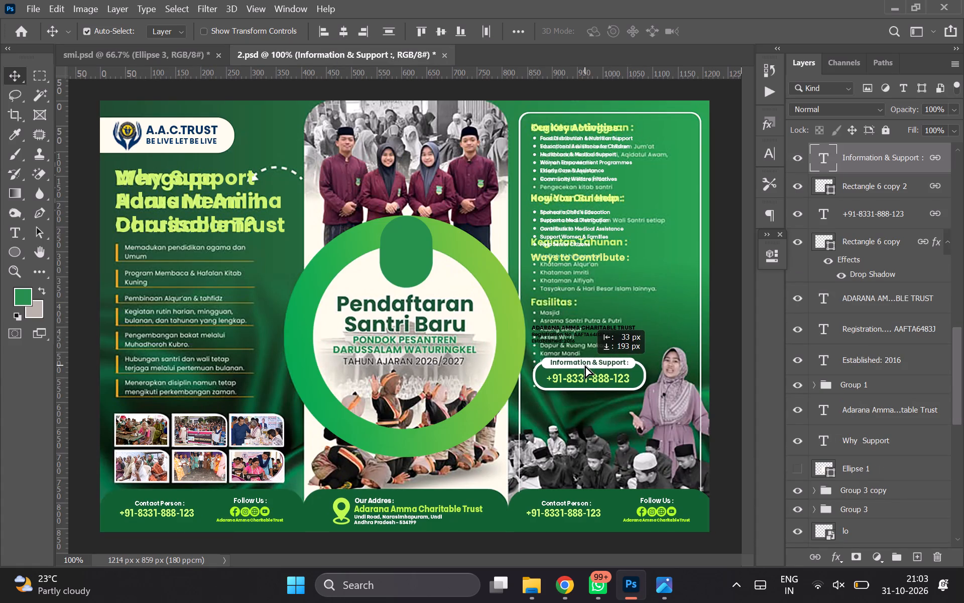
pyautogui.moveTo(585, 365); pyautogui.dragTo(585, 363)
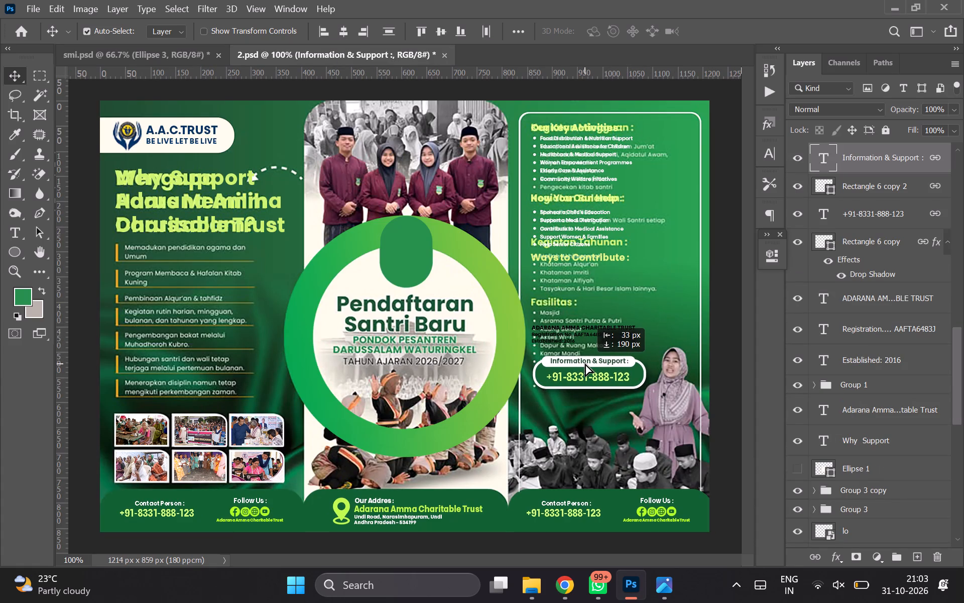
pyautogui.moveTo(585, 363); pyautogui.dragTo(585, 363)
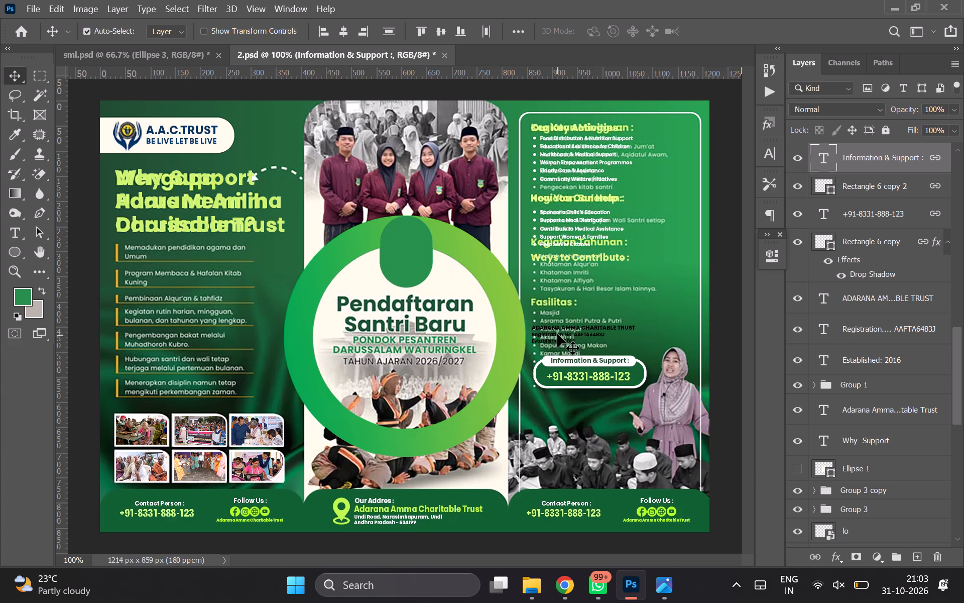
# Move the trust name, registration and "Established: 2016" lines together about 145 px down, just beneath the "Information & Support :" phone callout.
pyautogui.click(555, 329)
pyautogui.keyDown('shift'); pyautogui.click(857, 360); pyautogui.keyUp('shift')
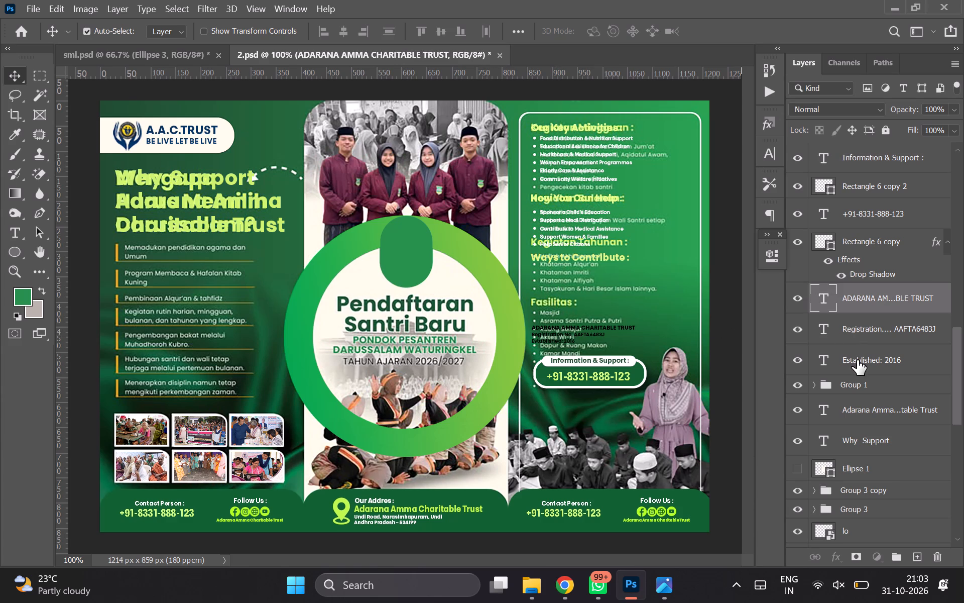
pyautogui.keyDown('ctrl'); pyautogui.moveTo(571, 332); pyautogui.dragTo(586, 405); pyautogui.keyUp('ctrl')
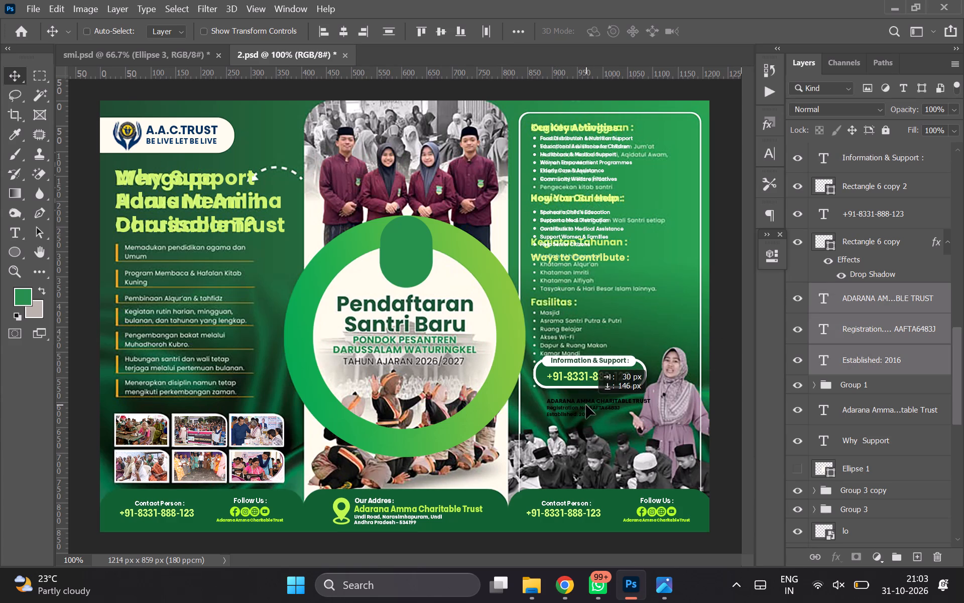
pyautogui.keyDown('ctrl'); pyautogui.moveTo(586, 405); pyautogui.dragTo(572, 404); pyautogui.keyUp('ctrl')
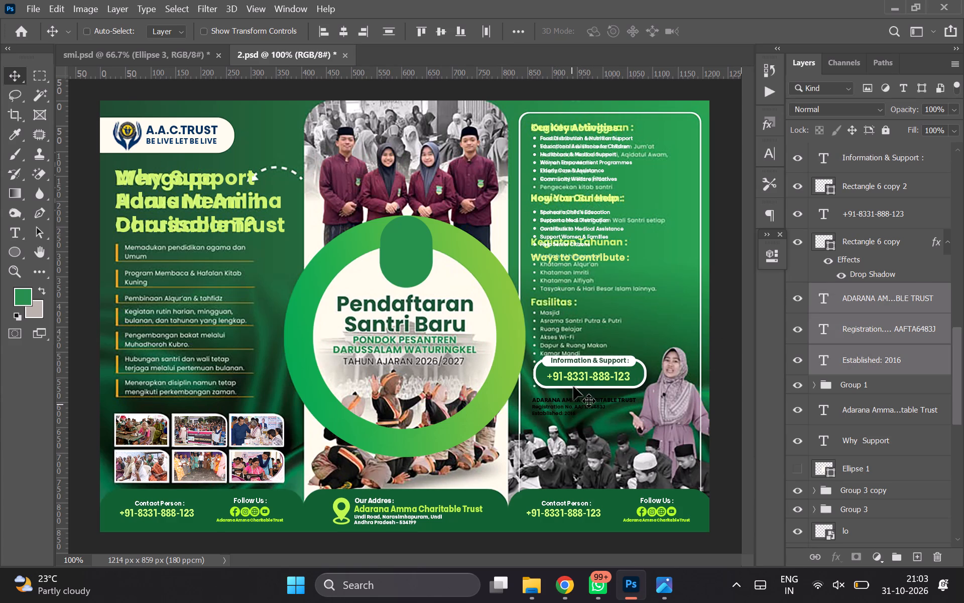
pyautogui.click(576, 402)
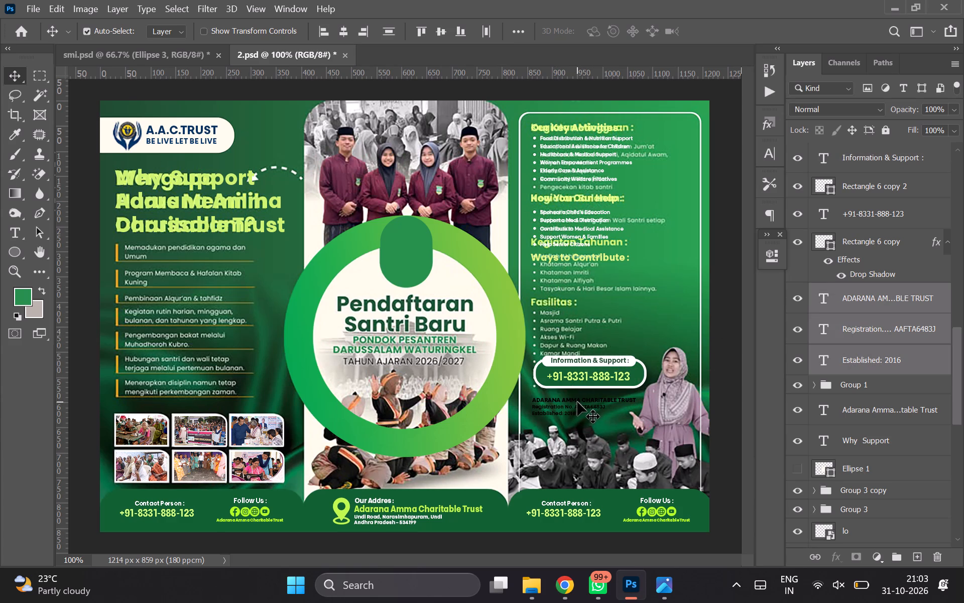
pyautogui.doubleClick(577, 400)
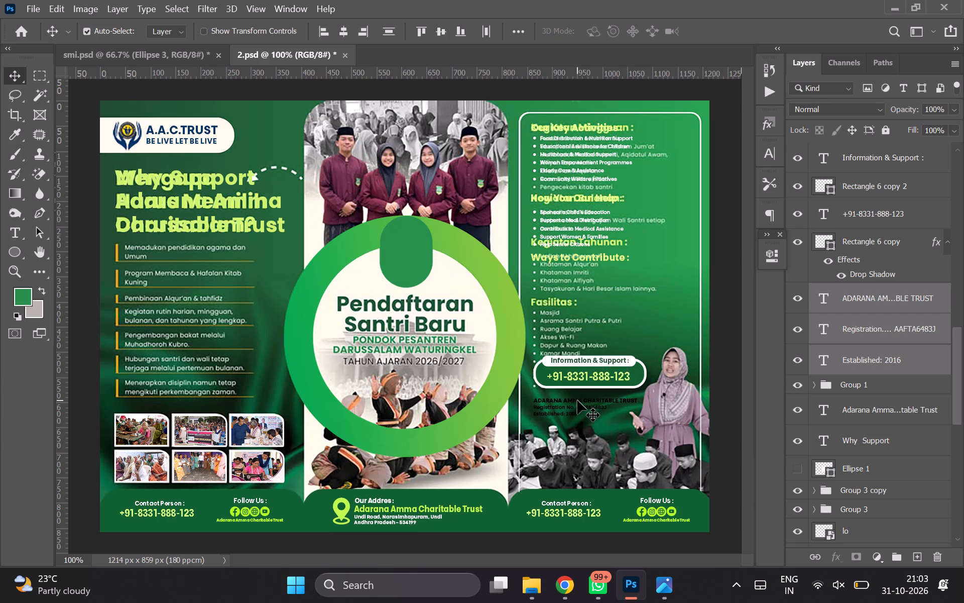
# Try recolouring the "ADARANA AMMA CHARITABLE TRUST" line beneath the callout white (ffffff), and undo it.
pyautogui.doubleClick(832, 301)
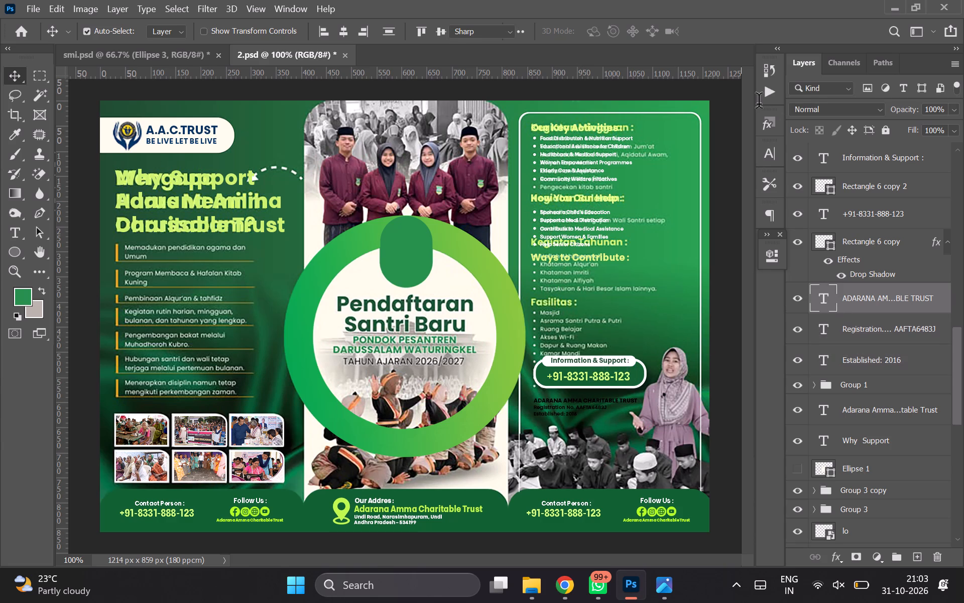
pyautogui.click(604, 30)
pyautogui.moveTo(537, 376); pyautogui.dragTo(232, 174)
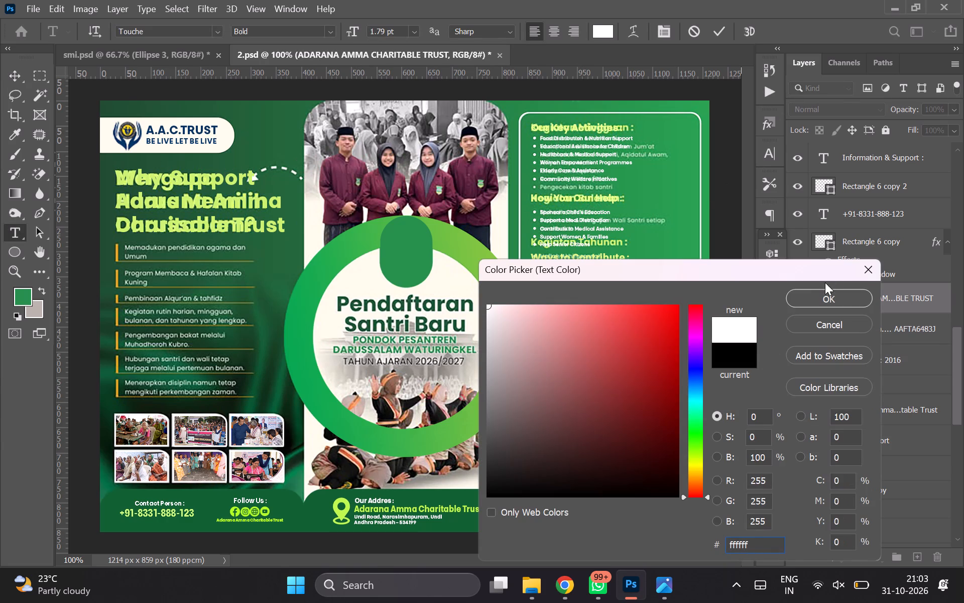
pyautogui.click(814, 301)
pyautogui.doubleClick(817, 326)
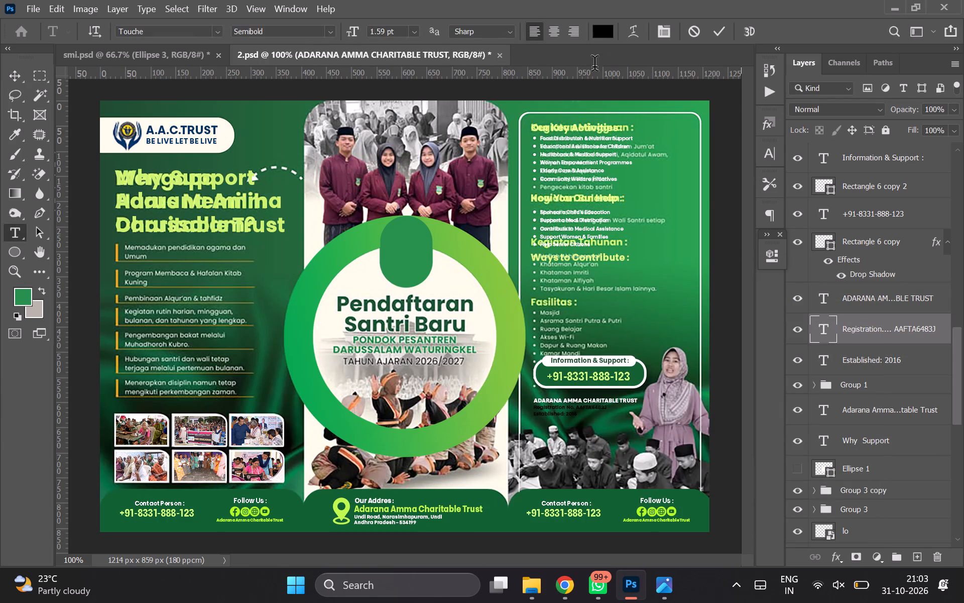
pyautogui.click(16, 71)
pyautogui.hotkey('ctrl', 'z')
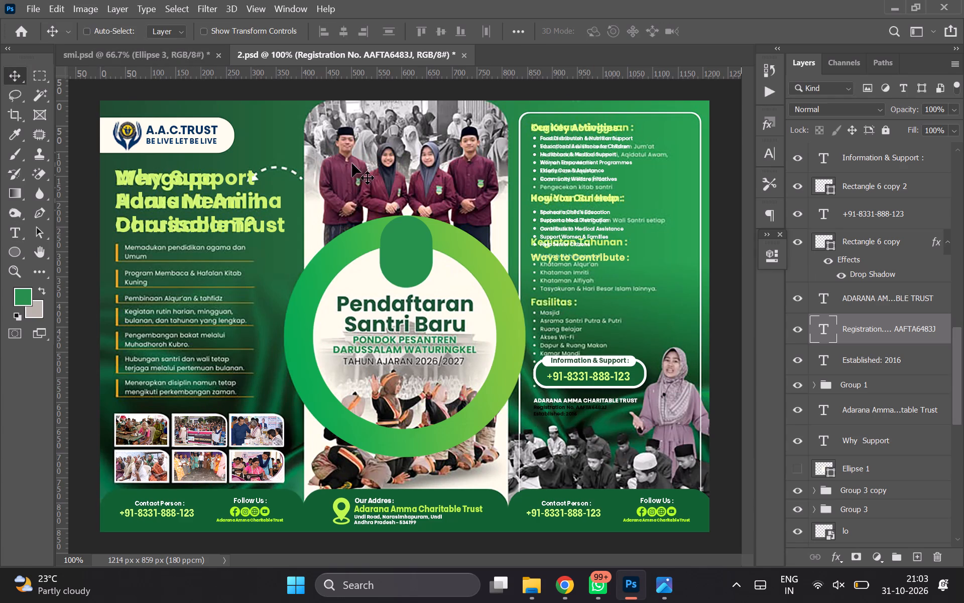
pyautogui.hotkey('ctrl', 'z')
# Recolour the registration number line and the "Established: 2016" line beneath the phone callout white.
pyautogui.doubleClick(823, 328)
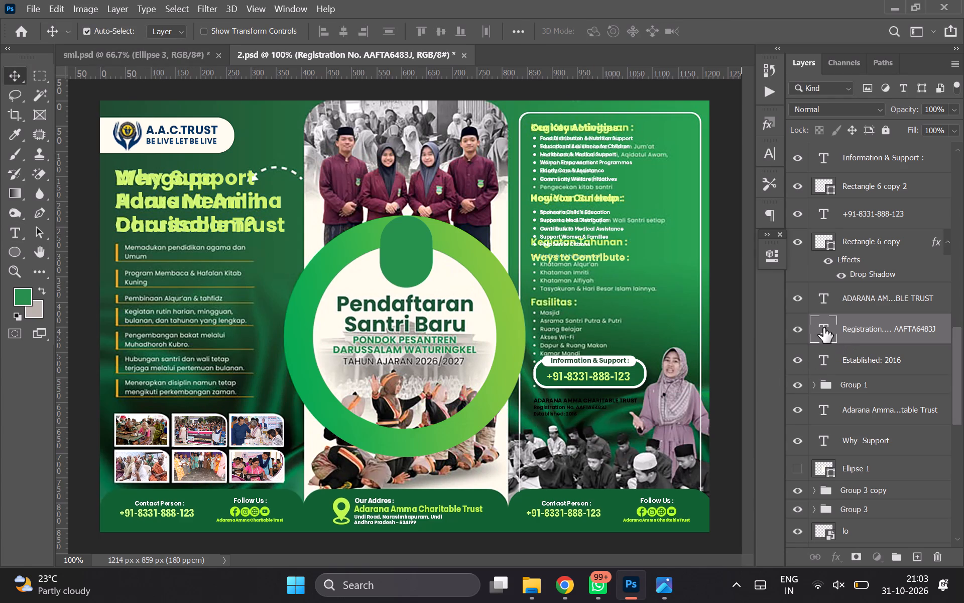
pyautogui.click(611, 23)
pyautogui.click(607, 31)
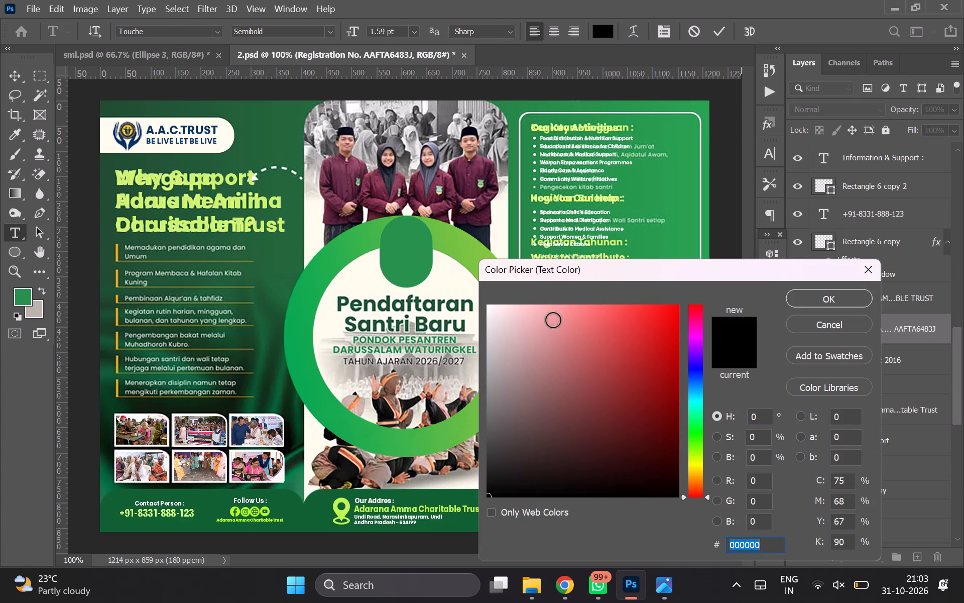
pyautogui.moveTo(553, 320); pyautogui.dragTo(300, 215)
pyautogui.click(814, 293)
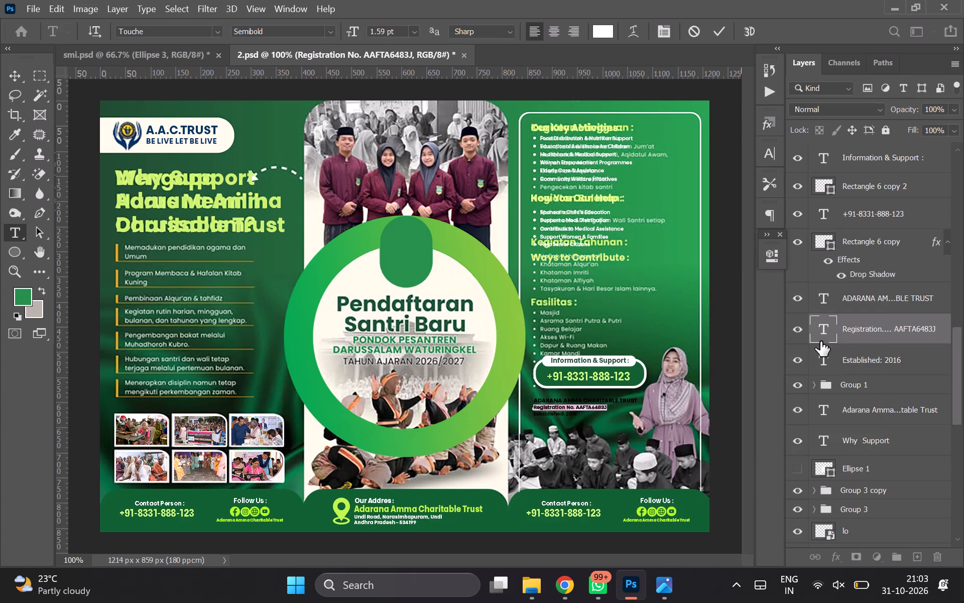
pyautogui.doubleClick(823, 361)
pyautogui.click(603, 35)
pyautogui.moveTo(599, 346); pyautogui.dragTo(326, 223)
pyautogui.click(832, 304)
# Recolour the "ADARANA AMMA CHARITABLE TRUST" line beneath the phone callout white.
pyautogui.doubleClick(815, 301)
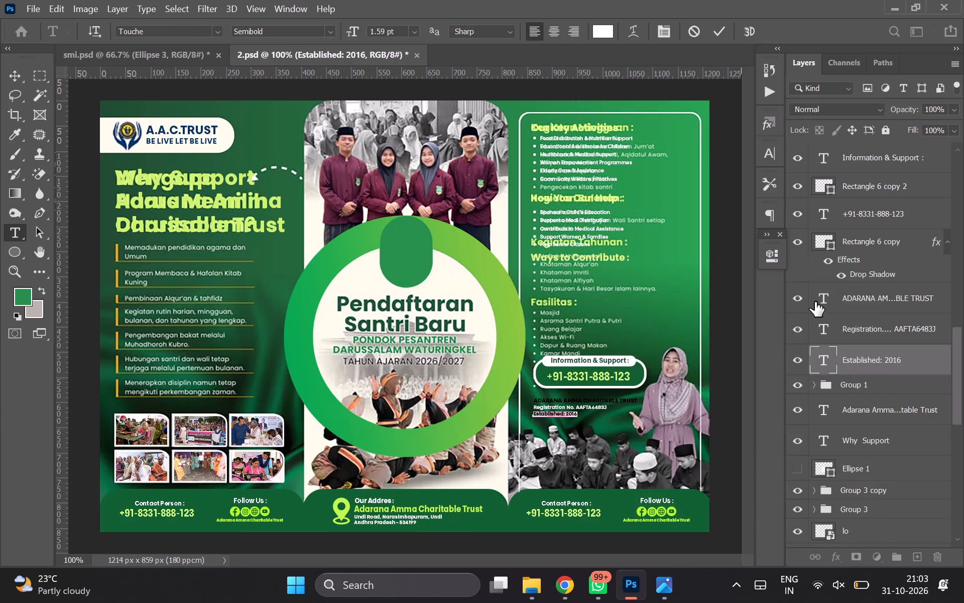
pyautogui.click(595, 36)
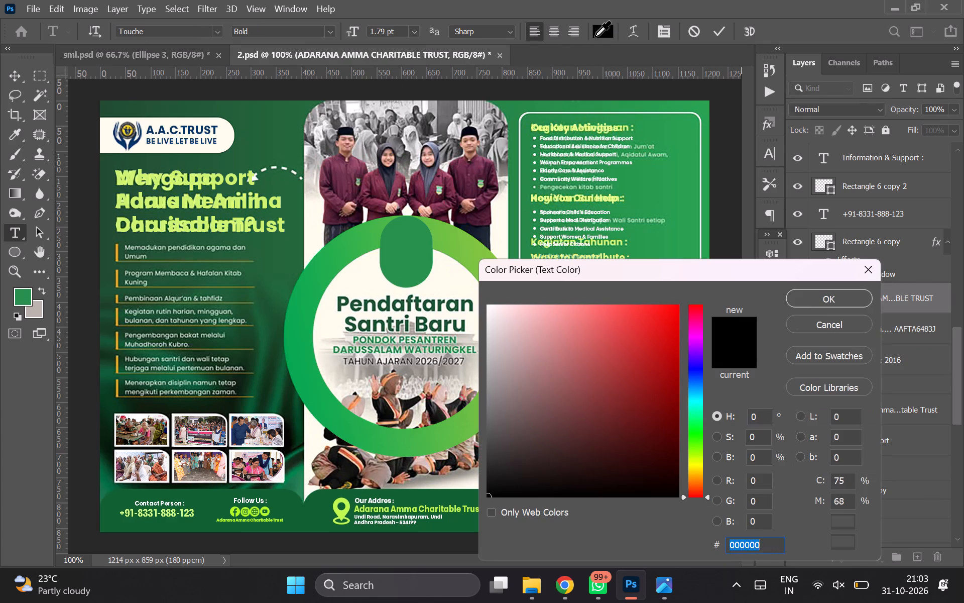
pyautogui.moveTo(559, 312); pyautogui.dragTo(321, 252)
pyautogui.click(806, 295)
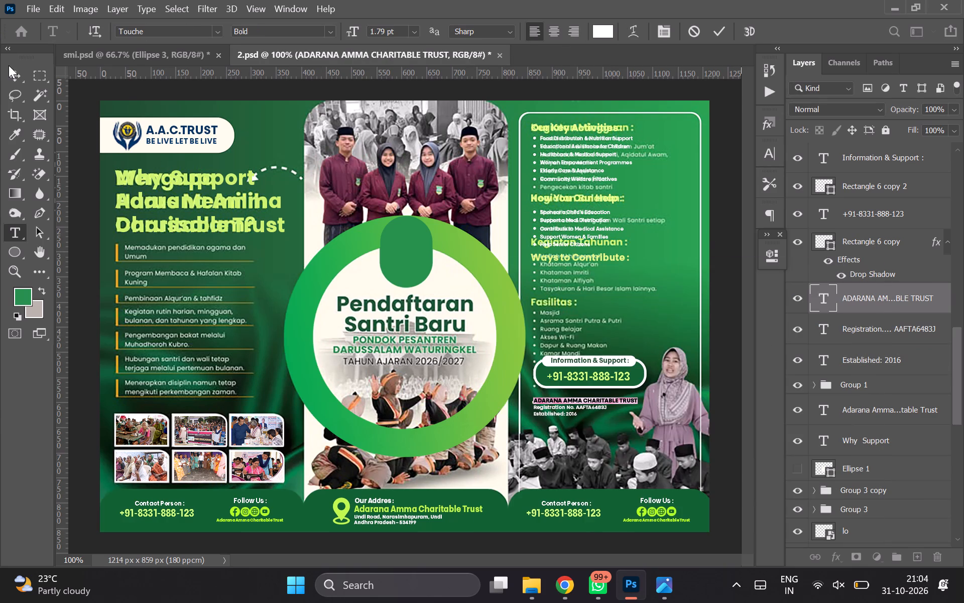
pyautogui.click(9, 65)
pyautogui.click(14, 70)
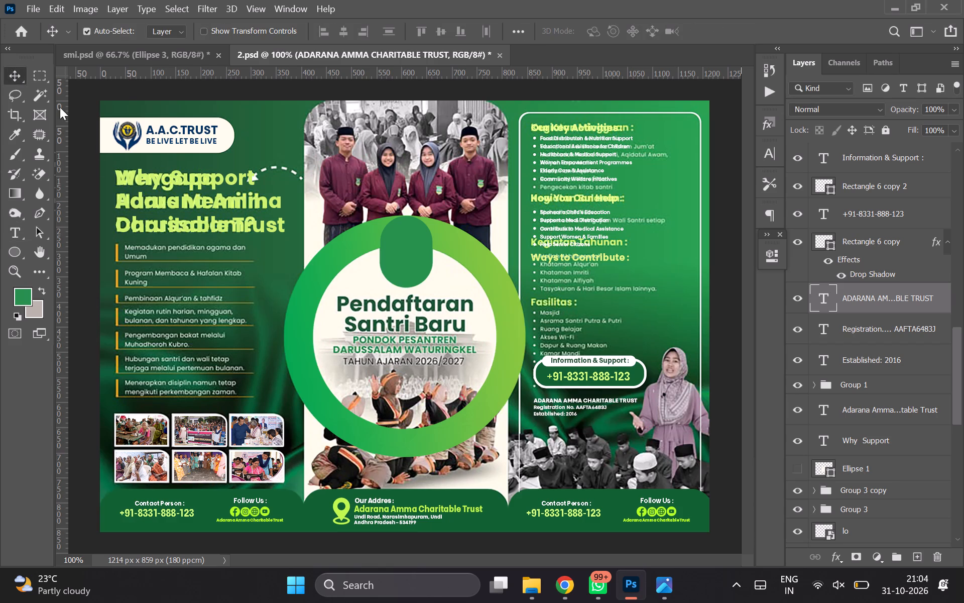
# Save 2.psd.
pyautogui.hotkey('ctrl', 's')
# Copy the four "Ways to Contribute" items from smi.psd into 2.psd and place them beneath the "Ways to Contribute :" heading.
pyautogui.click(182, 50)
pyautogui.click(569, 278)
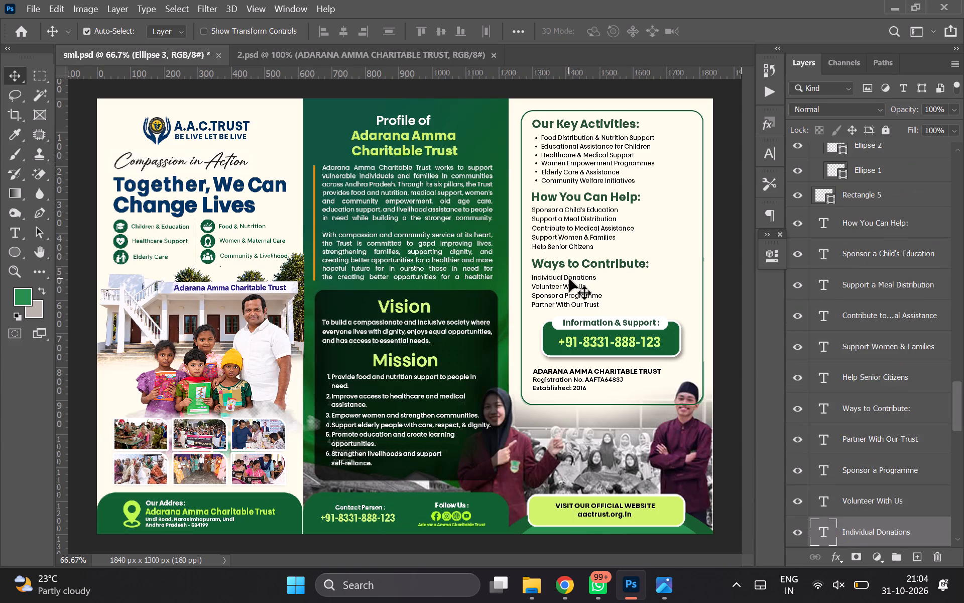
pyautogui.keyDown('shift'); pyautogui.click(858, 445); pyautogui.keyUp('shift')
pyautogui.keyDown('ctrl'); pyautogui.moveTo(578, 304); pyautogui.dragTo(447, 181); pyautogui.keyUp('ctrl')
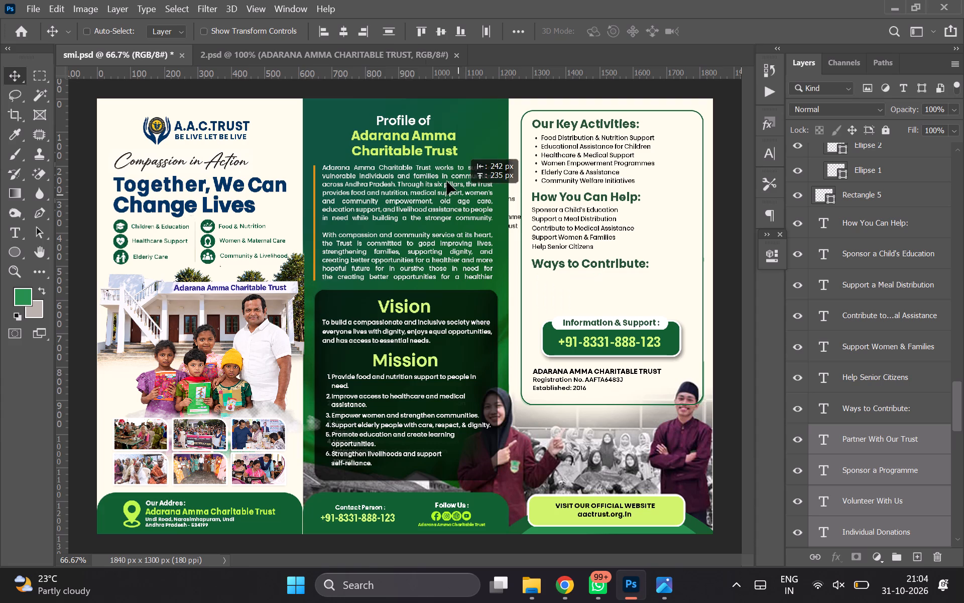
pyautogui.keyDown('ctrl'); pyautogui.moveTo(447, 181); pyautogui.dragTo(563, 292); pyautogui.keyUp('ctrl')
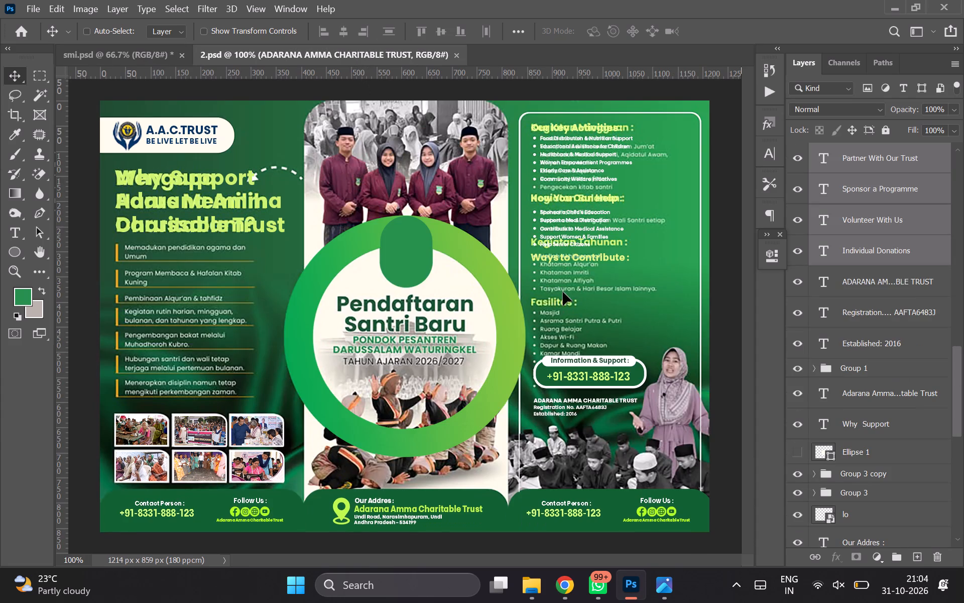
pyautogui.moveTo(559, 287); pyautogui.dragTo(590, 285)
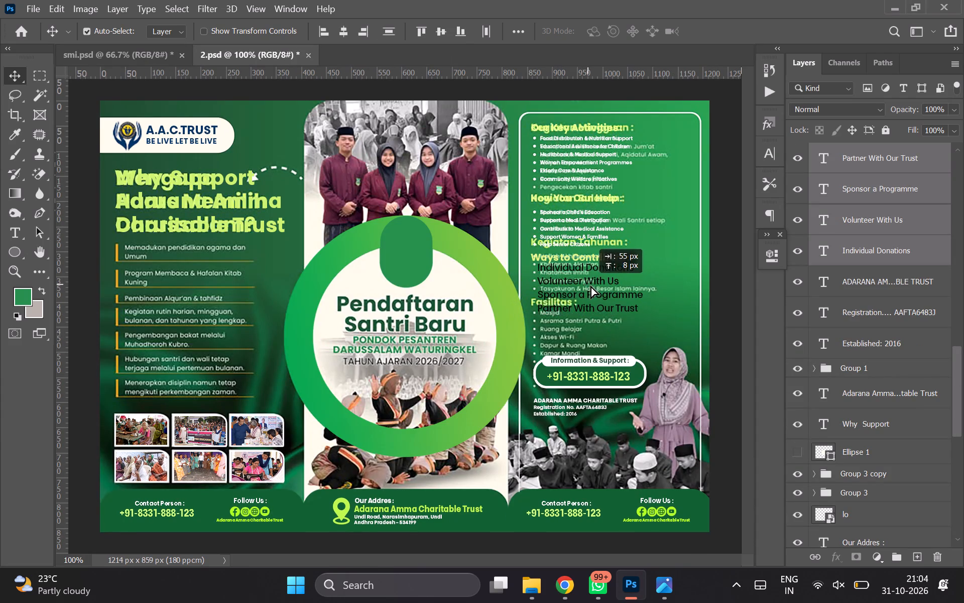
pyautogui.moveTo(590, 285); pyautogui.dragTo(585, 286)
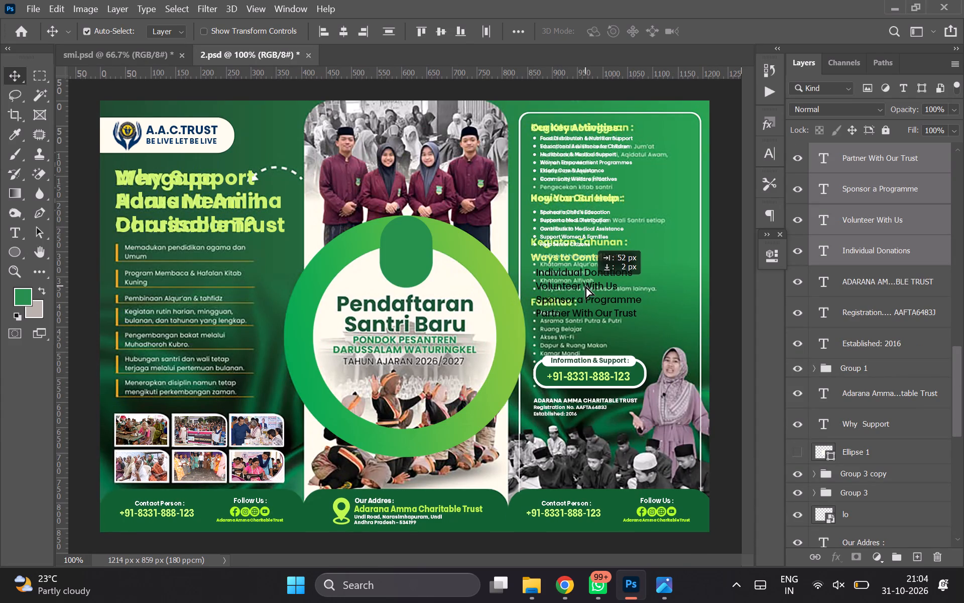
pyautogui.moveTo(585, 286); pyautogui.dragTo(591, 286)
# Nudge the "Help Senior Citizens" list item 1 px right.
pyautogui.hotkey('ctrl', '=')
pyautogui.hotkey('ctrl', '=')
pyautogui.hscroll(4, 591, 286)
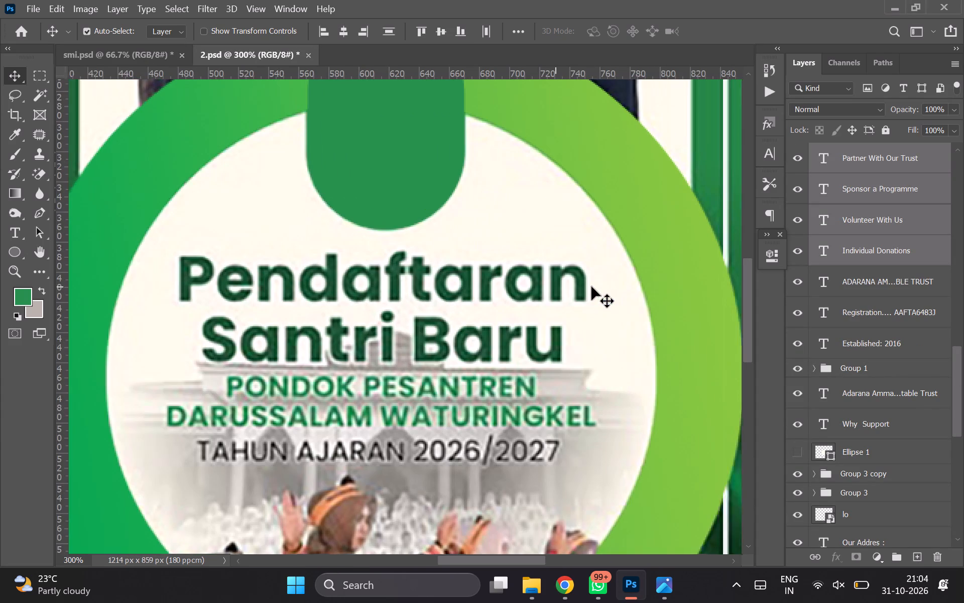
pyautogui.hscroll(16, 591, 286)
pyautogui.scroll(2, 591, 286)
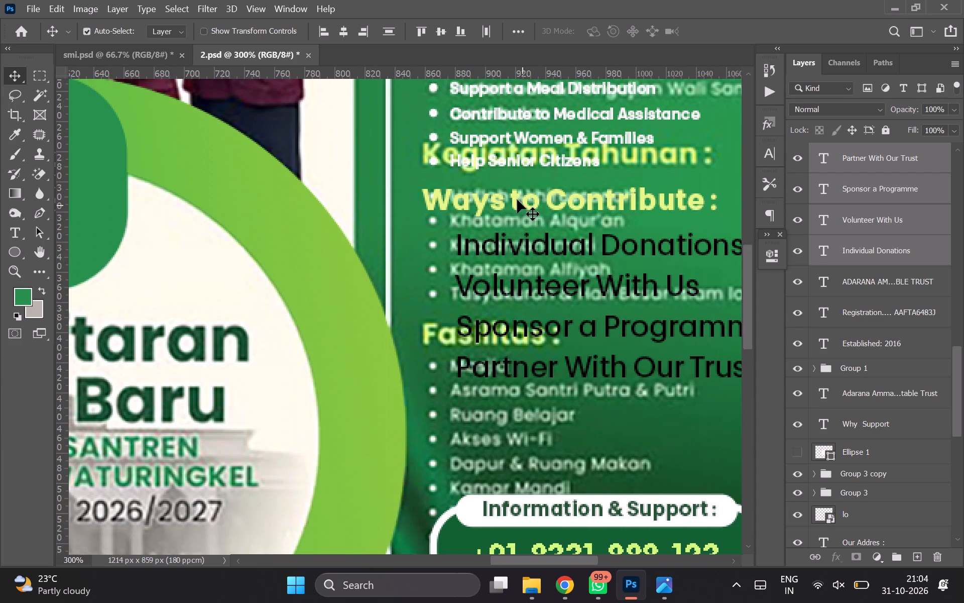
pyautogui.click(491, 164)
pyautogui.click(504, 154)
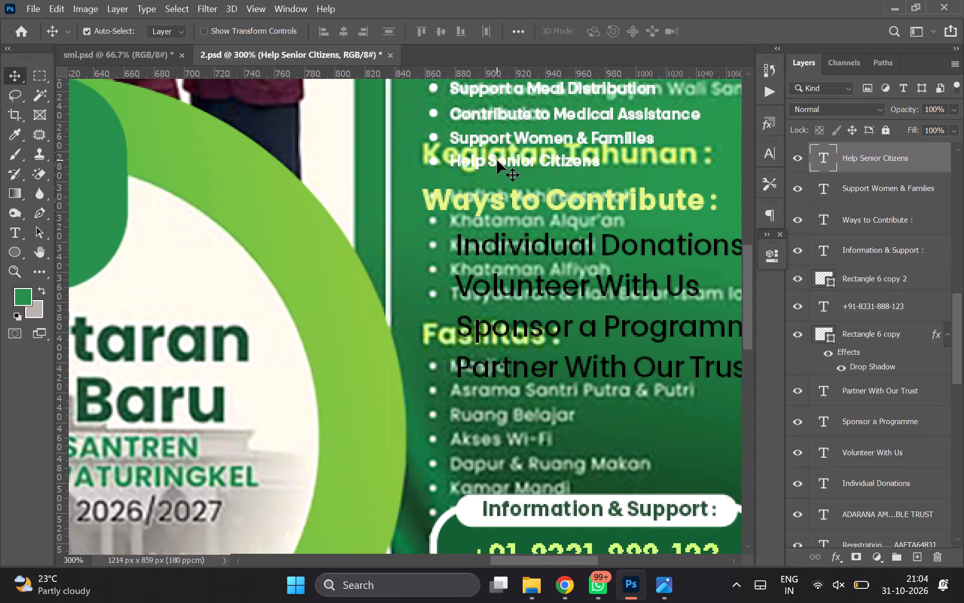
pyautogui.click(497, 160)
pyautogui.press('Right')
# Duplicate the "Help Senior Citizens" item and shift the copy 48 px down and 1 px left, beneath the "Ways to Contribute :" heading.
pyautogui.scroll(-1, 504, 175)
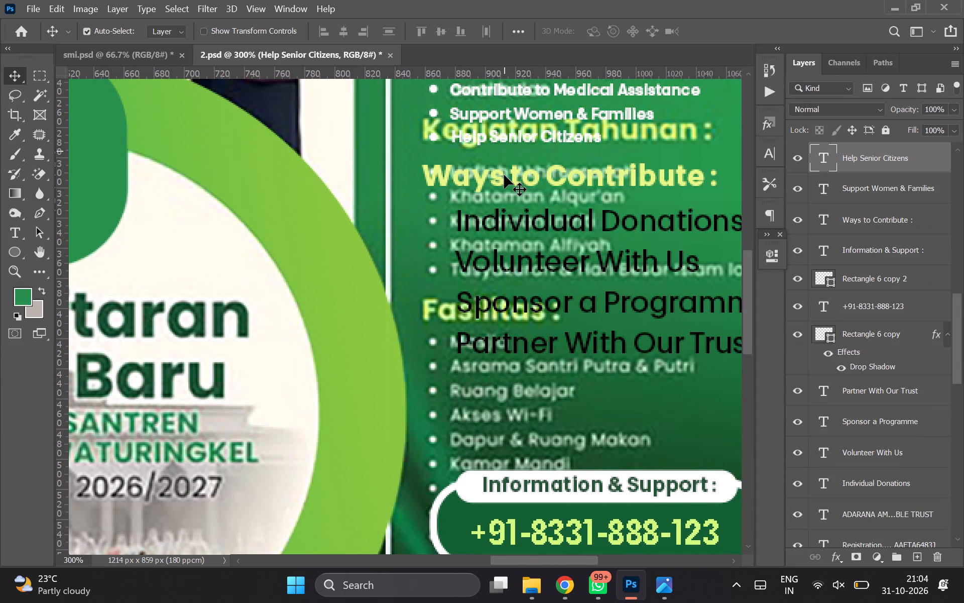
pyautogui.hotkey('ctrl', 'j')
pyautogui.hotkey('shift', 'Down')
pyautogui.hotkey('shift', 'Down')
pyautogui.hotkey('shift', 'Down')
pyautogui.hotkey('shift', 'Down')
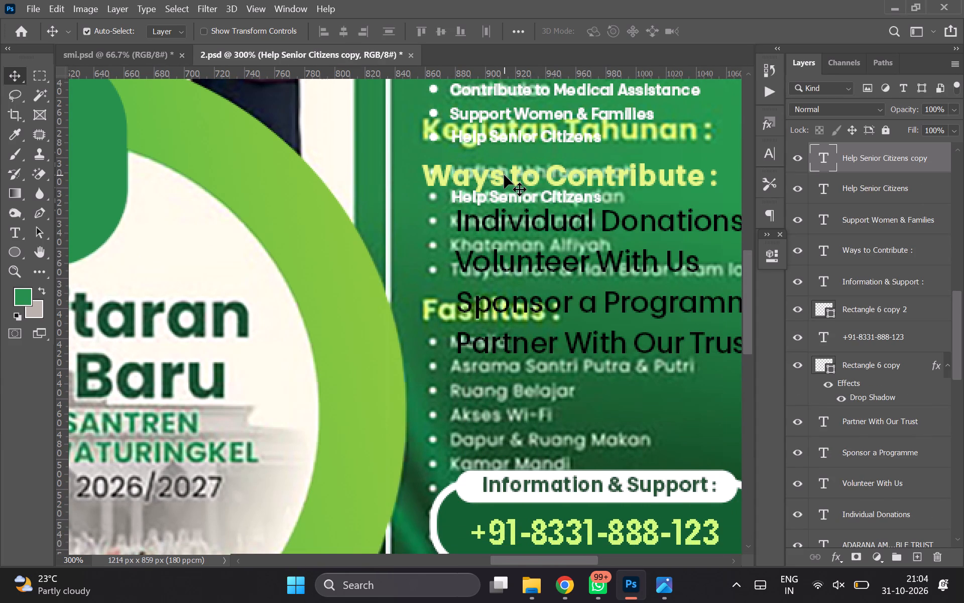
pyautogui.press('Down')
pyautogui.press('Down')
pyautogui.press('Down')
pyautogui.press('Down')
pyautogui.press('Down')
pyautogui.press('Down')
pyautogui.press('Down')
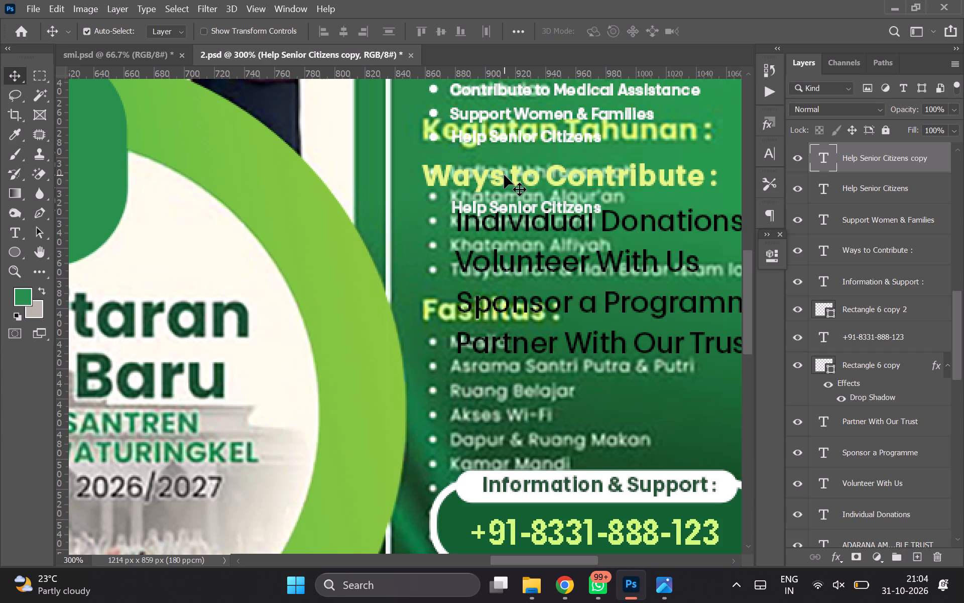
pyautogui.press('Down')
pyautogui.press('Left')
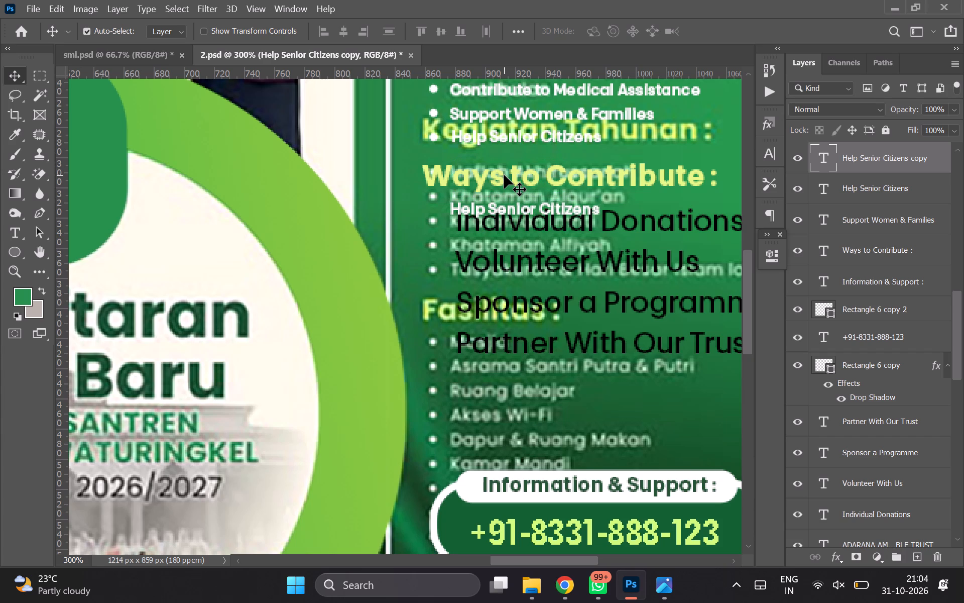
# Transfer the "Individual Donations" text into the duplicated "Help Senior Citizens" line, deleting the oversized imported line it came from.
pyautogui.doubleClick(508, 222)
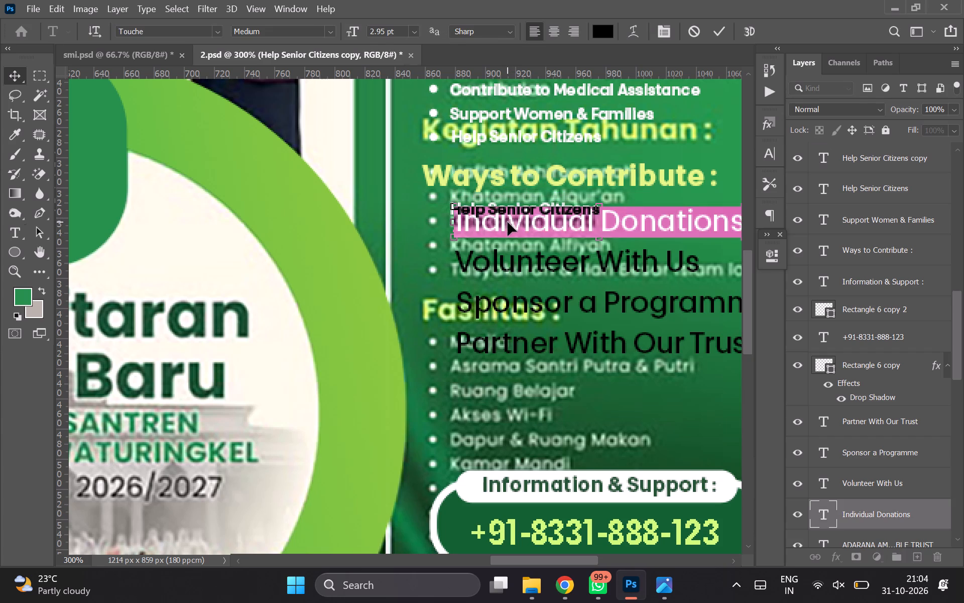
pyautogui.hotkey('ctrl', 'c')
pyautogui.click(13, 72)
pyautogui.press('Delete')
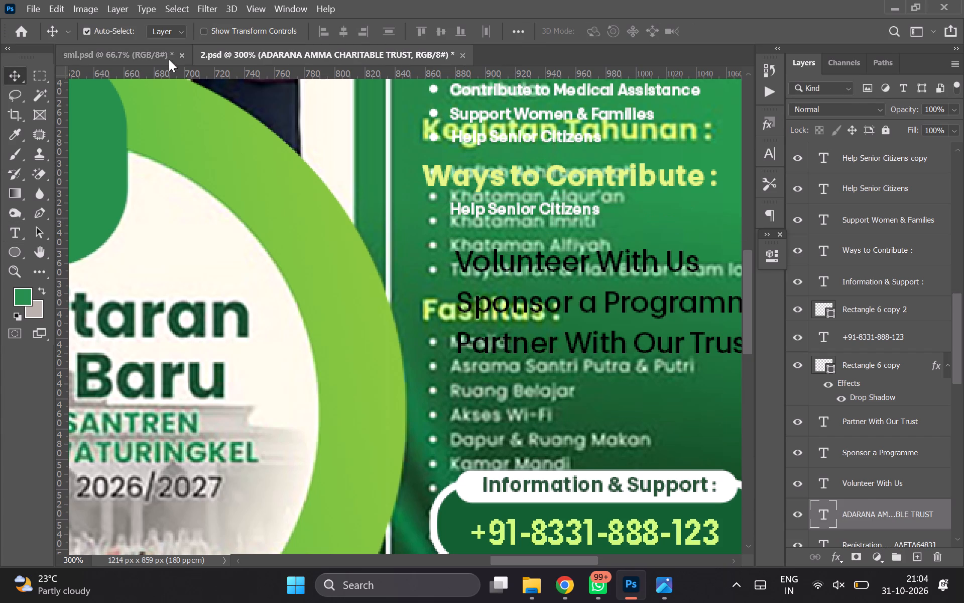
pyautogui.doubleClick(484, 208)
pyautogui.hotkey('ctrl', 'v')
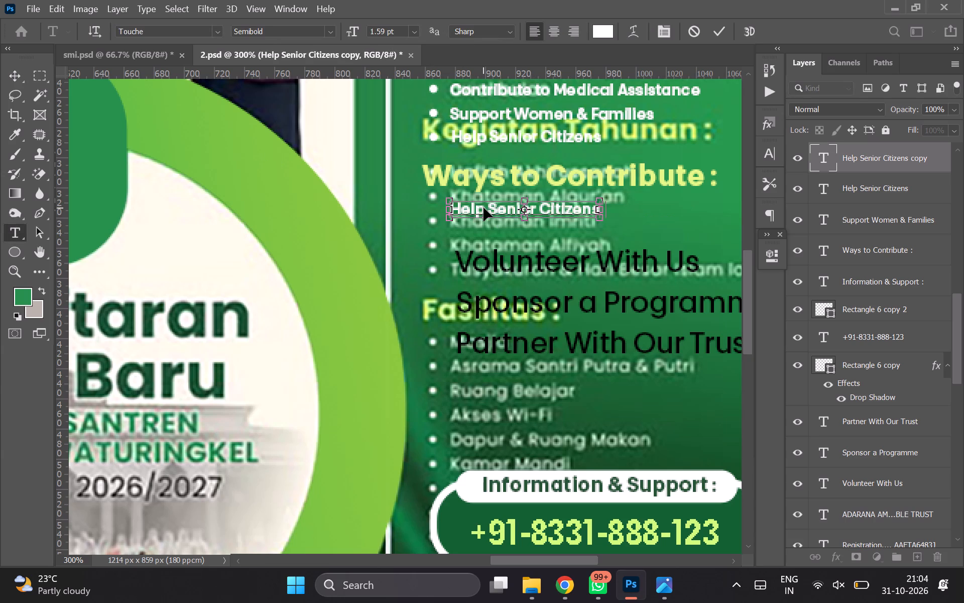
# Give the new "Individual Donations" line a heavier Touche font style.
pyautogui.hotkey('ctrl', 'a')
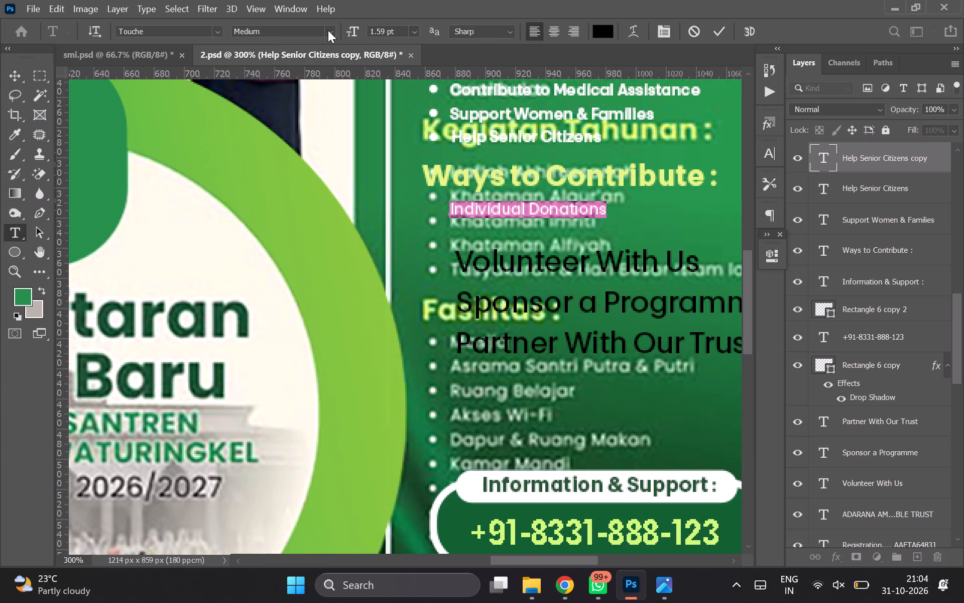
pyautogui.click(328, 30)
pyautogui.click(259, 73)
pyautogui.click(7, 71)
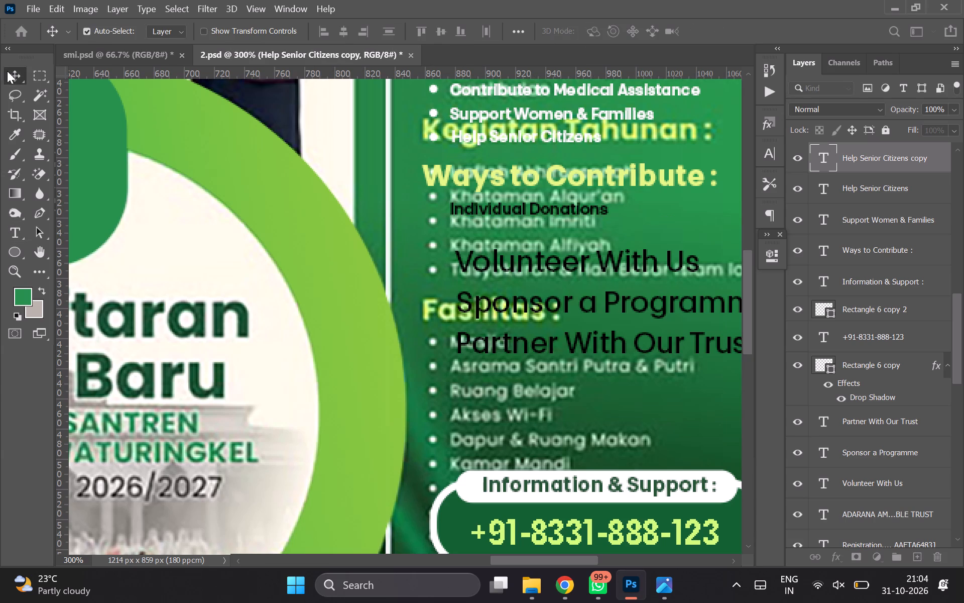
# Recolour the "Individual Donations" line white (ffffff).
pyautogui.doubleClick(477, 207)
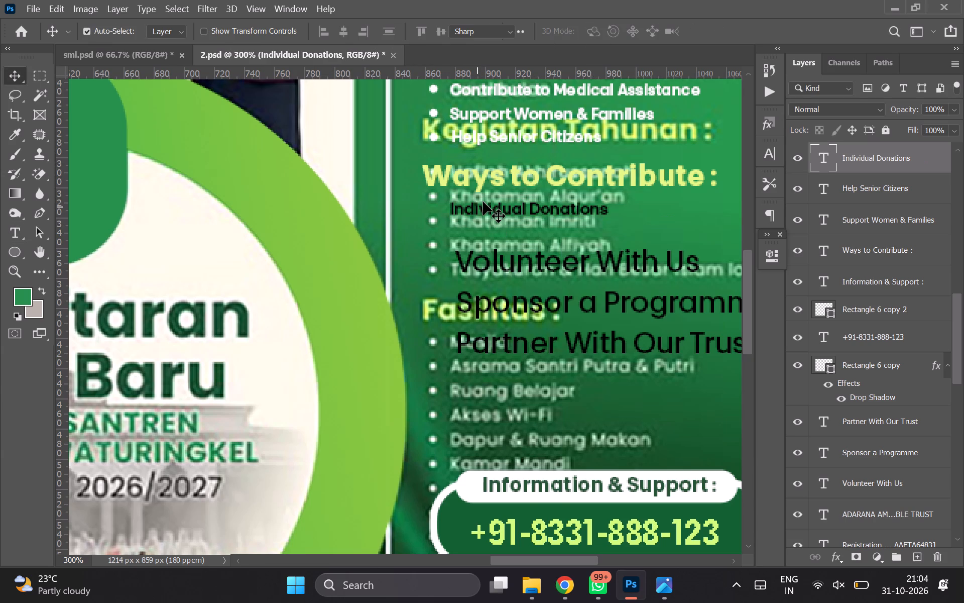
pyautogui.click(594, 36)
pyautogui.moveTo(554, 348); pyautogui.dragTo(287, 214)
pyautogui.click(785, 306)
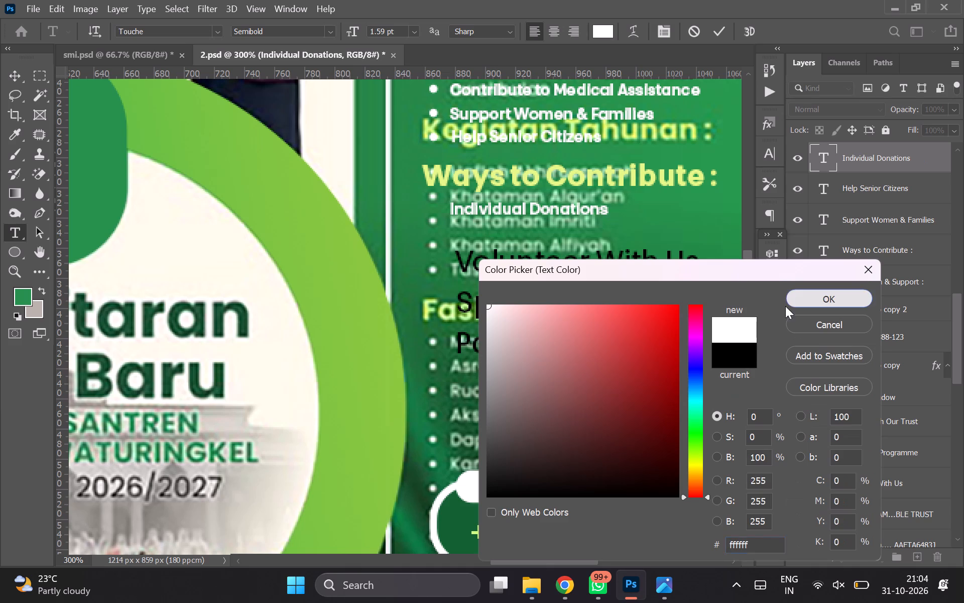
pyautogui.click(9, 64)
pyautogui.click(12, 70)
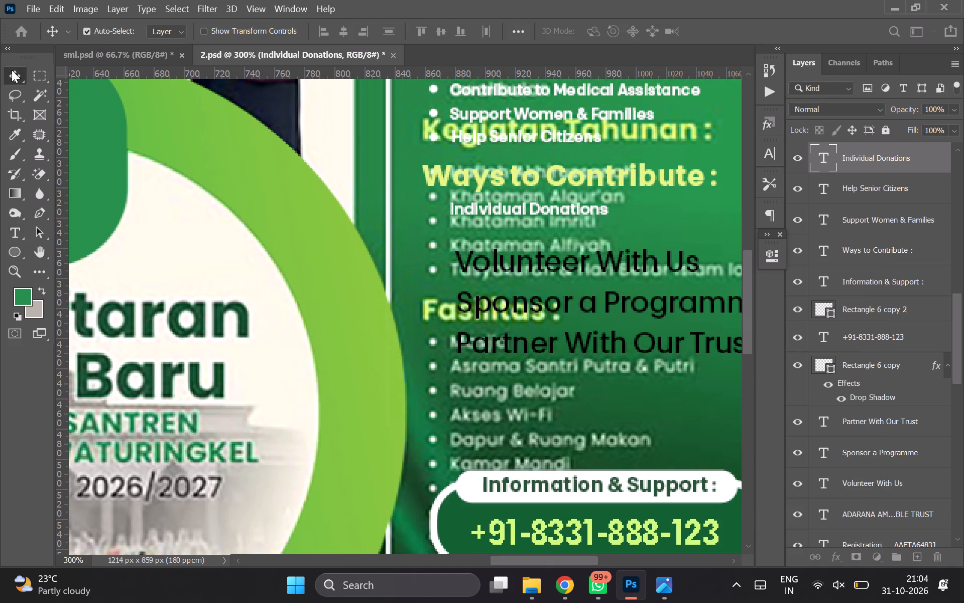
# Duplicate the "Individual Donations" line and shift the copy 16 px down.
pyautogui.hotkey('ctrl', 'j')
pyautogui.hotkey('shift', 'Down')
pyautogui.hotkey('shift', 'Down')
pyautogui.press('Up')
pyautogui.press('Up')
pyautogui.press('Up')
pyautogui.press('Up')
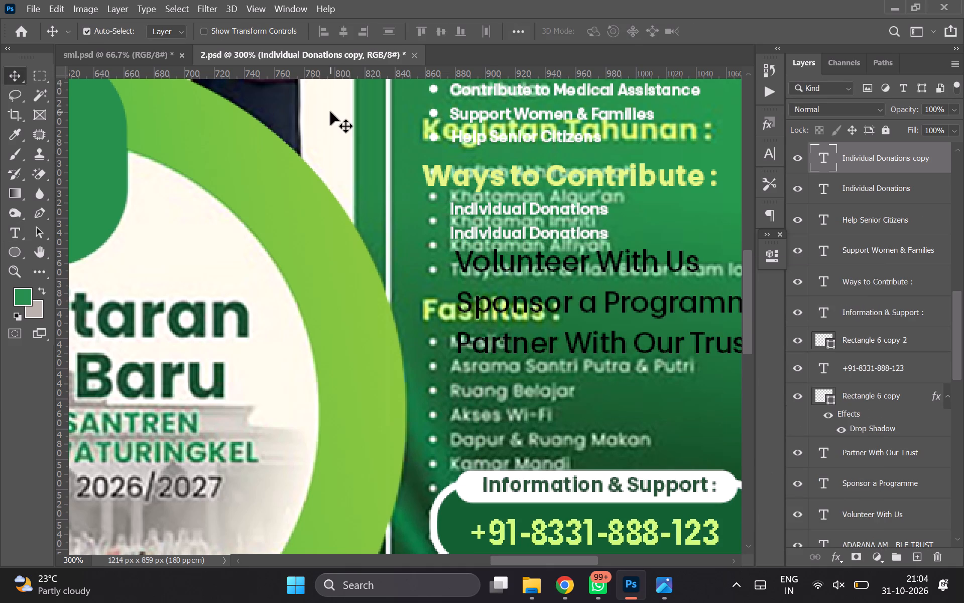
# Transfer the "Volunteer With Us" text into the lower "Individual Donations" copy, deleting the oversized imported line it came from.
pyautogui.click(577, 274)
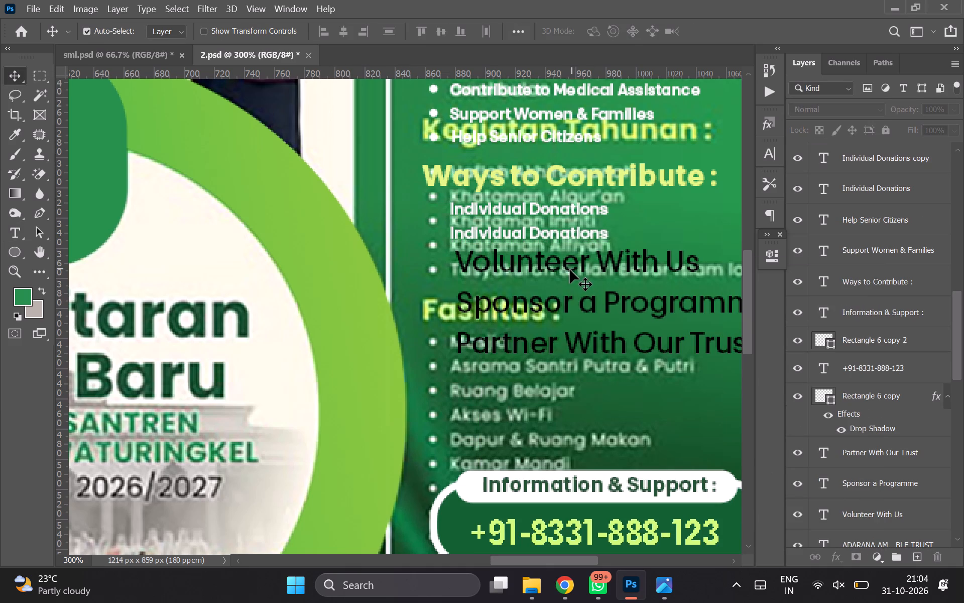
pyautogui.doubleClick(570, 270)
pyautogui.hotkey('ctrl', 'c')
pyautogui.click(8, 71)
pyautogui.press('Delete')
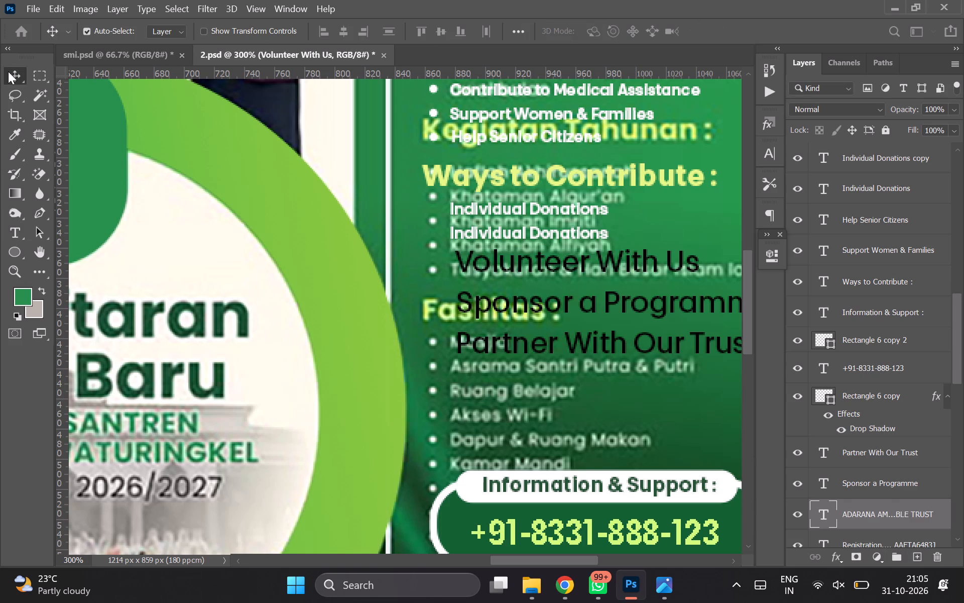
pyautogui.doubleClick(516, 234)
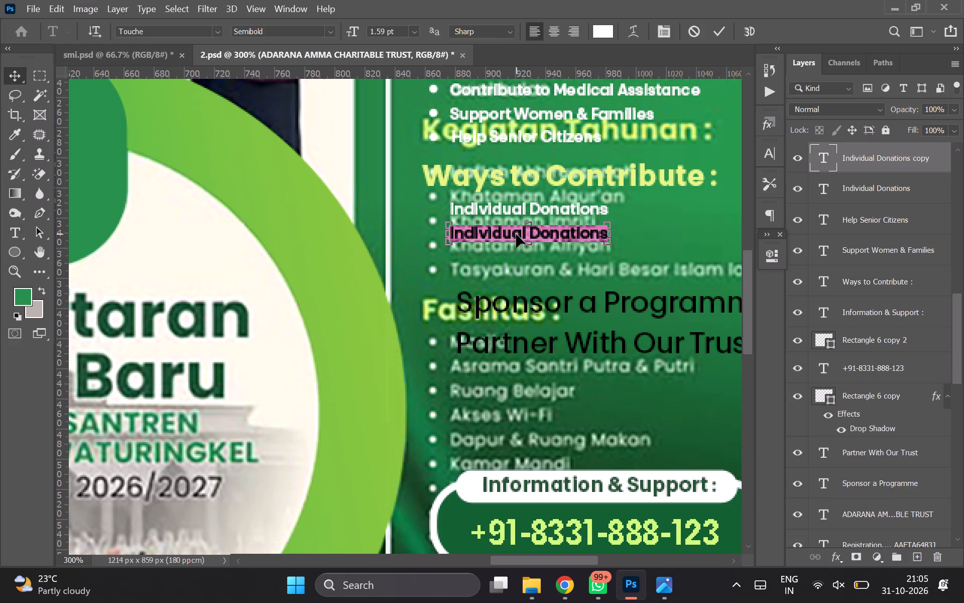
pyautogui.hotkey('ctrl', 'v')
# Format the new "Volunteer With Us" line in Touche Semibold and white (ffffff).
pyautogui.hotkey('ctrl', 'a')
pyautogui.click(329, 33)
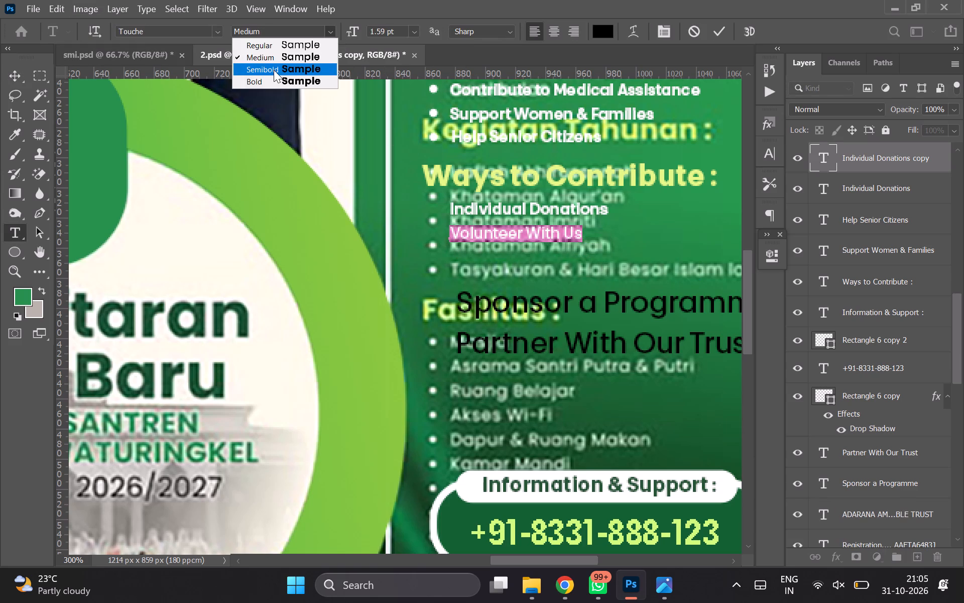
pyautogui.click(273, 70)
pyautogui.click(601, 34)
pyautogui.moveTo(601, 370); pyautogui.dragTo(153, 119)
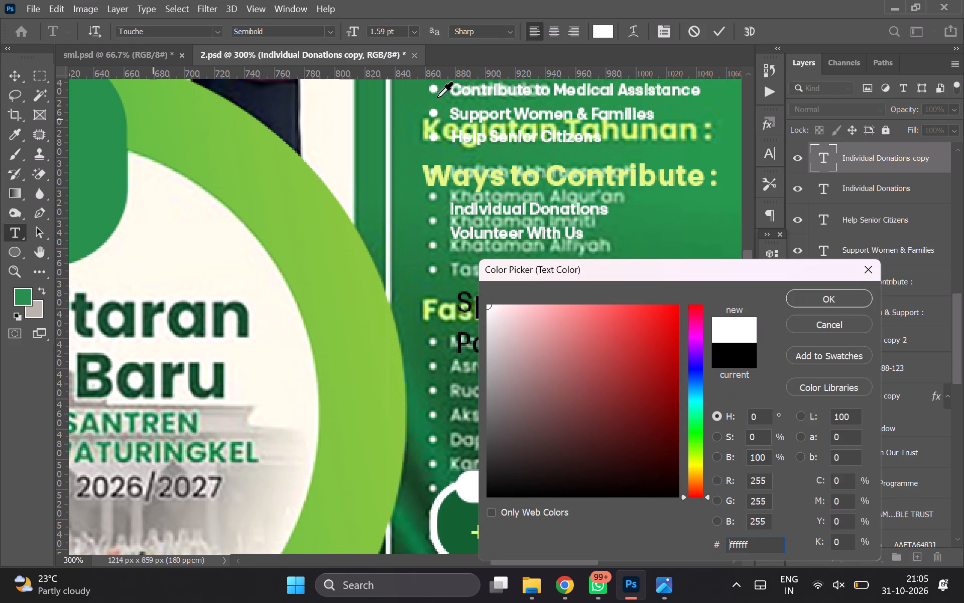
pyautogui.click(812, 296)
pyautogui.click(14, 81)
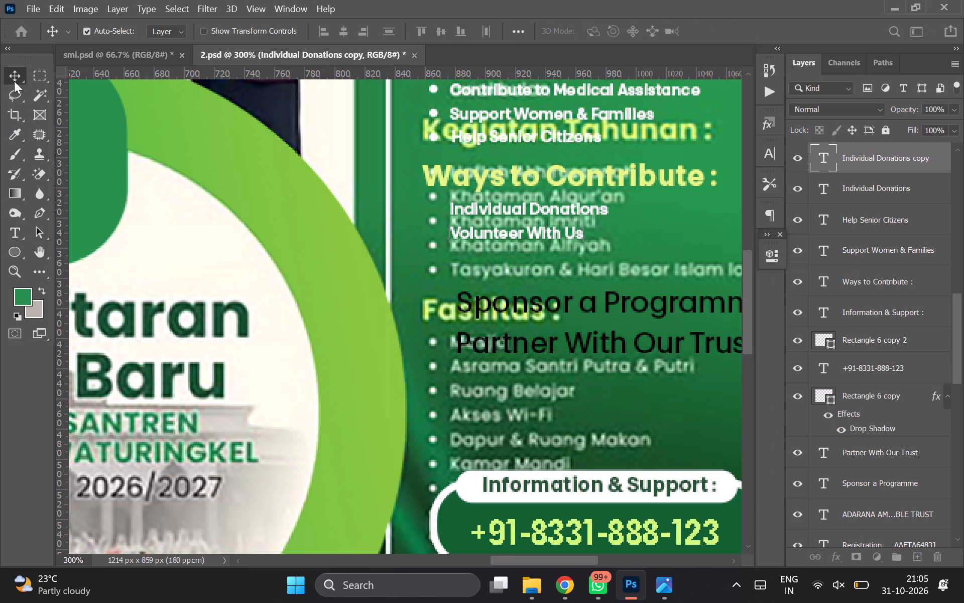
# Duplicate the "Volunteer With Us" line and shift the copy 16 px down.
pyautogui.click(505, 238)
pyautogui.hotkey('ctrl', 'j')
pyautogui.hotkey('shift', 'Down')
pyautogui.hotkey('shift', 'Up')
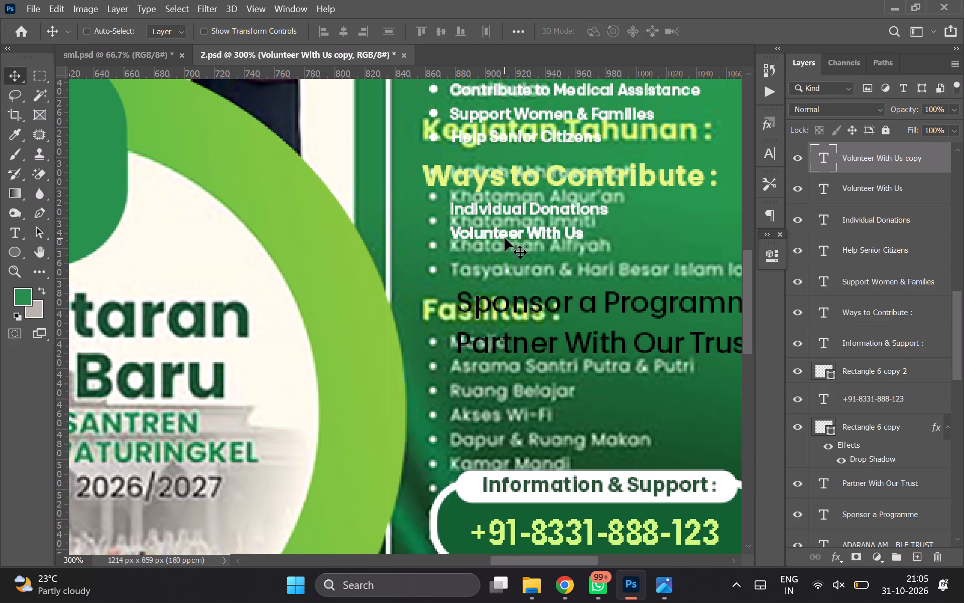
pyautogui.press('Down')
pyautogui.press('Down')
pyautogui.press('Down')
pyautogui.press('Down')
pyautogui.press('Down')
pyautogui.press('Down')
pyautogui.press('Down')
pyautogui.hotkey('shift', 'Down')
pyautogui.press('Up')
pyautogui.press('Up')
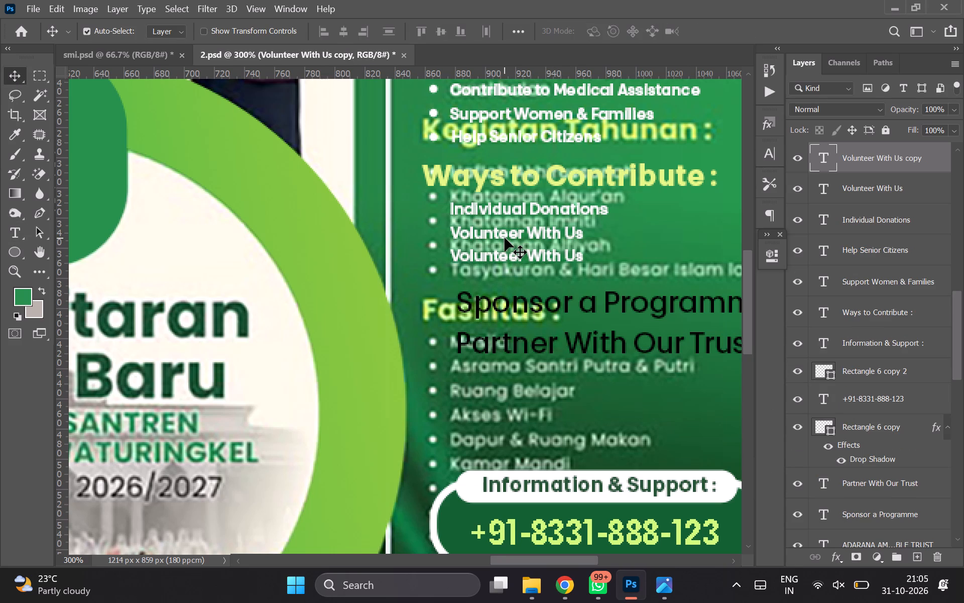
pyautogui.press('Down')
# Transfer the "Sponsor a Programme" text into the lower "Volunteer With Us" copy, deleting the oversized imported line it came from.
pyautogui.doubleClick(546, 300)
pyautogui.hotkey('ctrl', 'c')
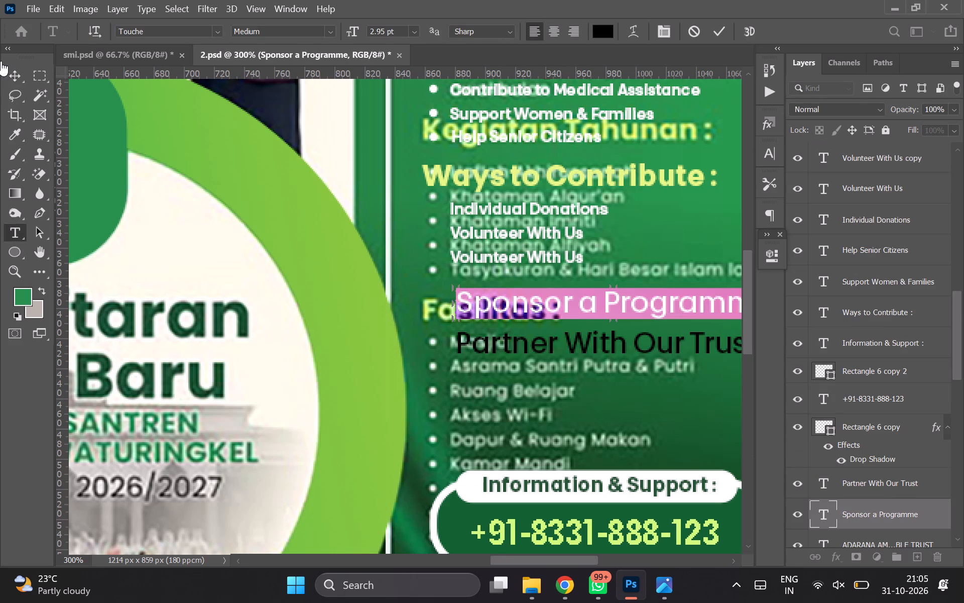
pyautogui.click(11, 73)
pyautogui.press('Delete')
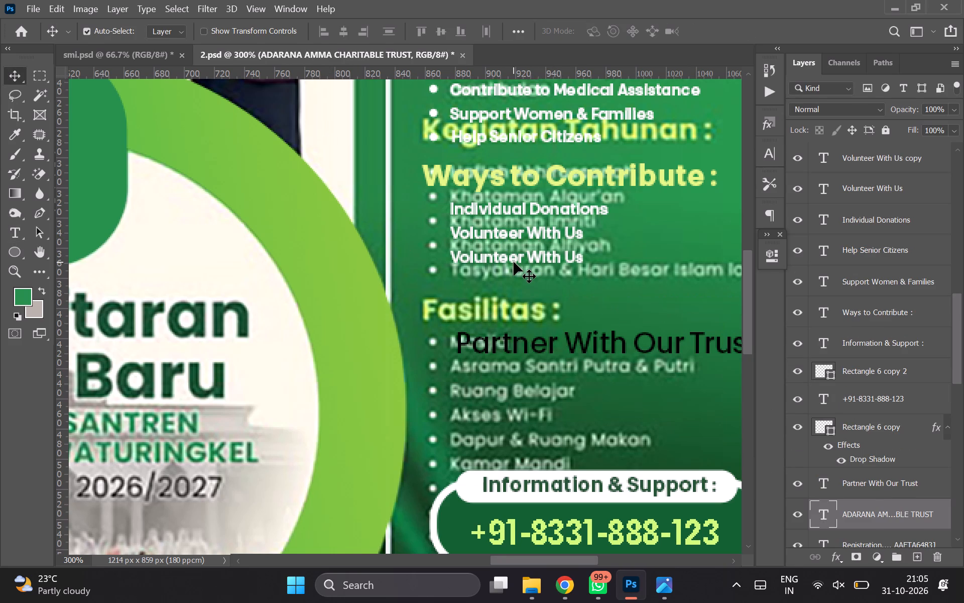
pyautogui.doubleClick(514, 262)
pyautogui.hotkey('ctrl', 'v')
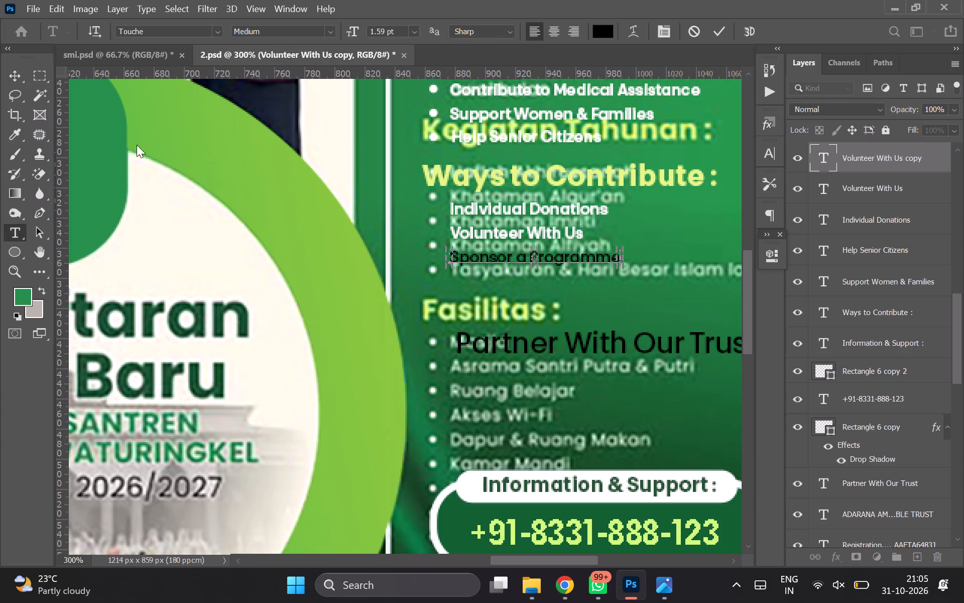
# Format the new "Sponsor a Programme" line in Touche Semibold and white (ffffff).
pyautogui.hotkey('ctrl', 'a')
pyautogui.click(325, 34)
pyautogui.click(274, 62)
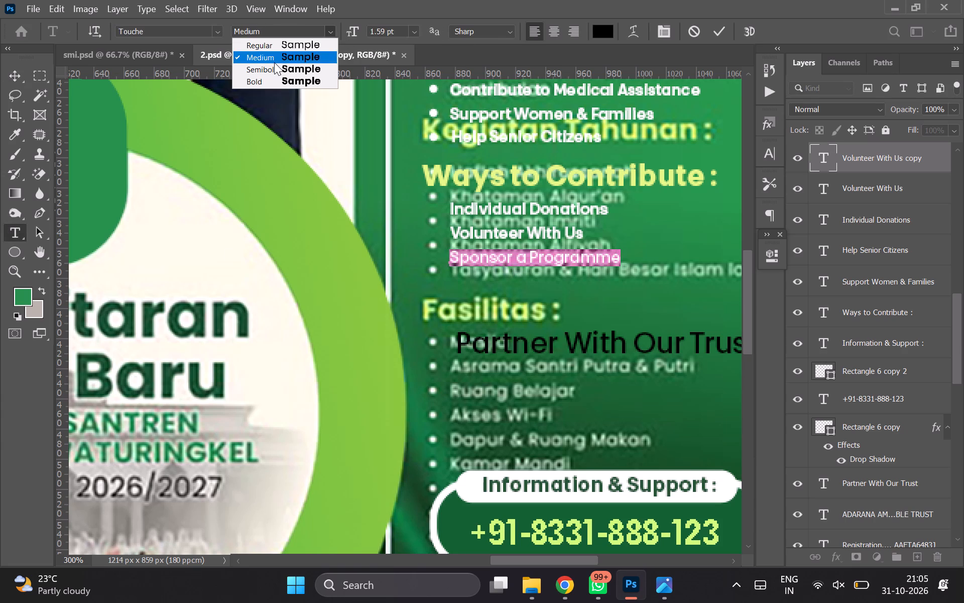
pyautogui.click(284, 33)
pyautogui.press('Down')
pyautogui.press('Return')
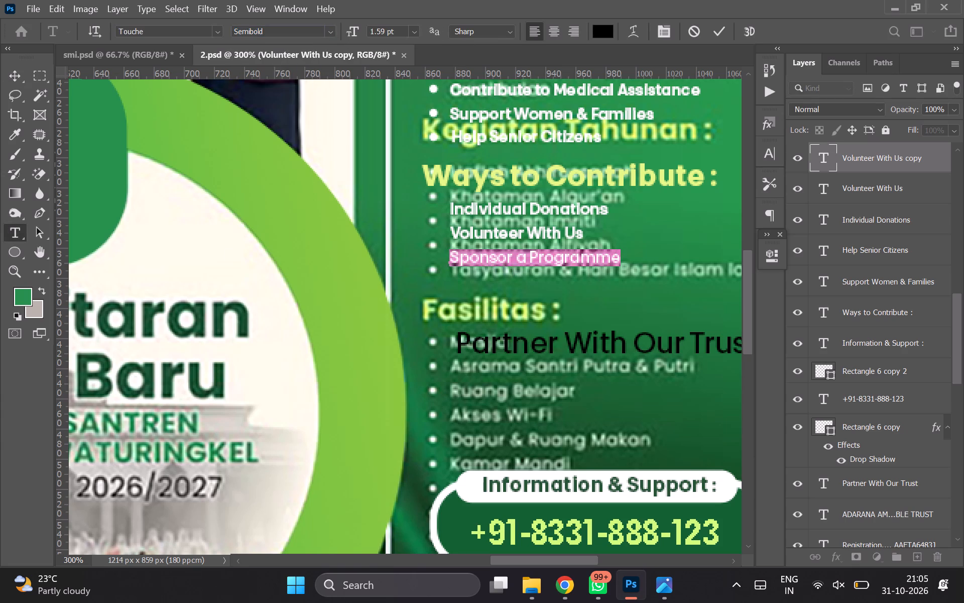
pyautogui.click(606, 34)
pyautogui.moveTo(548, 356); pyautogui.dragTo(127, 172)
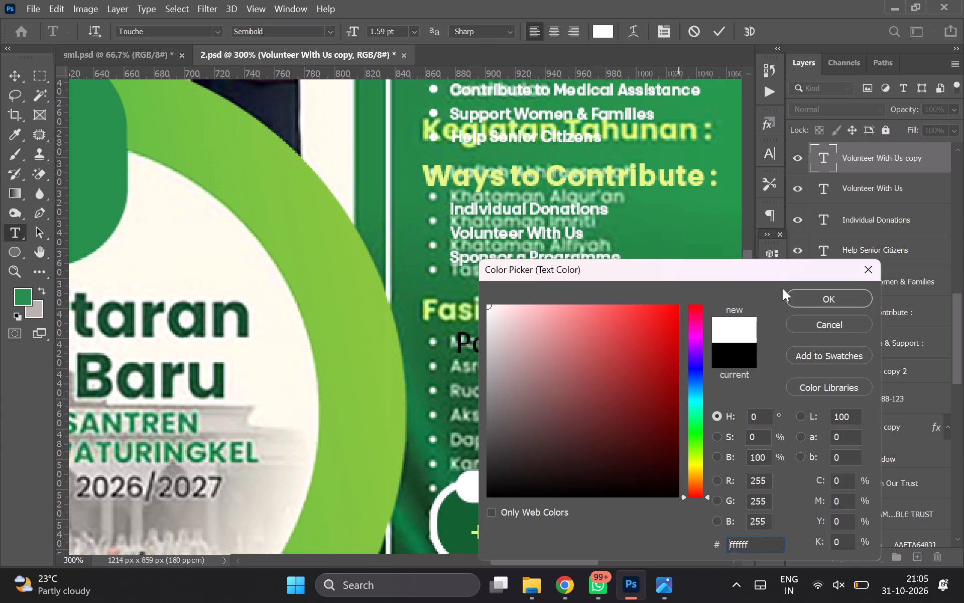
pyautogui.click(800, 299)
pyautogui.click(17, 63)
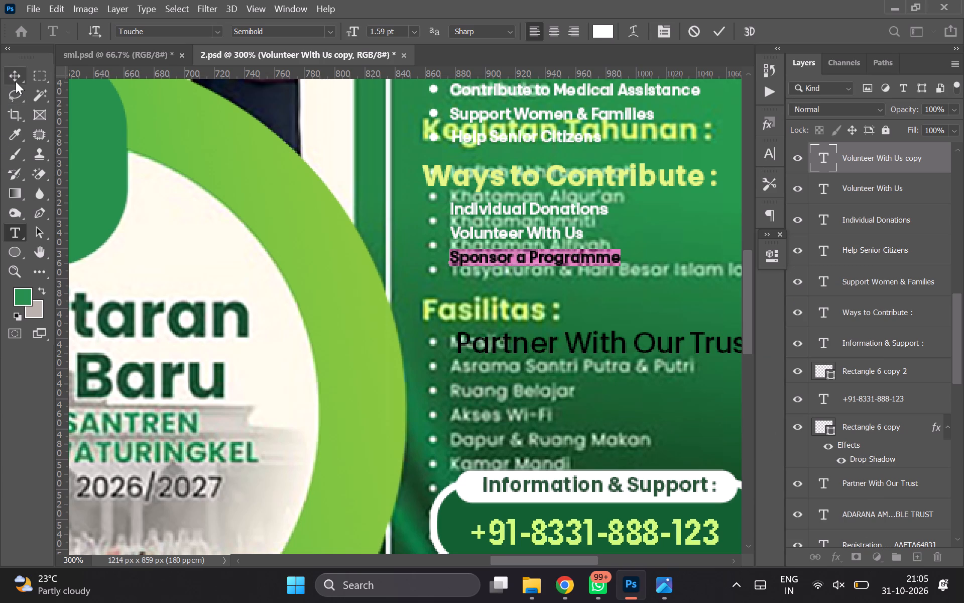
pyautogui.click(16, 81)
# Copy the imported "Partner With Our Trust" text, and duplicate the "Sponsor a Programme" line 16 px below the original.
pyautogui.doubleClick(537, 353)
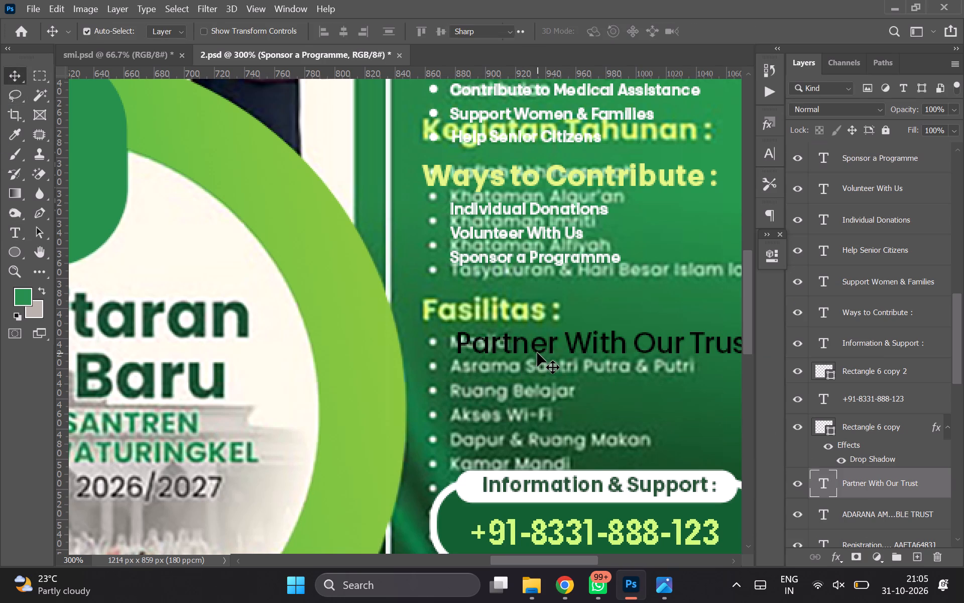
pyautogui.hotkey('ctrl', 'c')
pyautogui.click(8, 79)
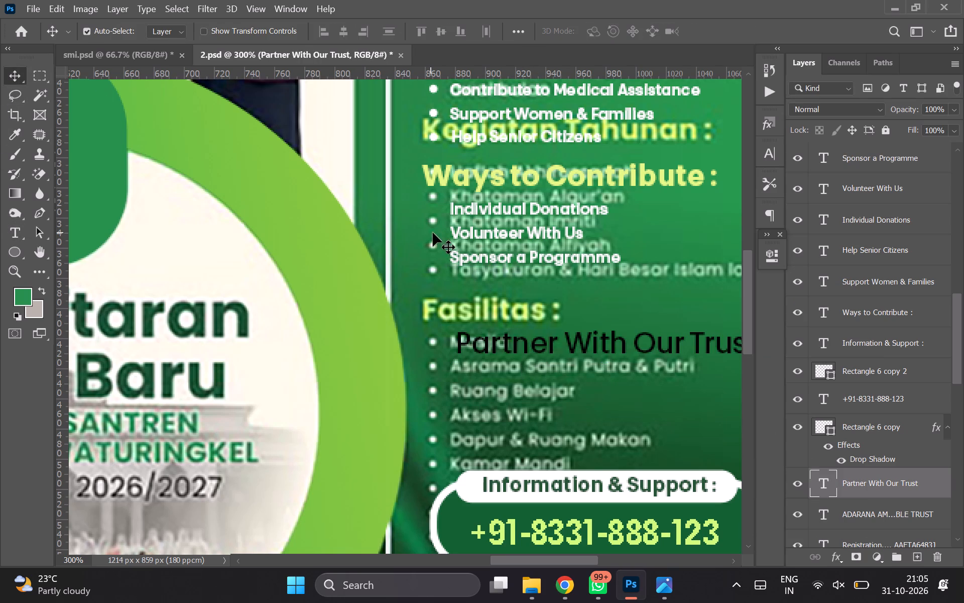
pyautogui.click(488, 255)
pyautogui.hotkey('ctrl', 'j')
pyautogui.hotkey('shift', 'Down')
pyautogui.press('Down')
pyautogui.press('Down')
pyautogui.press('Down')
pyautogui.press('Down')
pyautogui.press('Down')
pyautogui.press('Down')
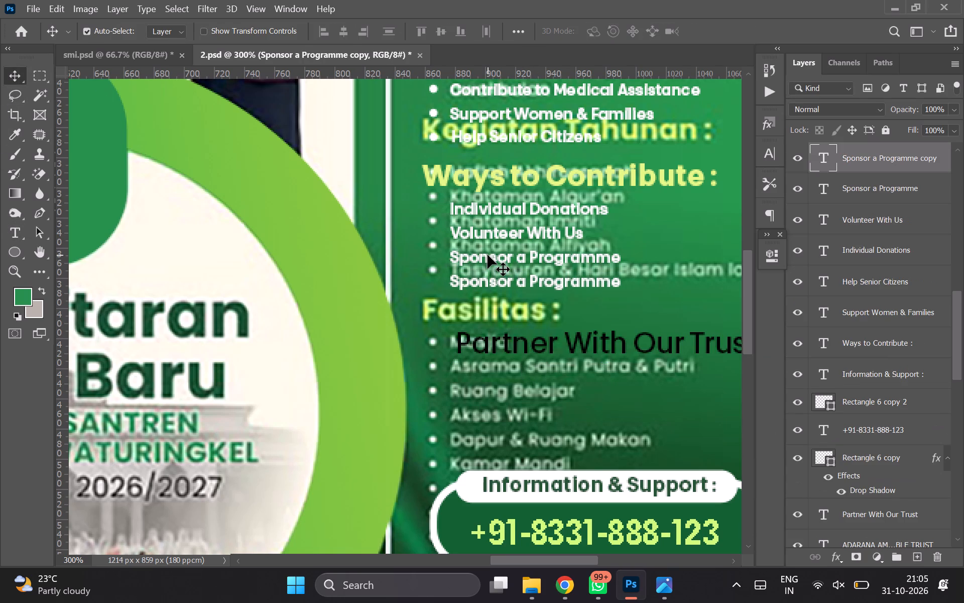
pyautogui.press('Down')
pyautogui.press('Up')
# Replace the lower "Sponsor a Programme" text with the copied "Partner With Our Trust", formatted in Touche Semibold and white (ffffff).
pyautogui.doubleClick(532, 278)
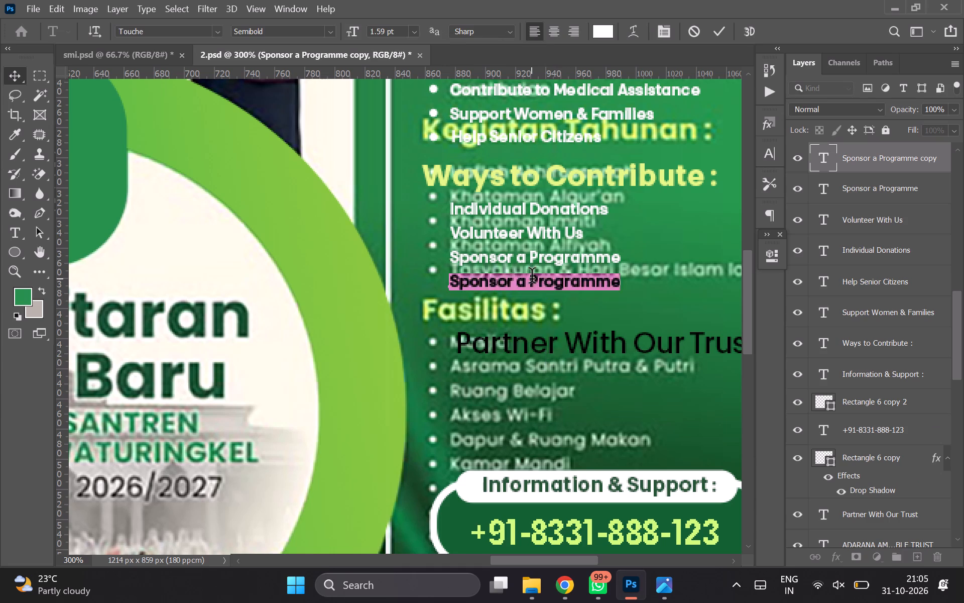
pyautogui.hotkey('ctrl', 'v')
pyautogui.hotkey('ctrl', 'a')
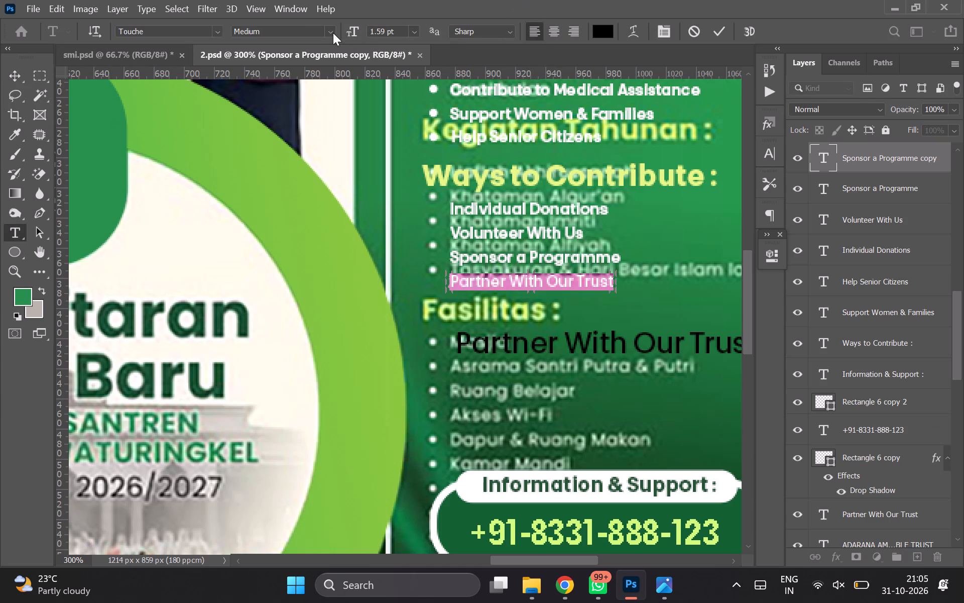
pyautogui.click(331, 33)
pyautogui.click(287, 64)
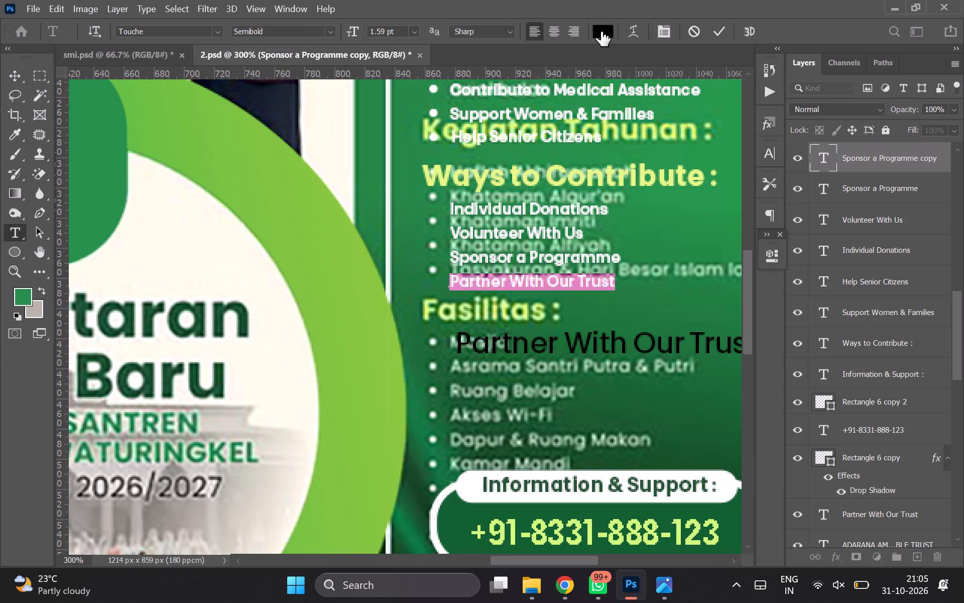
pyautogui.click(601, 31)
pyautogui.moveTo(545, 327); pyautogui.dragTo(316, 206)
pyautogui.click(817, 298)
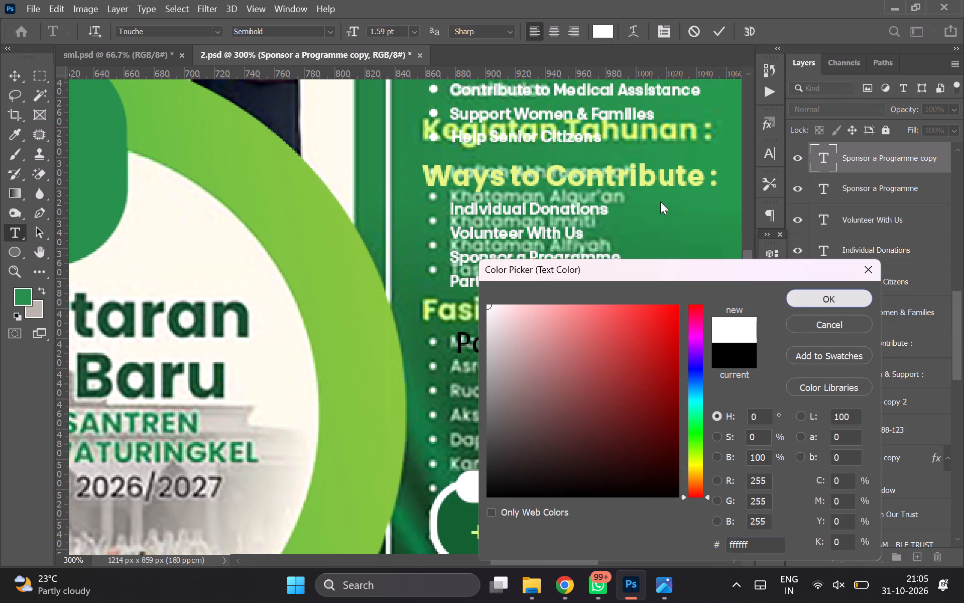
pyautogui.click(19, 73)
# Delete the oversized black "Partner With Our Trust" line.
pyautogui.click(517, 351)
pyautogui.press('Delete')
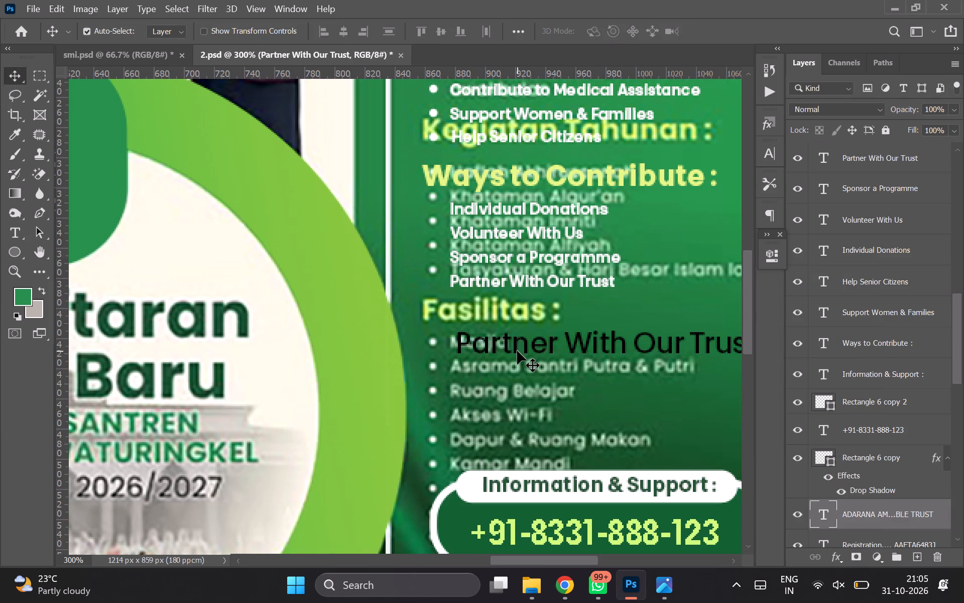
# Duplicate the bullet dot beside "Help Senior Citizens" and shift the copy 49 px down, beside "Individual Donations".
pyautogui.scroll(1, 521, 298)
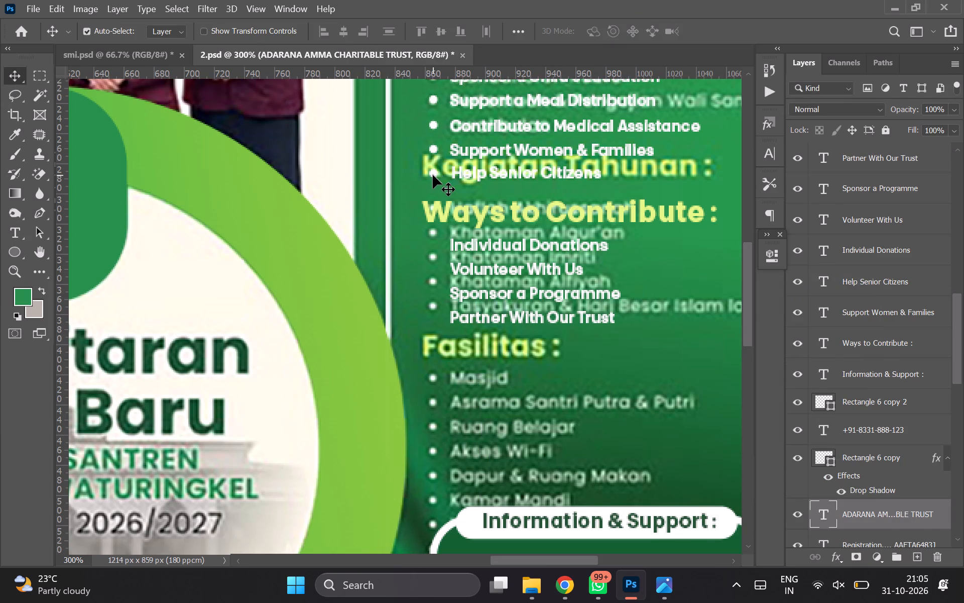
pyautogui.click(433, 175)
pyautogui.hotkey('ctrl', 'j')
pyautogui.hotkey('shift', 'Down')
pyautogui.hotkey('shift', 'Down')
pyautogui.hotkey('shift', 'Down')
pyautogui.hotkey('shift', 'Down')
pyautogui.hotkey('shift', 'Down')
pyautogui.press('Up')
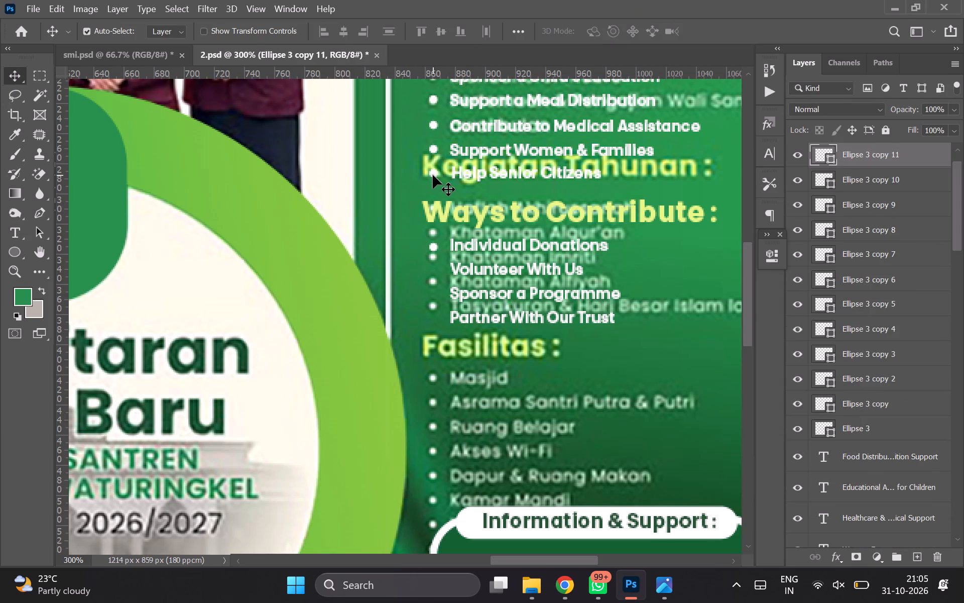
# Duplicate the "Individual Donations" bullet dot and shift the copy 15 px down, beside "Volunteer With Us".
pyautogui.hotkey('ctrl', 'j')
pyautogui.hotkey('shift', 'Down')
pyautogui.press('Down')
pyautogui.press('Down')
pyautogui.press('Down')
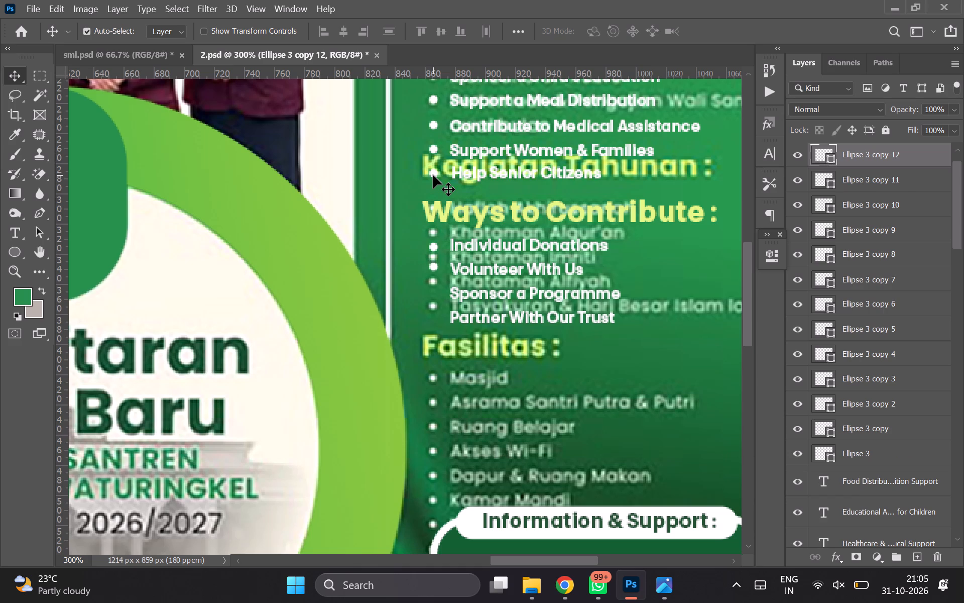
pyautogui.press('Down')
pyautogui.press('Down')
# Duplicate the "Volunteer With Us" bullet dot and shift the copy 16 px down, beside "Sponsor a Programme".
pyautogui.hotkey('ctrl', 'j')
pyautogui.hotkey('shift', 'Down')
pyautogui.hotkey('shift', 'Down')
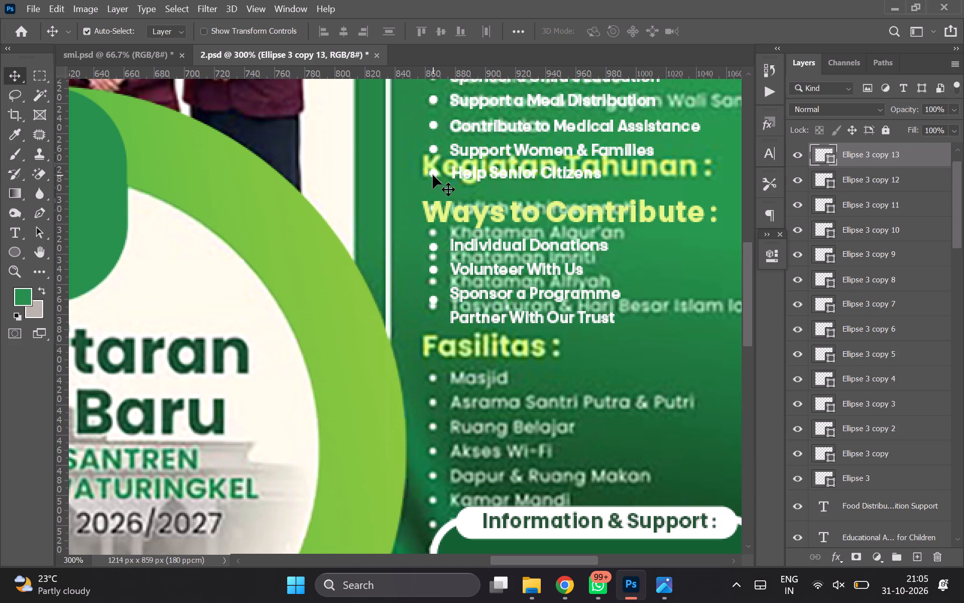
pyautogui.press('Up')
pyautogui.press('Up')
pyautogui.press('Up')
pyautogui.press('Up')
# Duplicate the "Sponsor a Programme" bullet dot and shift the copy 16 px down, beside "Partner With Our Trust".
pyautogui.hotkey('ctrl', 'j')
pyautogui.hotkey('shift', 'Down')
pyautogui.press('Down')
pyautogui.press('Down')
pyautogui.press('Down')
pyautogui.press('Down')
pyautogui.press('Down')
pyautogui.press('Down')
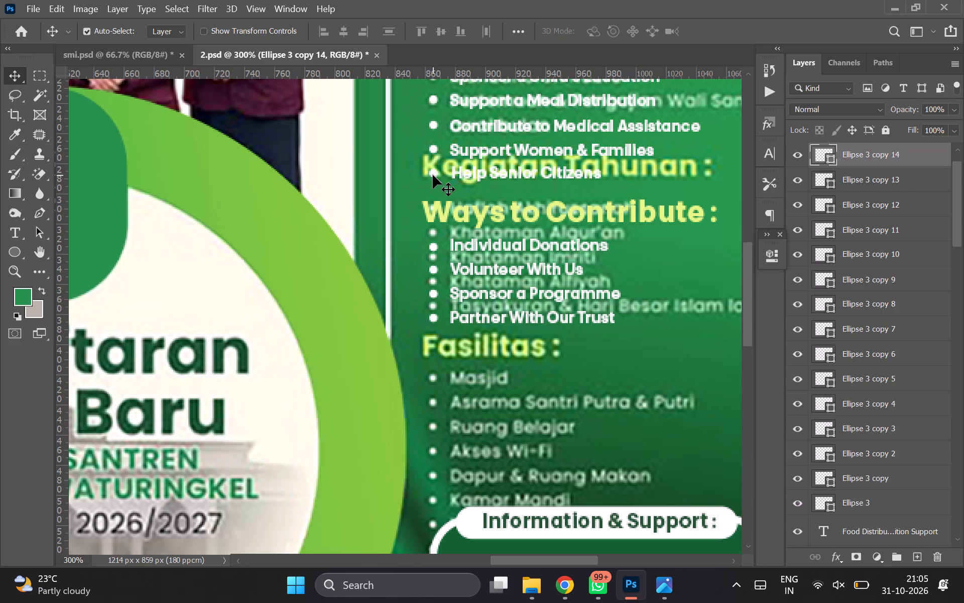
pyautogui.scroll(-1, 509, 254)
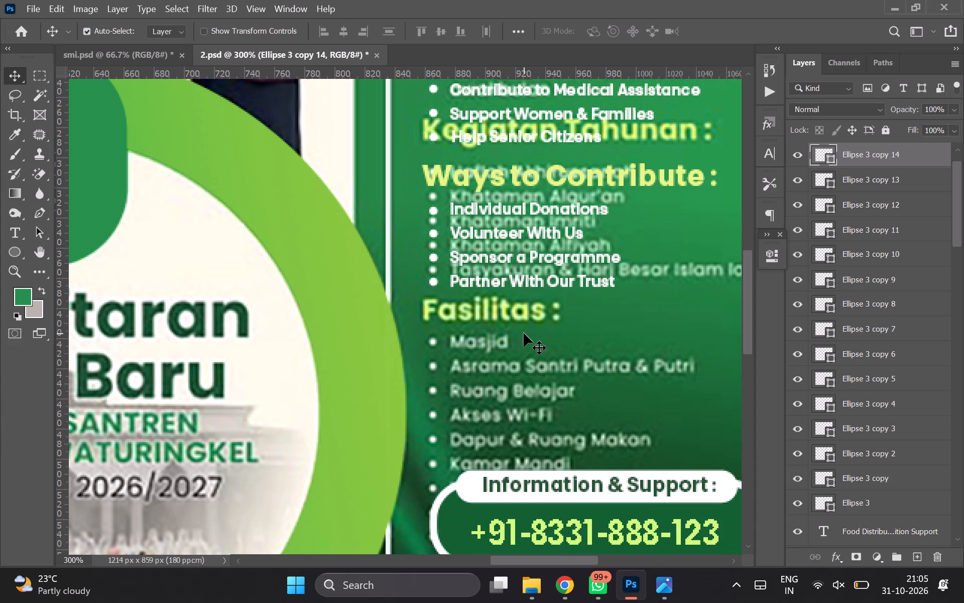
# Move the "Information & Support :" callout and the trust name, registration and establishment lines up 89 px together.
pyautogui.scroll(-1, 524, 333)
pyautogui.click(580, 445)
pyautogui.scroll(-1, 580, 445)
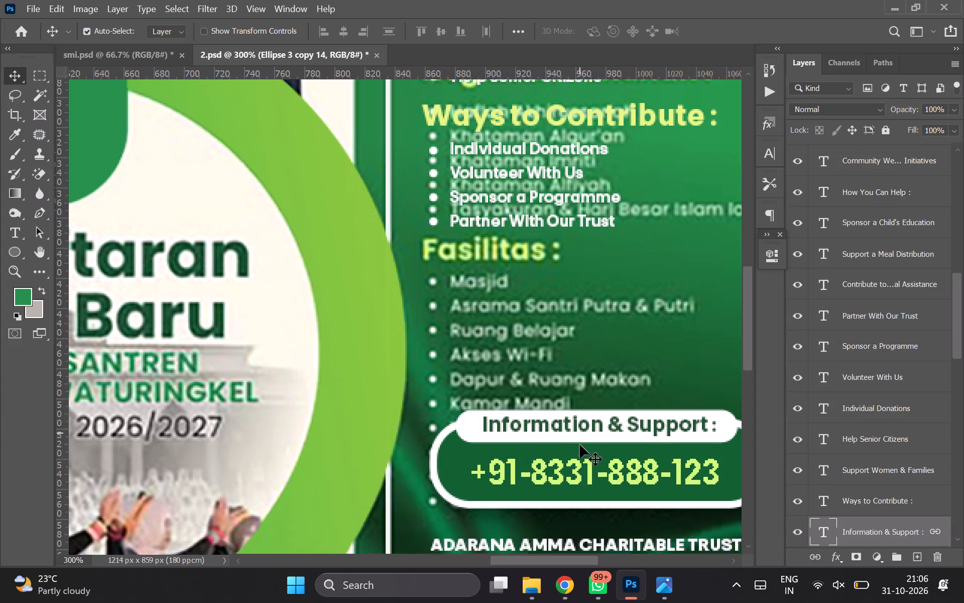
pyautogui.scroll(-1, 580, 445)
pyautogui.scroll(-1, 750, 490)
pyautogui.scroll(-1, 860, 485)
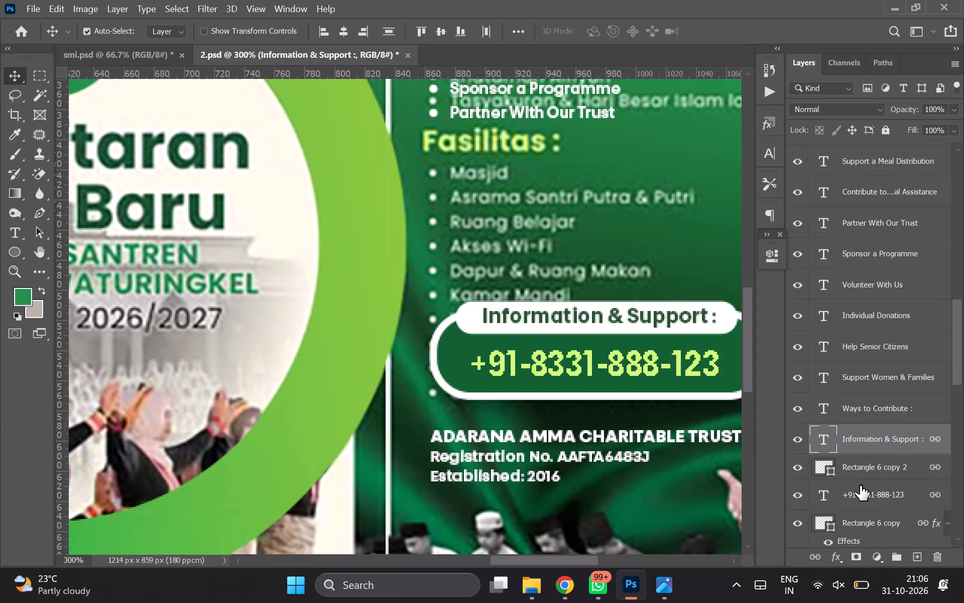
pyautogui.scroll(-1, 860, 485)
pyautogui.keyDown('shift'); pyautogui.click(885, 500); pyautogui.keyUp('shift')
pyautogui.scroll(-1, 885, 500)
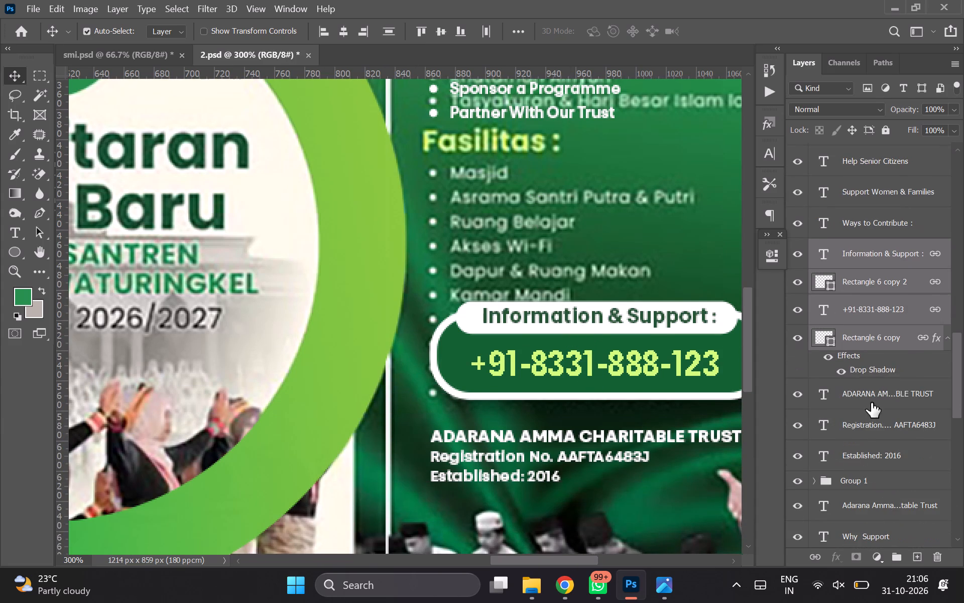
pyautogui.keyDown('shift'); pyautogui.click(862, 423); pyautogui.keyUp('shift')
pyautogui.hotkey('ctrl', '0')
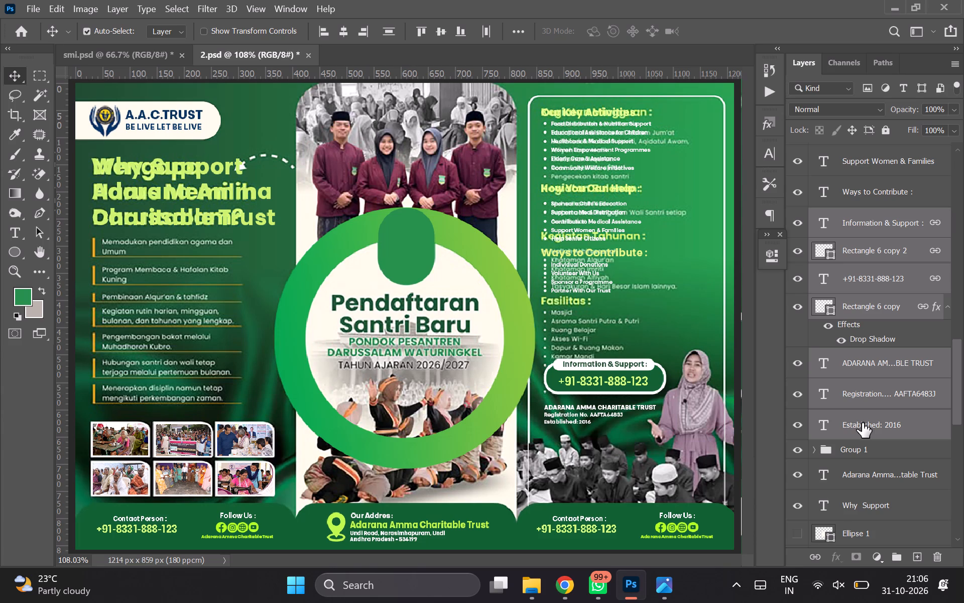
pyautogui.hotkey('shift', 'Up')
pyautogui.hotkey('shift', 'Up')
pyautogui.hotkey('shift', 'Up')
pyautogui.hotkey('shift', 'Up')
pyautogui.hotkey('shift', 'Up')
pyautogui.hotkey('shift', 'Up')
pyautogui.hotkey('shift', 'Up')
pyautogui.hotkey('shift', 'Up')
pyautogui.hotkey('shift', 'Up')
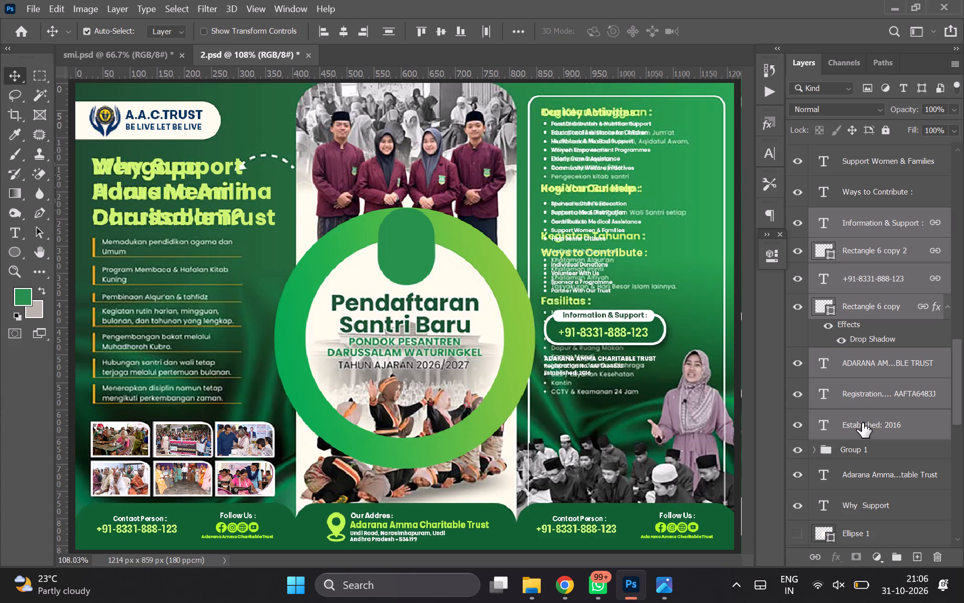
pyautogui.press('Down')
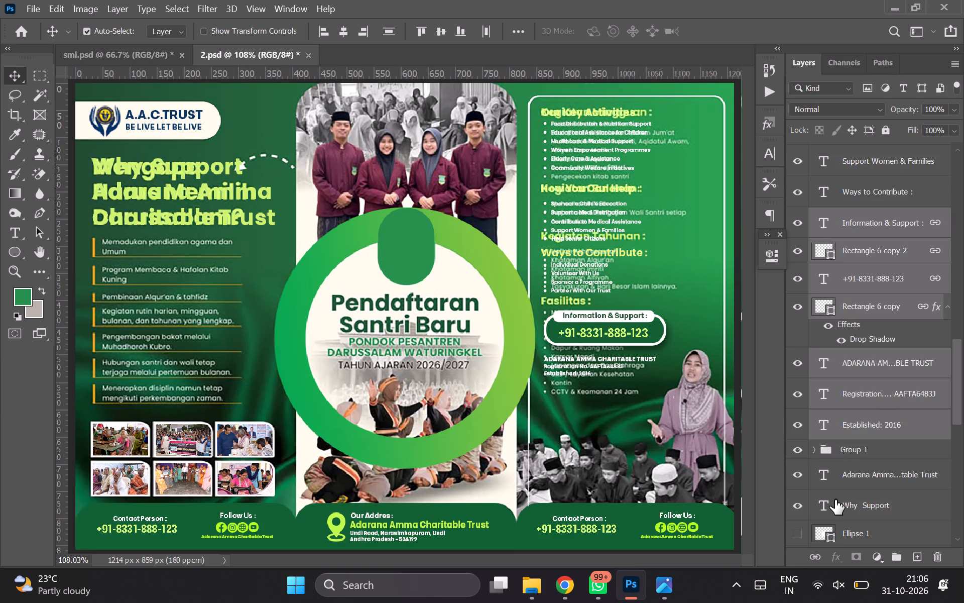
# Toggle Gradient Fill 1 and the Background to check the English panel text, leaving the gradient hidden and the Background shown.
pyautogui.scroll(-5, 835, 499)
pyautogui.scroll(-9, 811, 456)
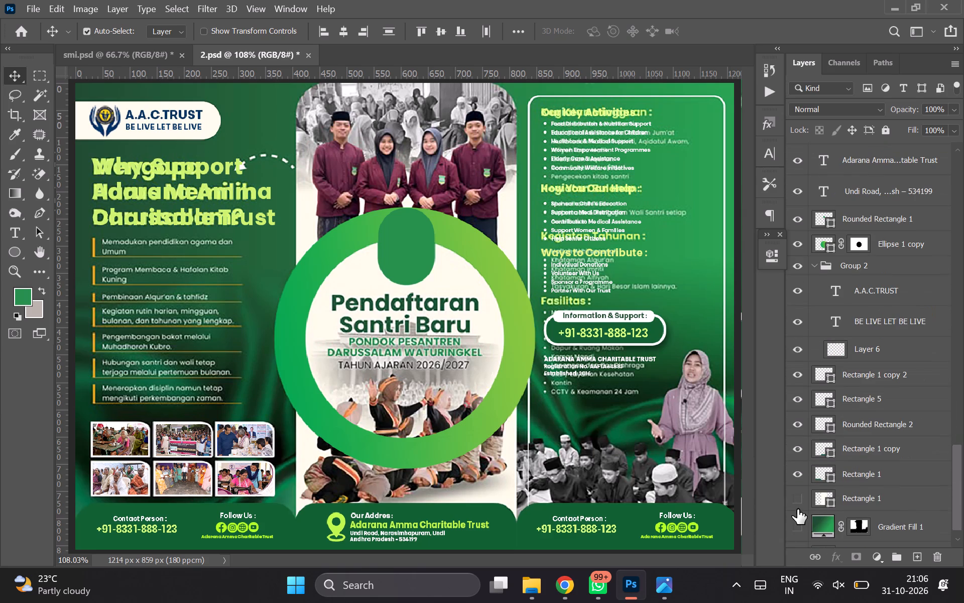
pyautogui.click(797, 509)
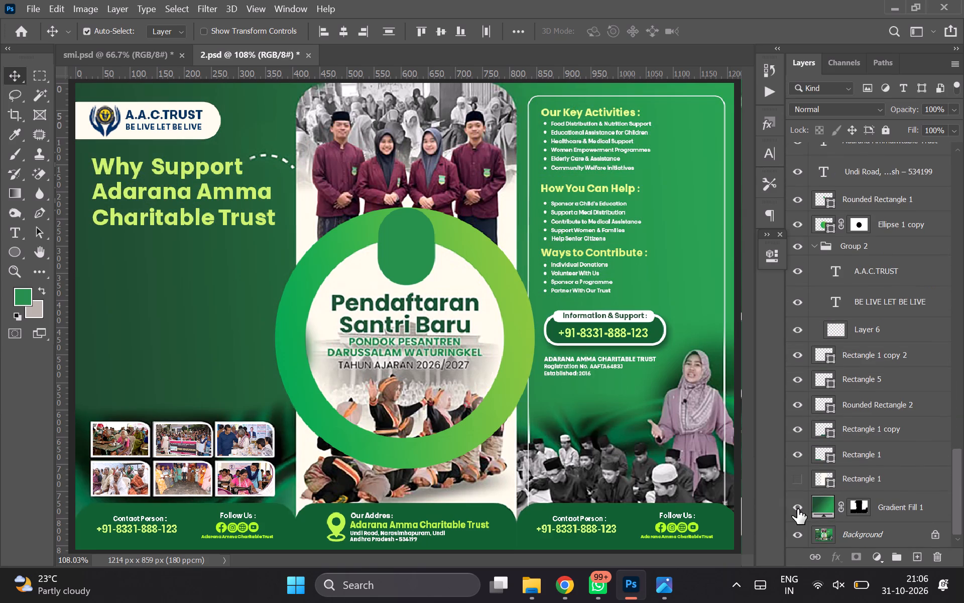
pyautogui.click(571, 124)
pyautogui.scroll(-7, 828, 476)
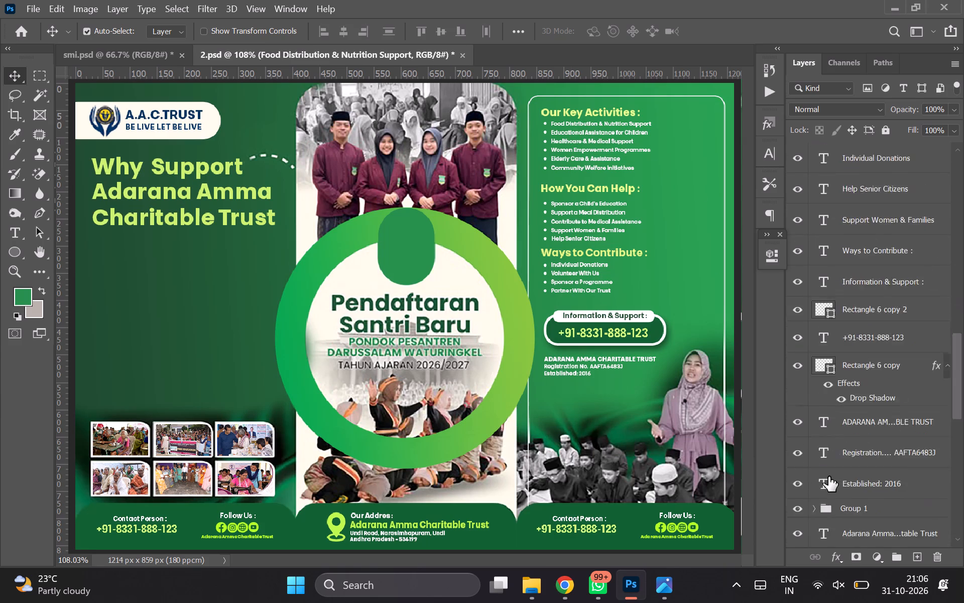
pyautogui.scroll(2, 828, 476)
pyautogui.scroll(-20, 828, 476)
pyautogui.scroll(-20, 828, 476)
pyautogui.scroll(-20, 828, 476)
pyautogui.scroll(-2, 828, 476)
pyautogui.click(795, 508)
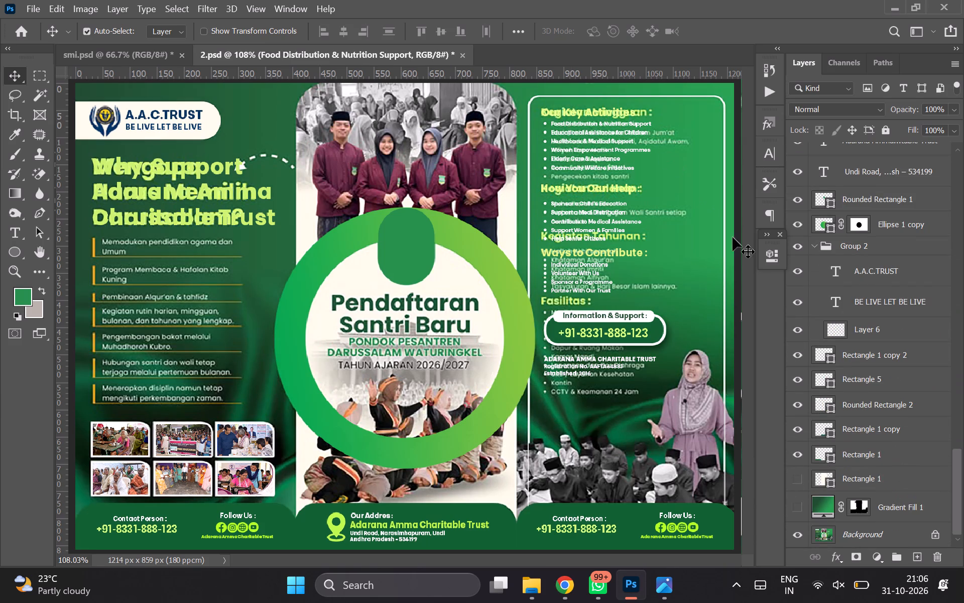
pyautogui.click(802, 539)
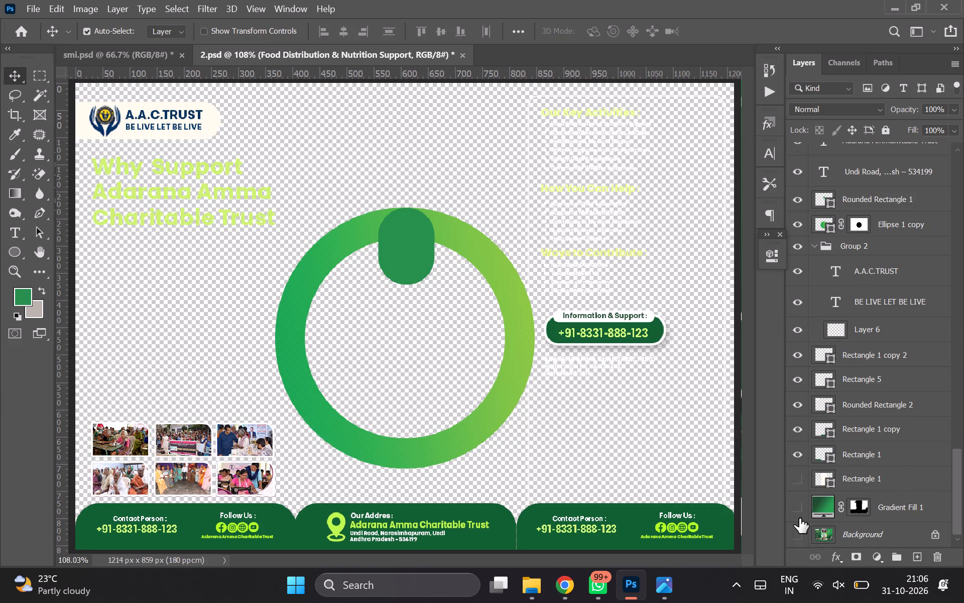
pyautogui.click(795, 521)
pyautogui.click(795, 534)
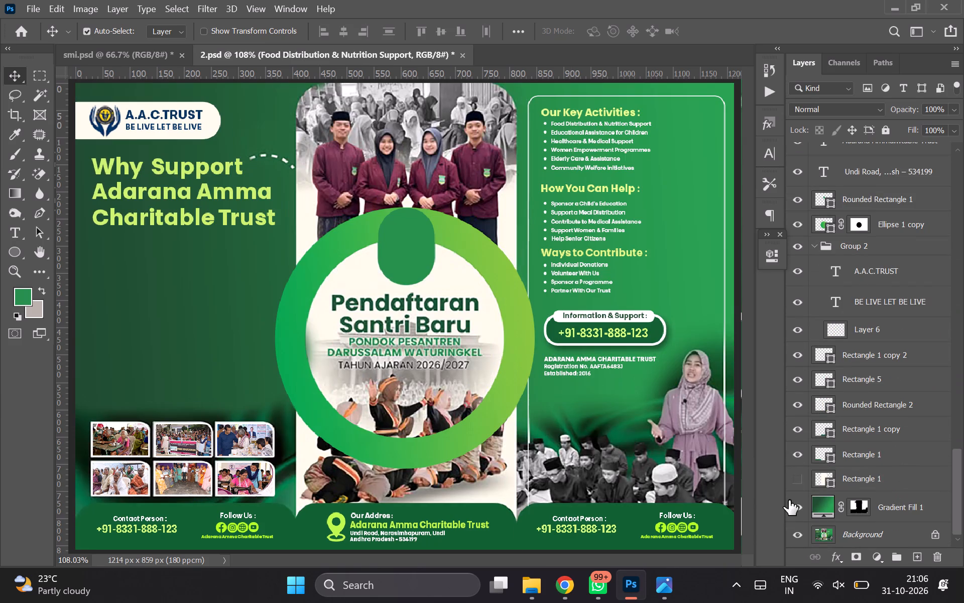
pyautogui.click(789, 500)
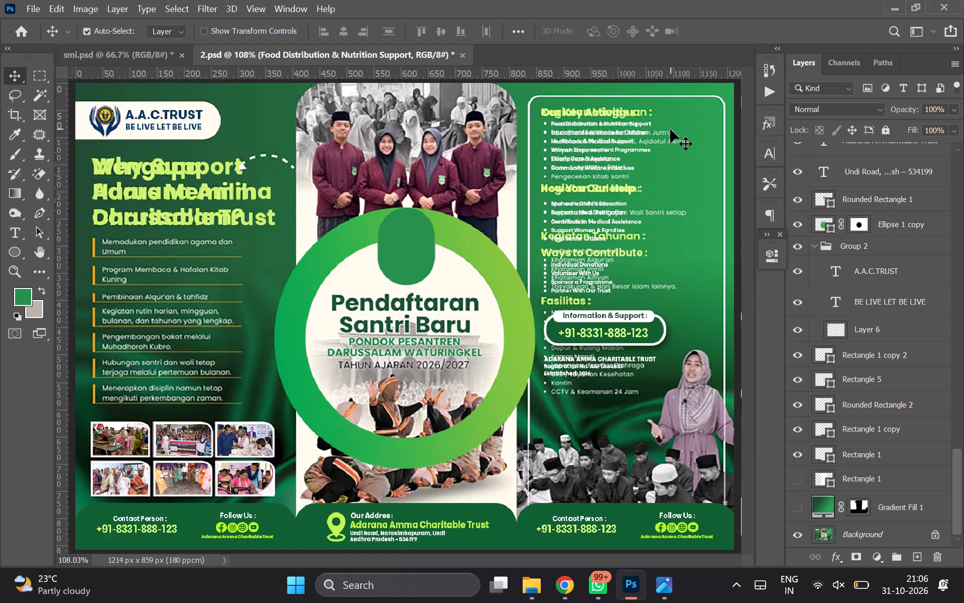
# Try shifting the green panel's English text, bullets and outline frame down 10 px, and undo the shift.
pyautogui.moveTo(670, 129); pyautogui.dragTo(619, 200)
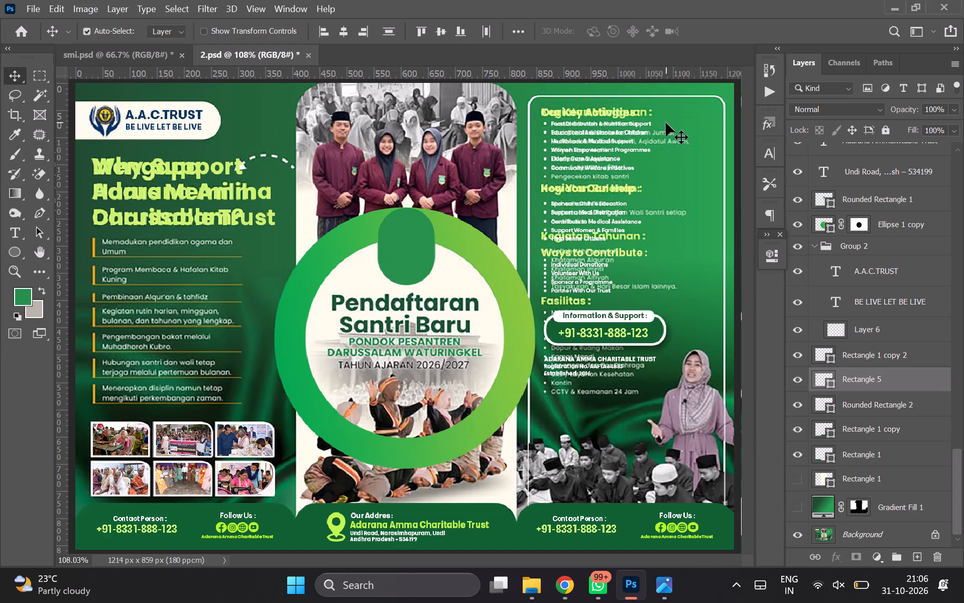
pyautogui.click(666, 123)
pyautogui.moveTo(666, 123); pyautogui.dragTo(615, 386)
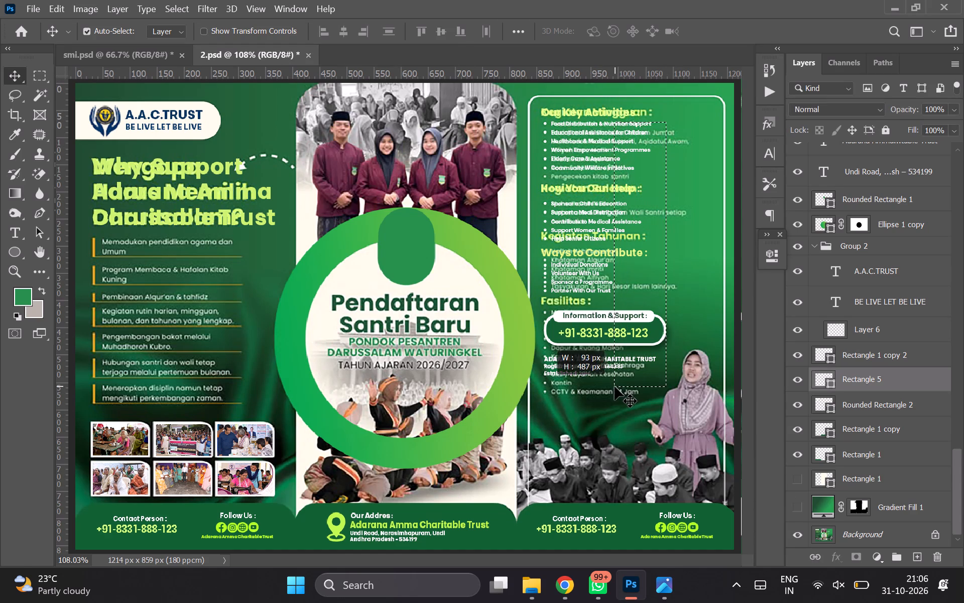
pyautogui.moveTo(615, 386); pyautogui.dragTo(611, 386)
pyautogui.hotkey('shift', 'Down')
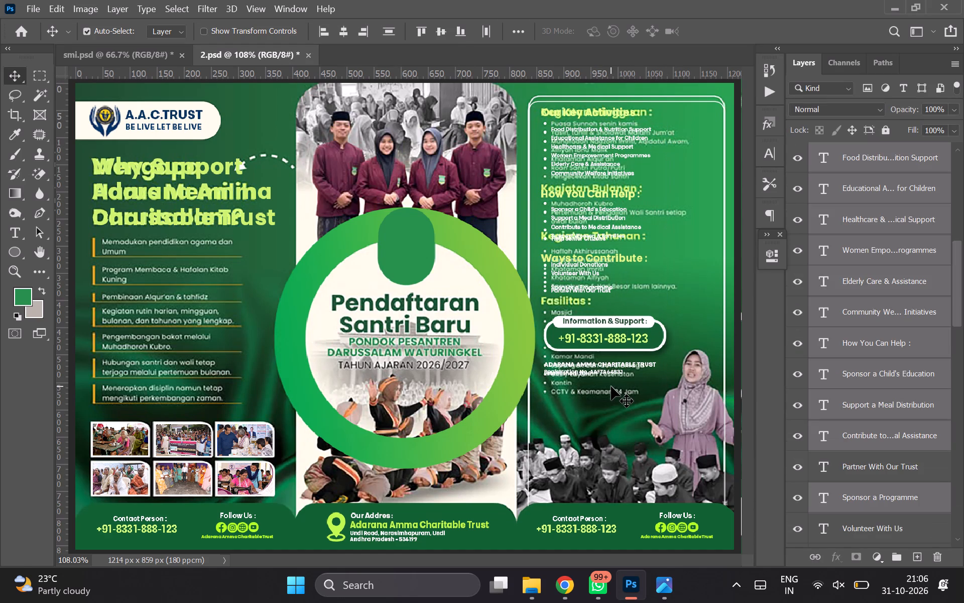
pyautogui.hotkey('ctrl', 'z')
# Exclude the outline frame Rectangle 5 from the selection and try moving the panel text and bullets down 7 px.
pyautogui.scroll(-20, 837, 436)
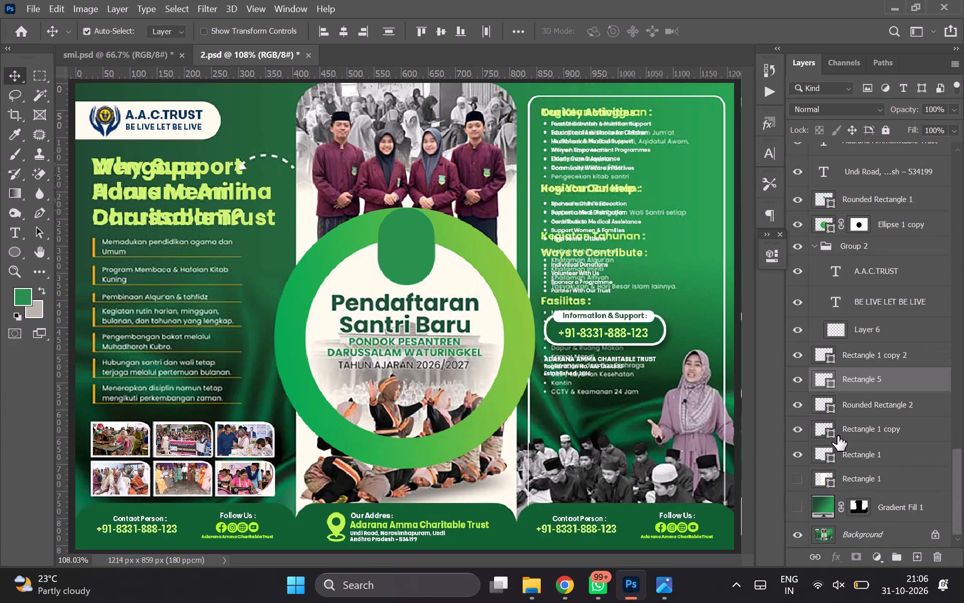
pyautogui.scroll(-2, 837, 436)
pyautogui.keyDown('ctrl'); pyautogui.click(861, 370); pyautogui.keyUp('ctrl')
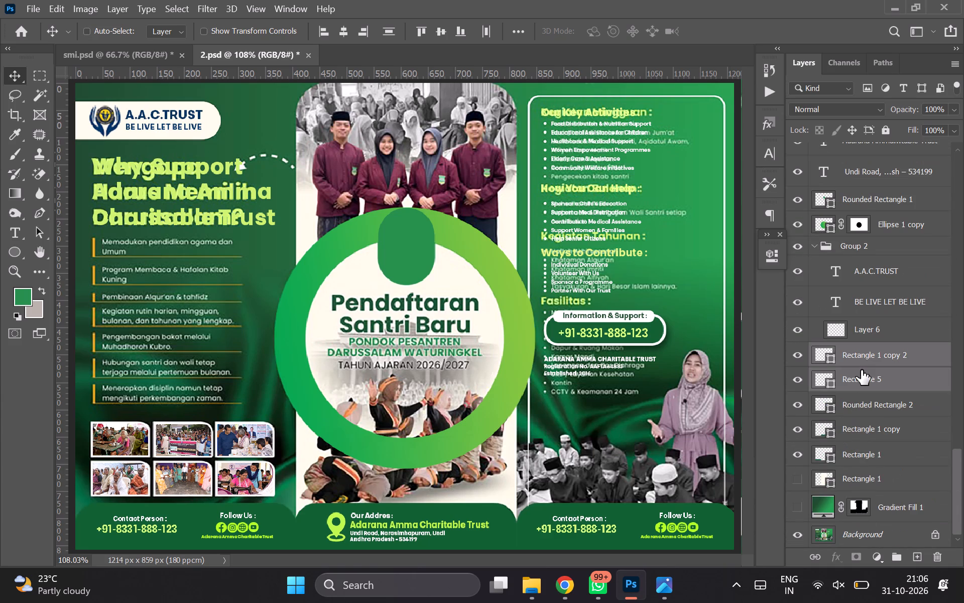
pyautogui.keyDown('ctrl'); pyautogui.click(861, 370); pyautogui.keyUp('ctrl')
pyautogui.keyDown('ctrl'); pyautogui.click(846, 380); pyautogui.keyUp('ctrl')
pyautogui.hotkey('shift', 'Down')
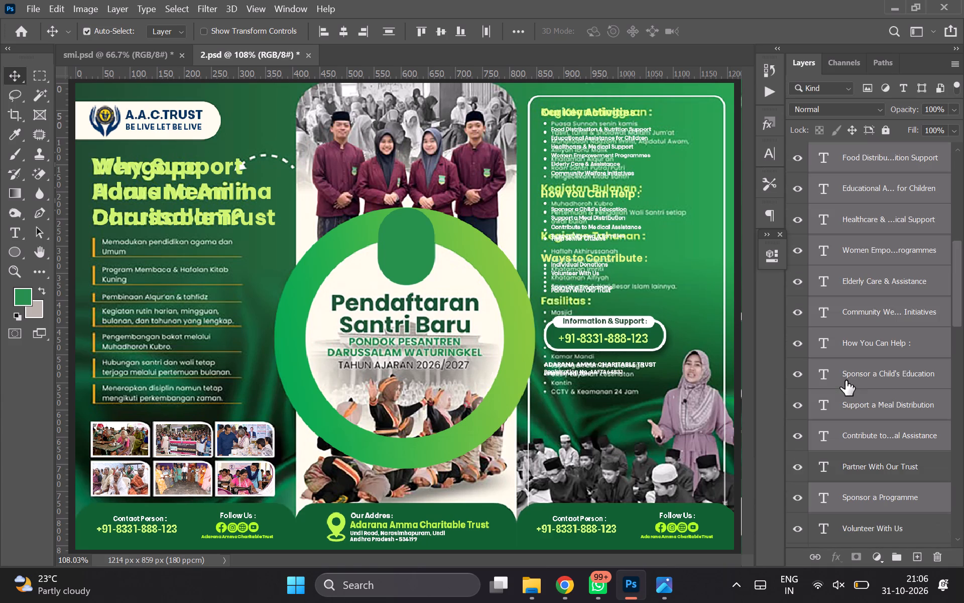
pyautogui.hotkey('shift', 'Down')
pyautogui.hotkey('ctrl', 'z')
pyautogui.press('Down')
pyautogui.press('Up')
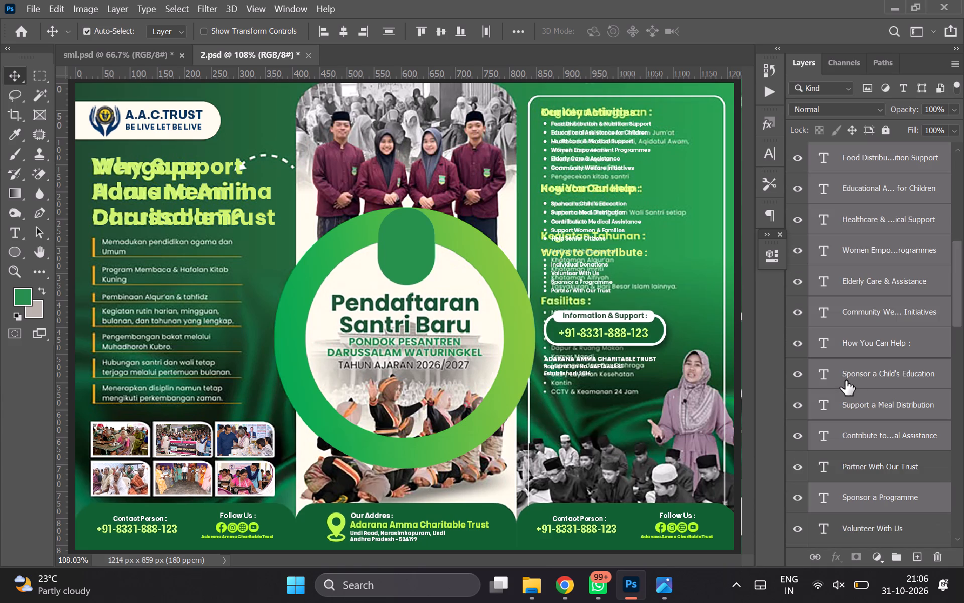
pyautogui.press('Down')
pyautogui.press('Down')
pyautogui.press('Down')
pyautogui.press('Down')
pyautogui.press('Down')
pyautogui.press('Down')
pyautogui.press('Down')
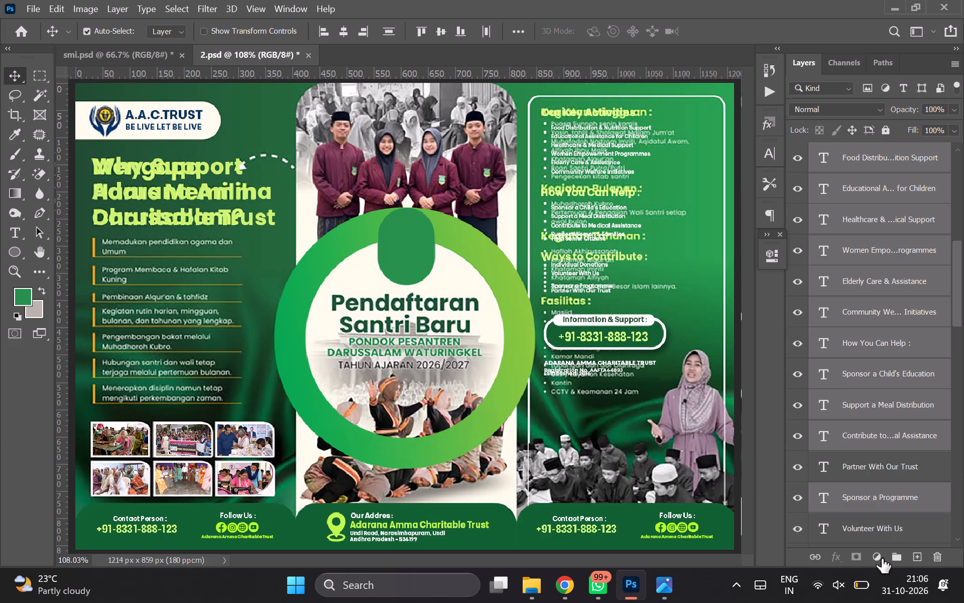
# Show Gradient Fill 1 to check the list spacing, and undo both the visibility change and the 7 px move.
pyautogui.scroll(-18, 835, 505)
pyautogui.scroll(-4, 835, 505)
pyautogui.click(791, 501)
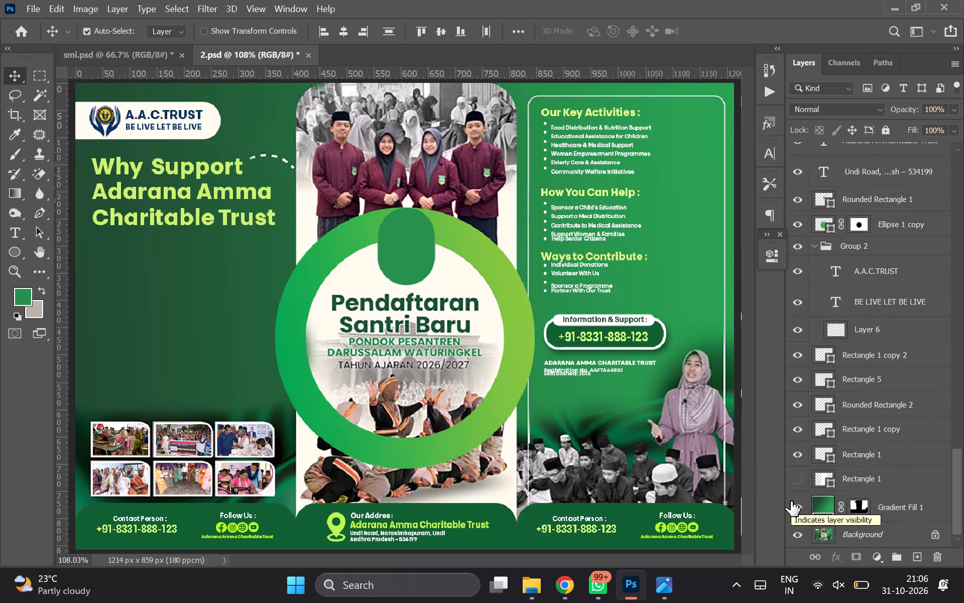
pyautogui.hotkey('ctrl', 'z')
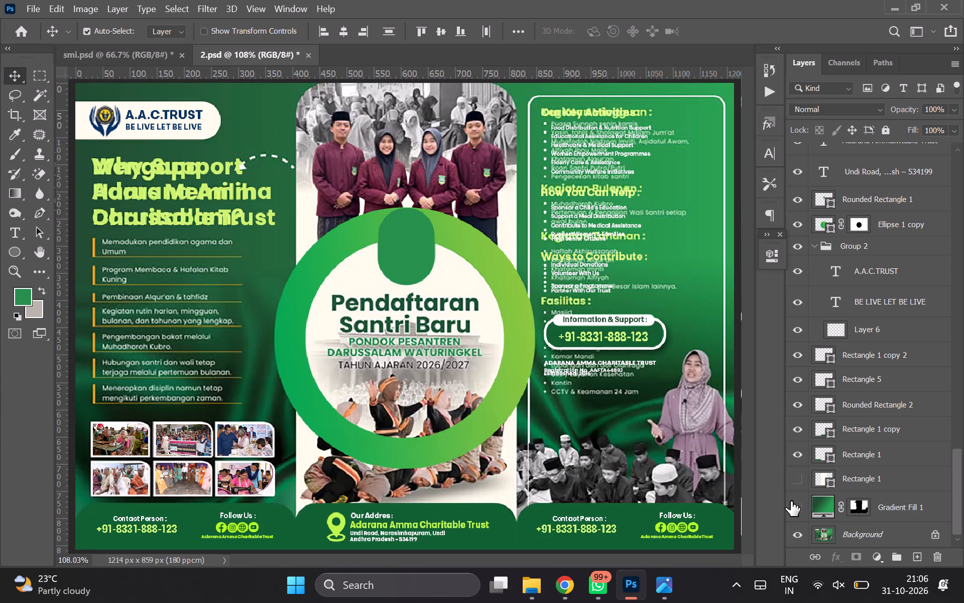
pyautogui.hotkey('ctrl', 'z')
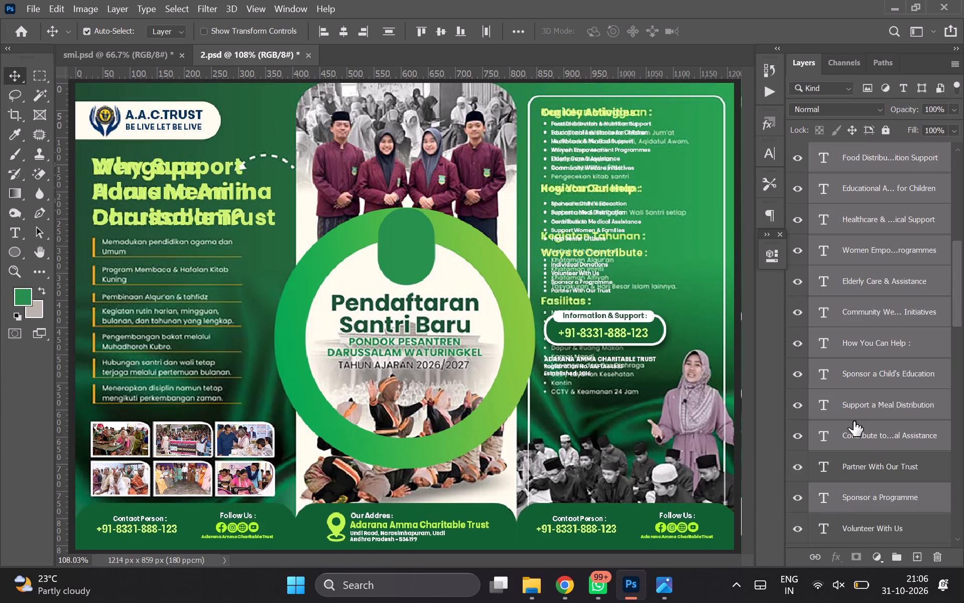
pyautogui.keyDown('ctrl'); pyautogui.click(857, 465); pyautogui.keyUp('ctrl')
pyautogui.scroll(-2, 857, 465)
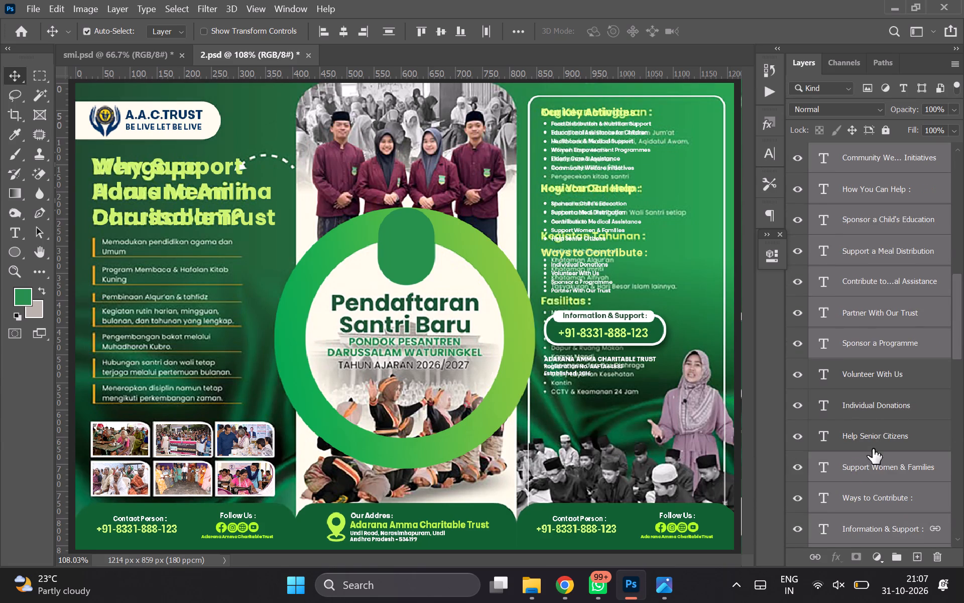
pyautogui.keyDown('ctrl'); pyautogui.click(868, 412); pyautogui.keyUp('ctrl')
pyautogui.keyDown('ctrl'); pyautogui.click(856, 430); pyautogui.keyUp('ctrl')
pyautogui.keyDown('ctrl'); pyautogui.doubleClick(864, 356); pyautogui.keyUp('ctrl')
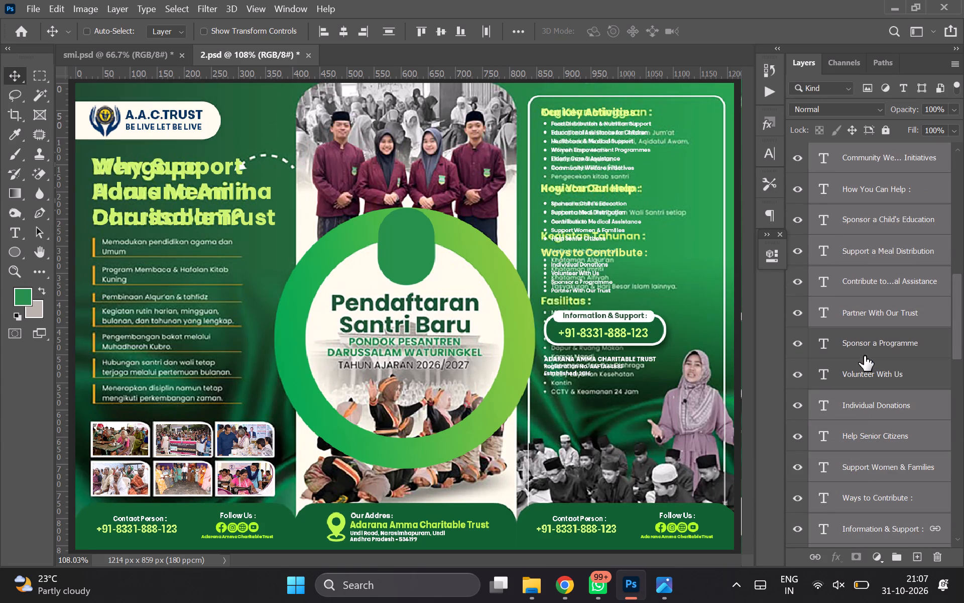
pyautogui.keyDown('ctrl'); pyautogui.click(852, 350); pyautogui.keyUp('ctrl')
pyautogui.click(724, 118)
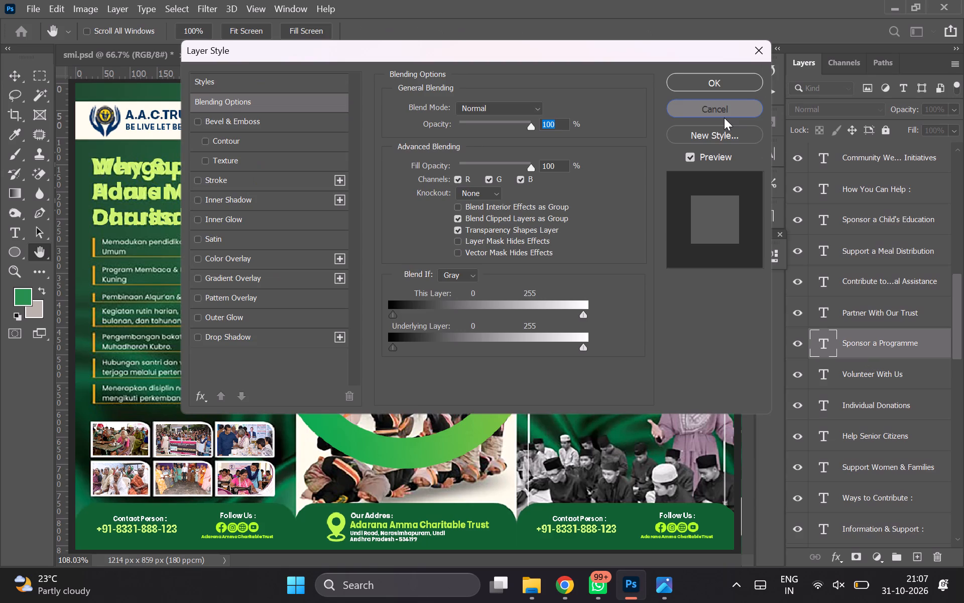
# Move all green-panel bullets, list items, subheadings, callout and registration lines below the "Our Key Activities :" heading down 7 px.
pyautogui.scroll(14, 867, 236)
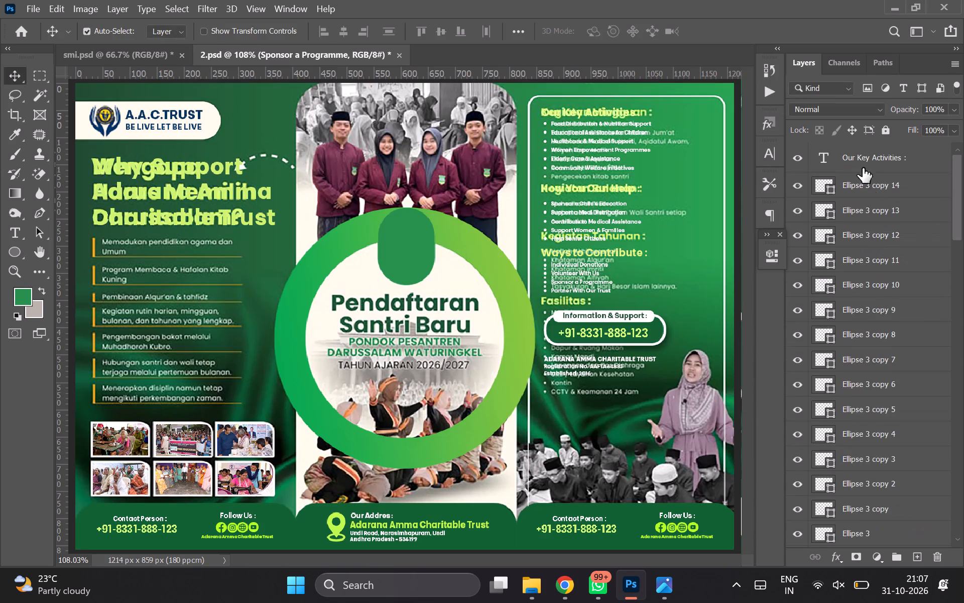
pyautogui.click(861, 156)
pyautogui.scroll(-7, 861, 156)
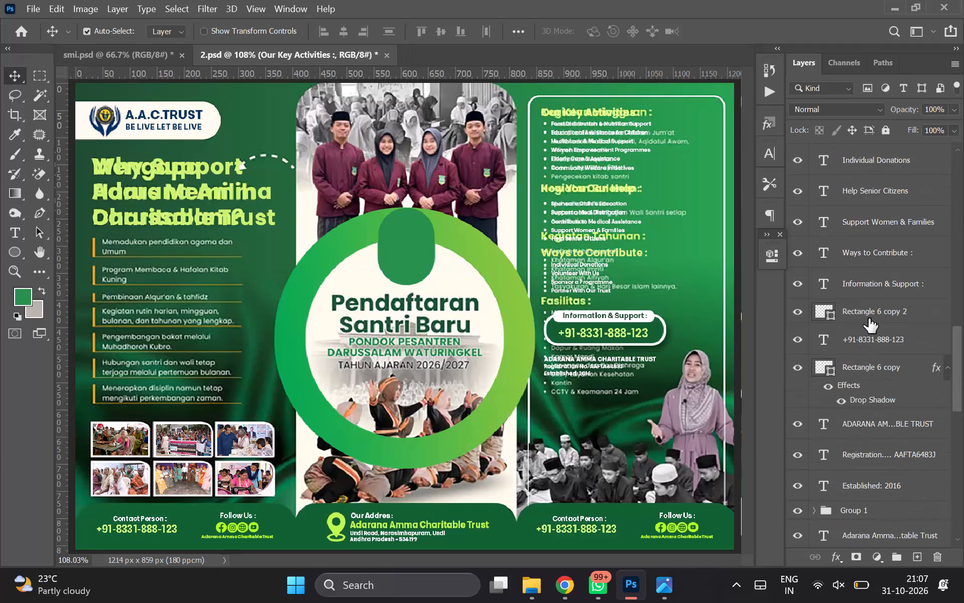
pyautogui.keyDown('shift'); pyautogui.click(855, 484); pyautogui.keyUp('shift')
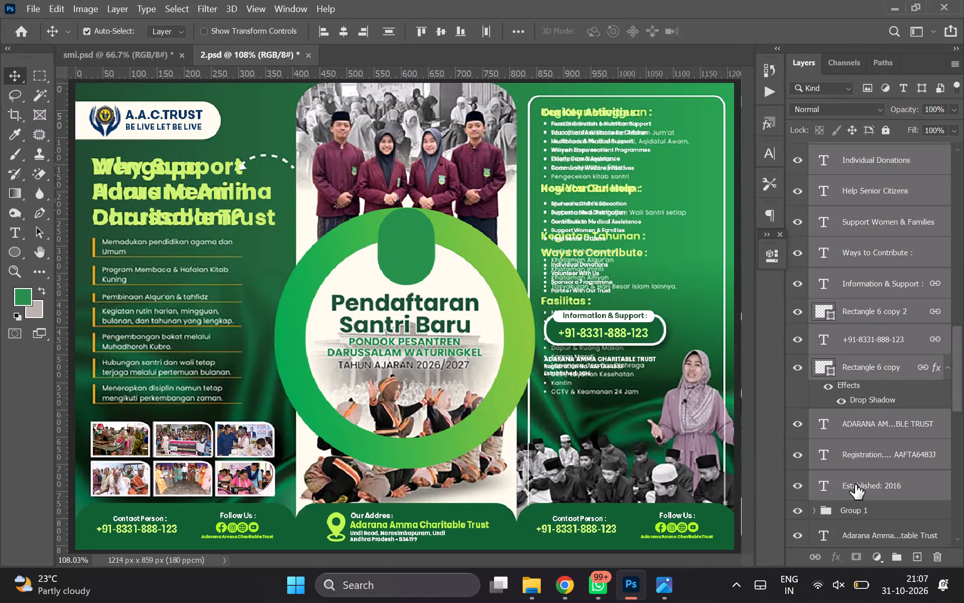
pyautogui.scroll(-1, 855, 484)
pyautogui.hotkey('shift', 'Down')
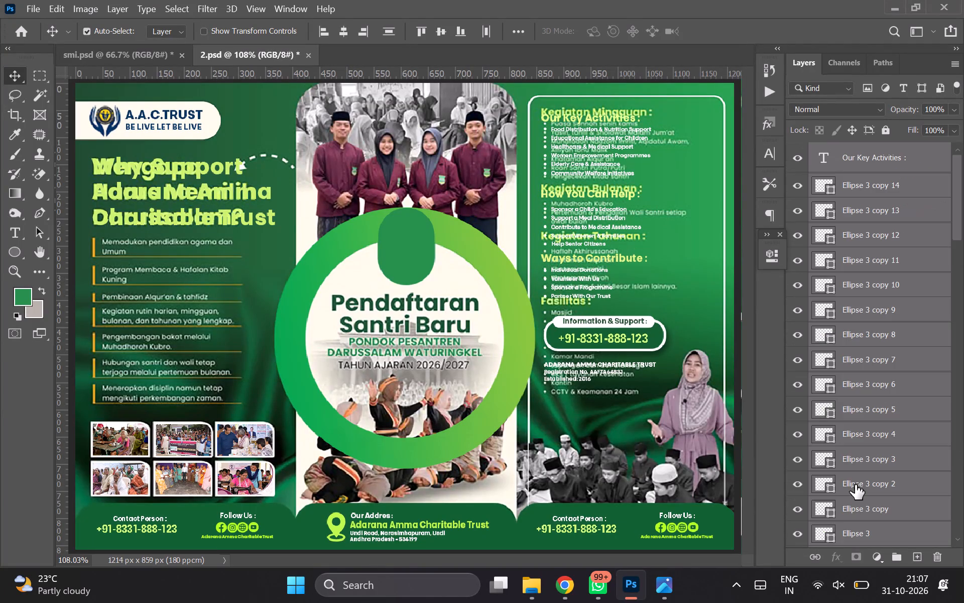
pyautogui.hotkey('ctrl', 'z')
pyautogui.scroll(10, 907, 327)
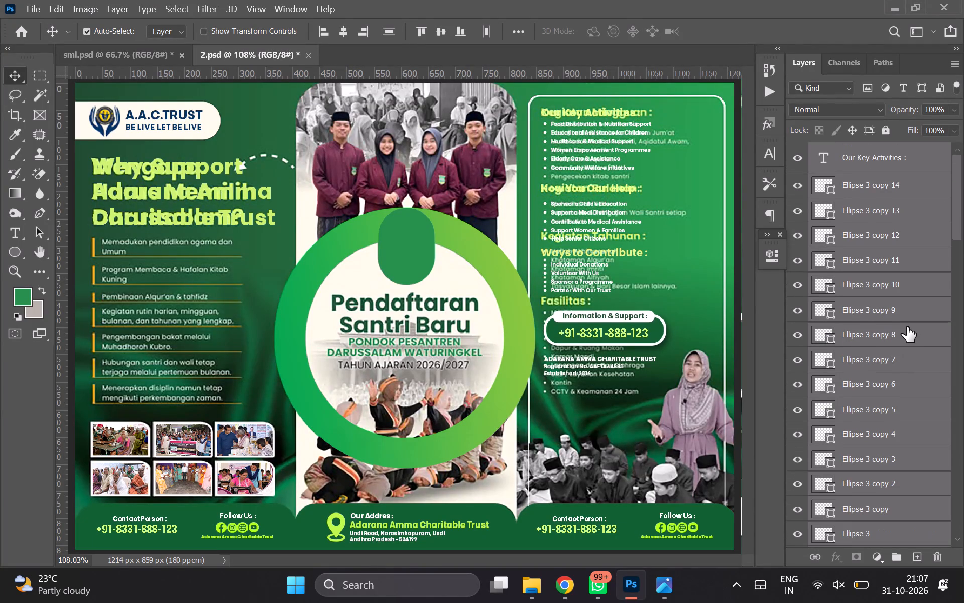
pyautogui.scroll(8, 907, 327)
pyautogui.keyDown('ctrl'); pyautogui.click(889, 167); pyautogui.keyUp('ctrl')
pyautogui.hotkey('shift', 'Down')
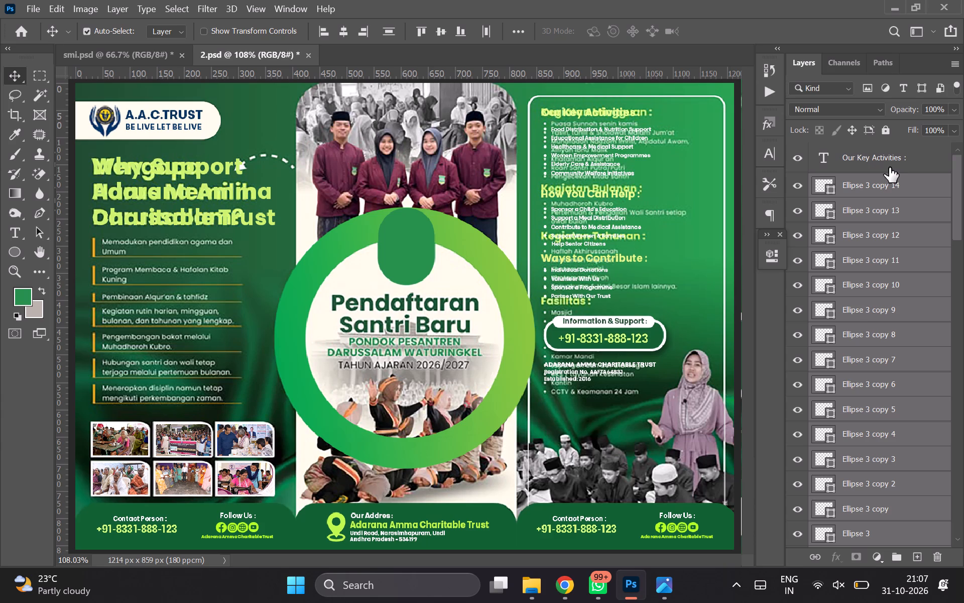
pyautogui.press('Up')
pyautogui.press('Up')
pyautogui.press('Up')
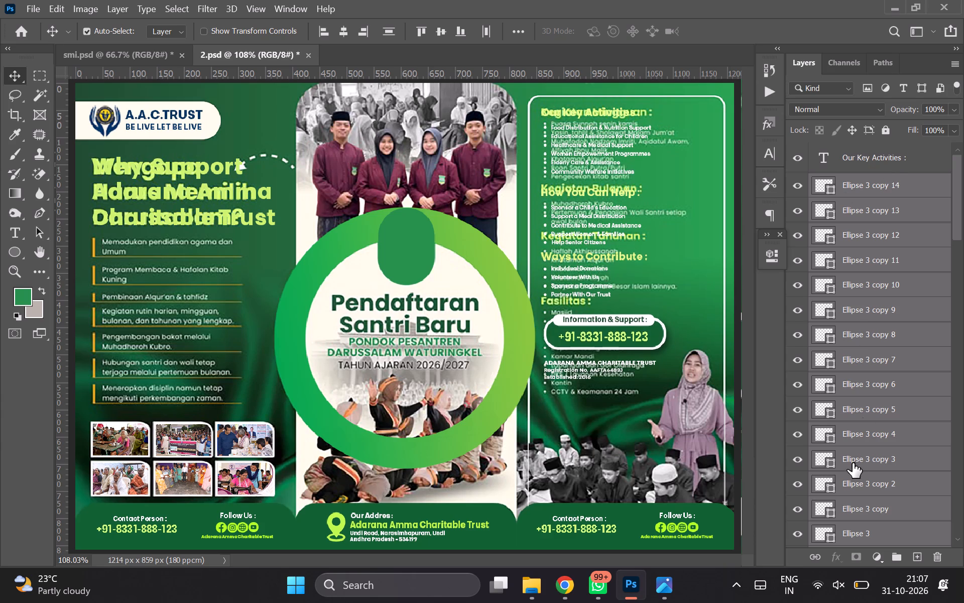
# Show the Gradient Fill 1 layer to cover the original Indonesian text behind the English copy.
pyautogui.scroll(-18, 853, 463)
pyautogui.scroll(-4, 810, 504)
pyautogui.click(801, 503)
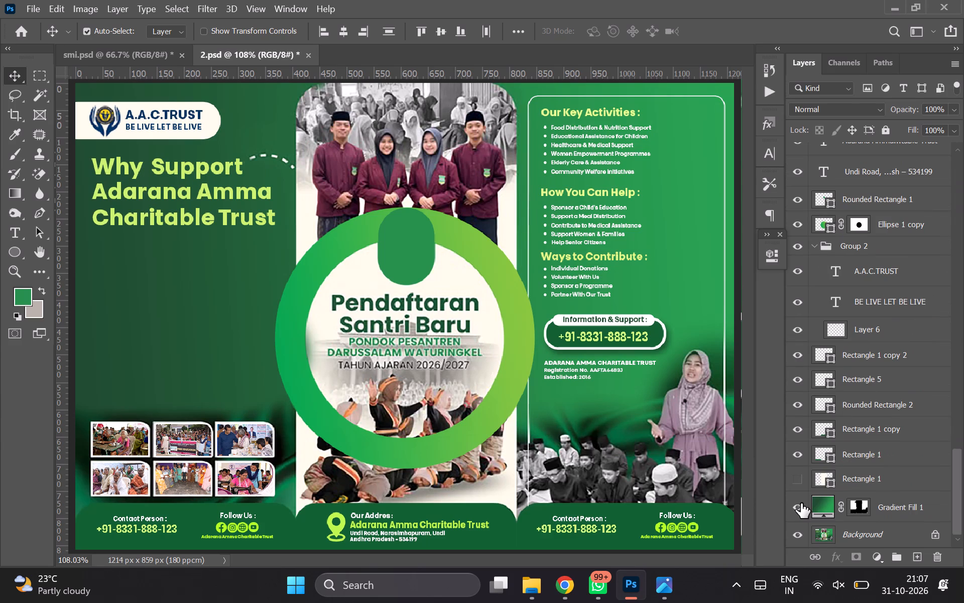
# Move the "How You Can Help :" heading down 3 px, closer to its list.
pyautogui.click(557, 194)
pyautogui.click(571, 190)
pyautogui.click(542, 149)
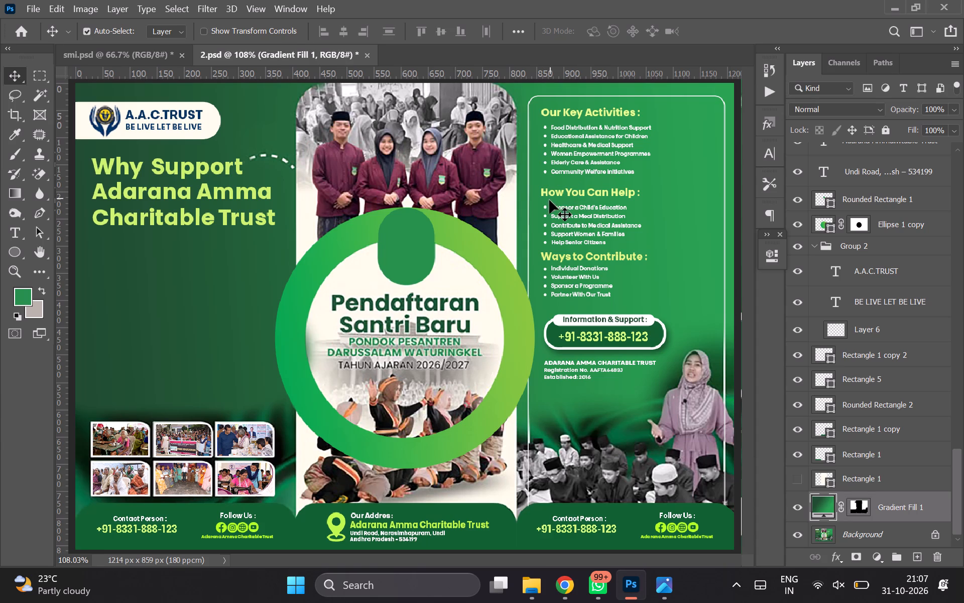
pyautogui.click(553, 193)
pyautogui.press('Down')
pyautogui.press('Down')
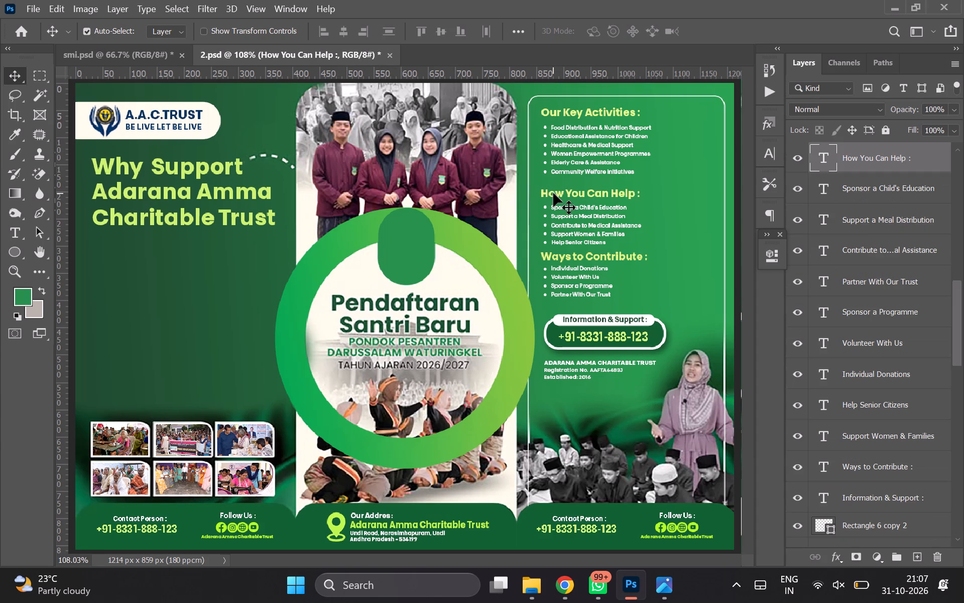
pyautogui.press('Down')
# Move the "Information & Support :" phone callout and the trust name, registration and established lines up 9 px together.
pyautogui.scroll(-1, 878, 249)
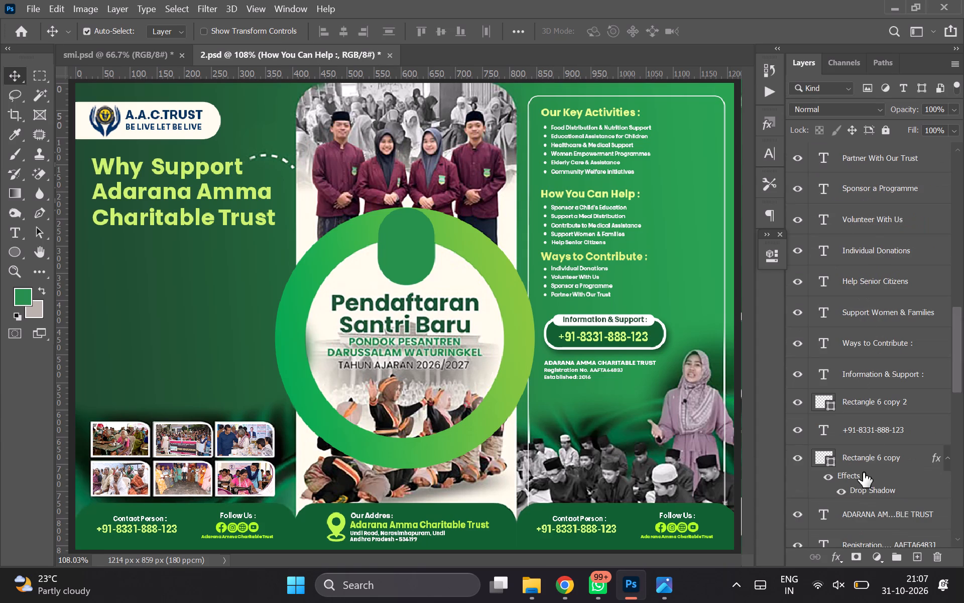
pyautogui.keyDown('shift'); pyautogui.click(860, 537); pyautogui.keyUp('shift')
pyautogui.click(855, 546)
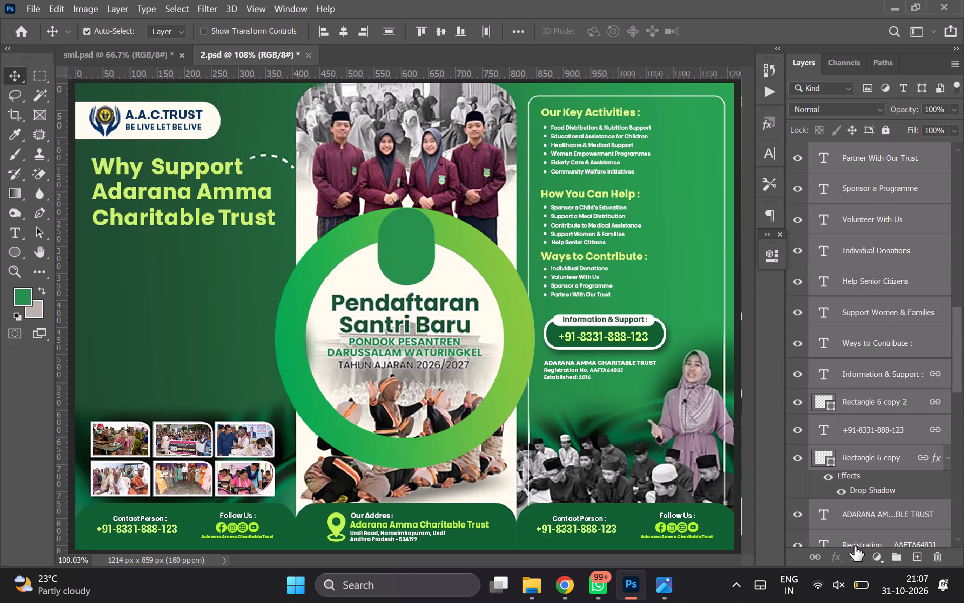
pyautogui.click(591, 320)
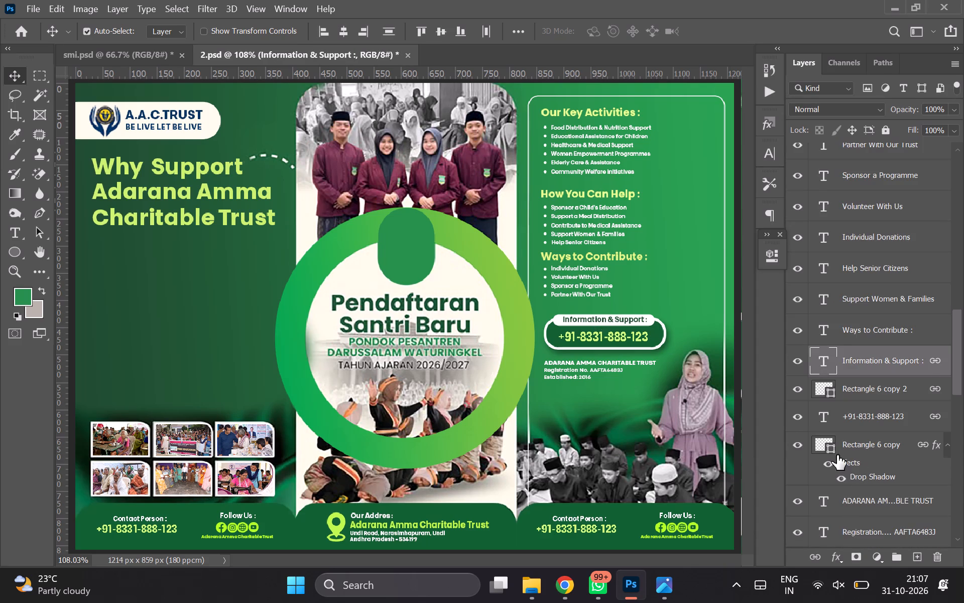
pyautogui.scroll(-1, 845, 499)
pyautogui.keyDown('shift'); pyautogui.click(855, 407); pyautogui.keyUp('shift')
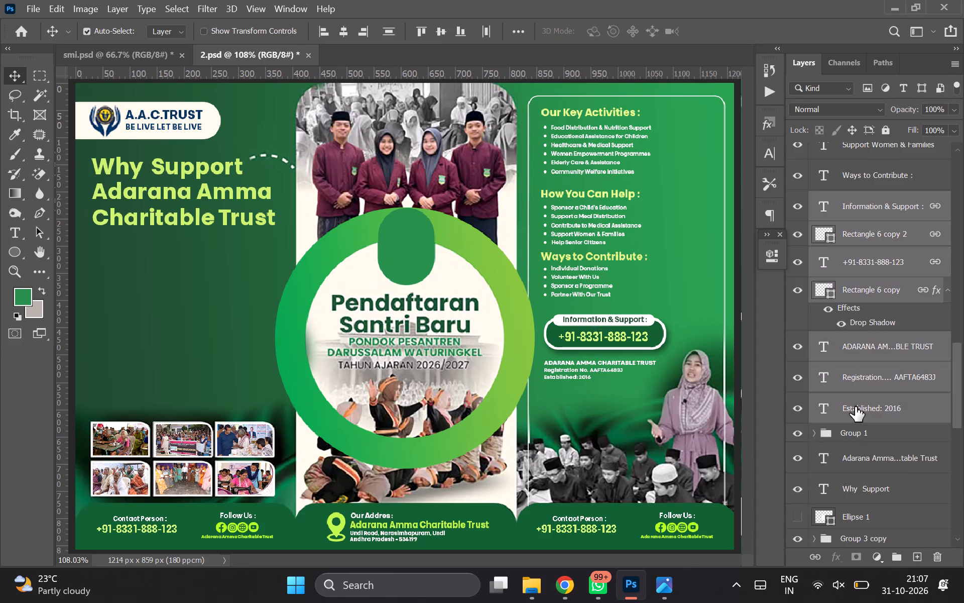
pyautogui.press('Up')
pyautogui.press('Up')
pyautogui.press('Up')
pyautogui.press('Up')
pyautogui.press('Up')
pyautogui.press('Up')
pyautogui.press('Up')
pyautogui.press('Up')
pyautogui.press('Up')
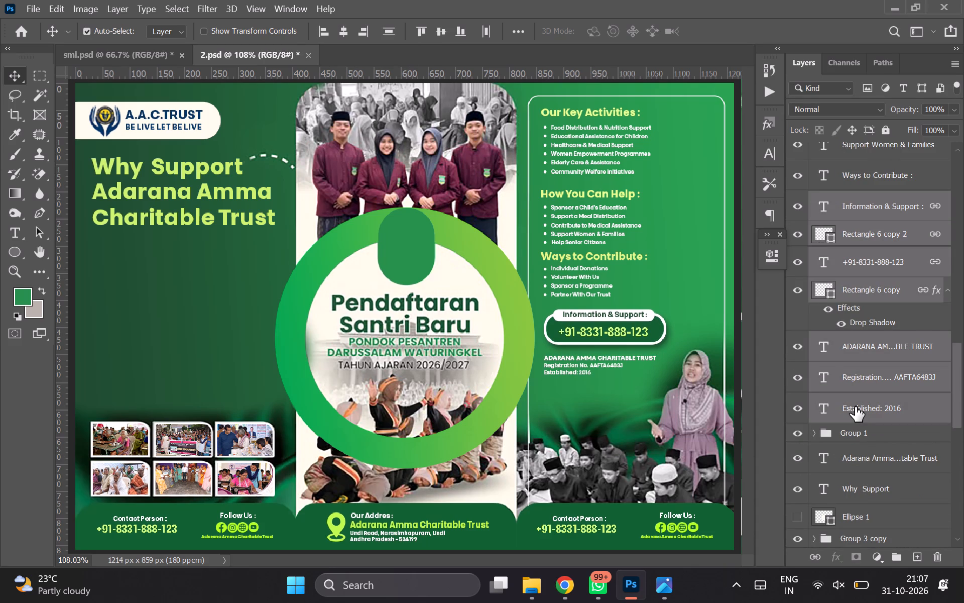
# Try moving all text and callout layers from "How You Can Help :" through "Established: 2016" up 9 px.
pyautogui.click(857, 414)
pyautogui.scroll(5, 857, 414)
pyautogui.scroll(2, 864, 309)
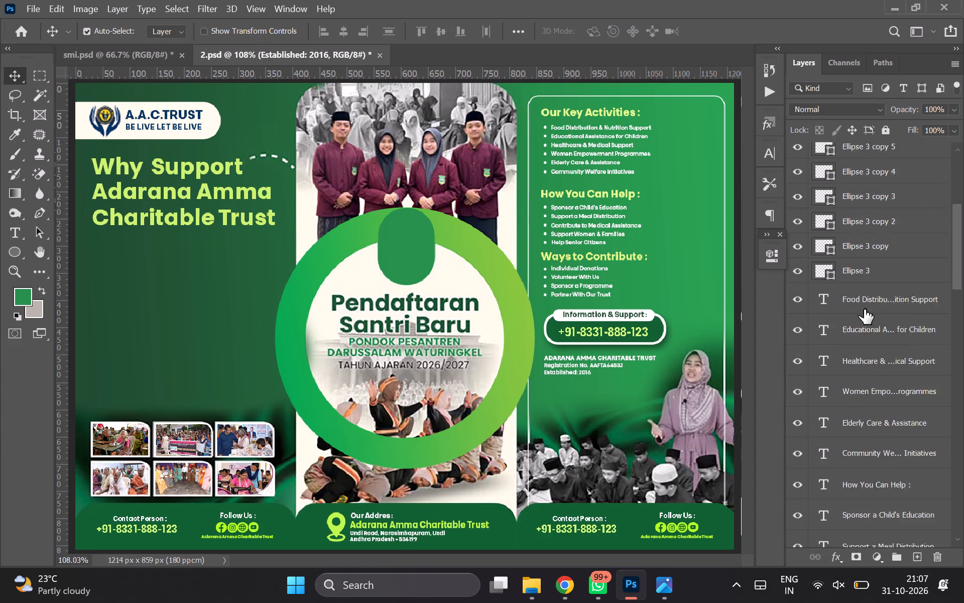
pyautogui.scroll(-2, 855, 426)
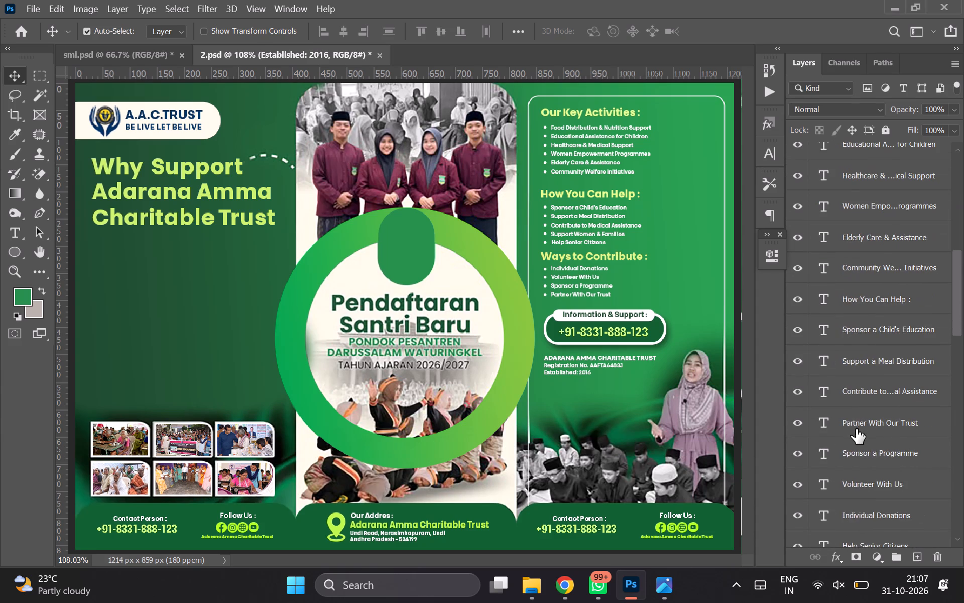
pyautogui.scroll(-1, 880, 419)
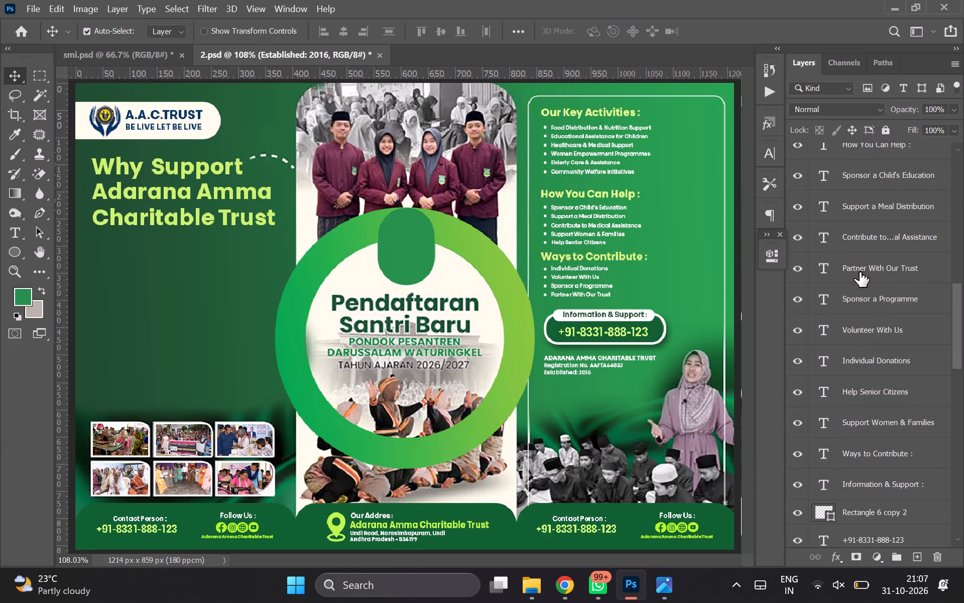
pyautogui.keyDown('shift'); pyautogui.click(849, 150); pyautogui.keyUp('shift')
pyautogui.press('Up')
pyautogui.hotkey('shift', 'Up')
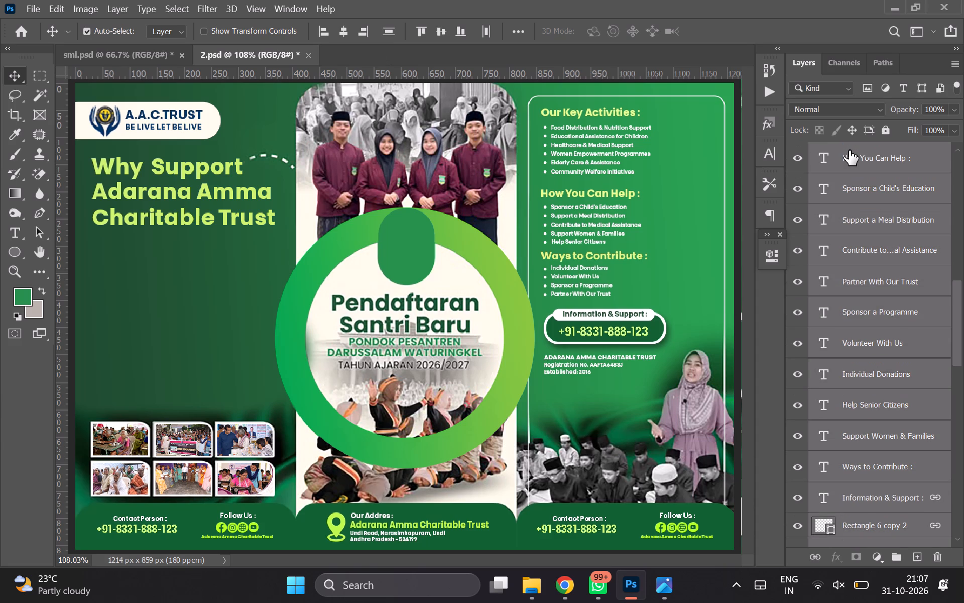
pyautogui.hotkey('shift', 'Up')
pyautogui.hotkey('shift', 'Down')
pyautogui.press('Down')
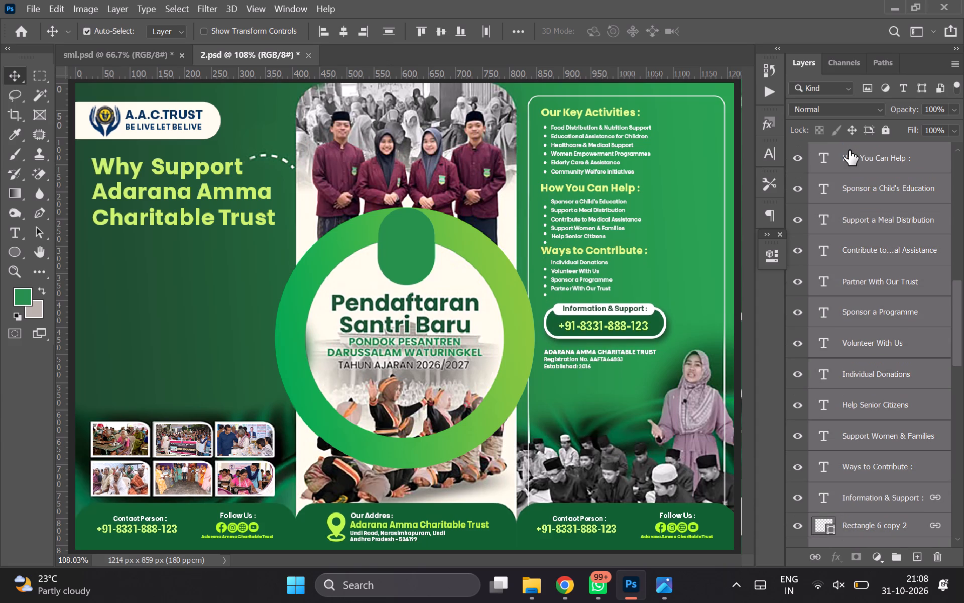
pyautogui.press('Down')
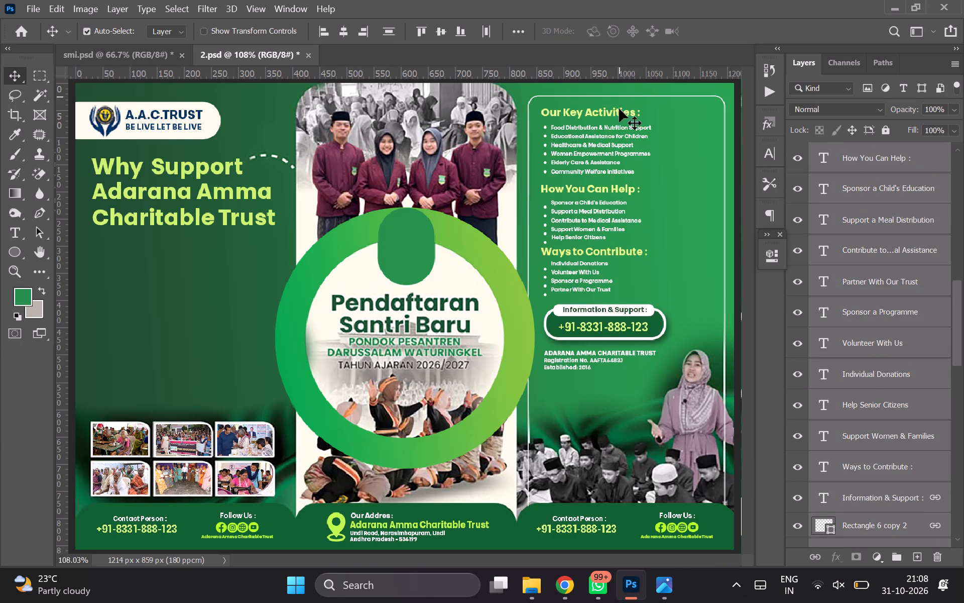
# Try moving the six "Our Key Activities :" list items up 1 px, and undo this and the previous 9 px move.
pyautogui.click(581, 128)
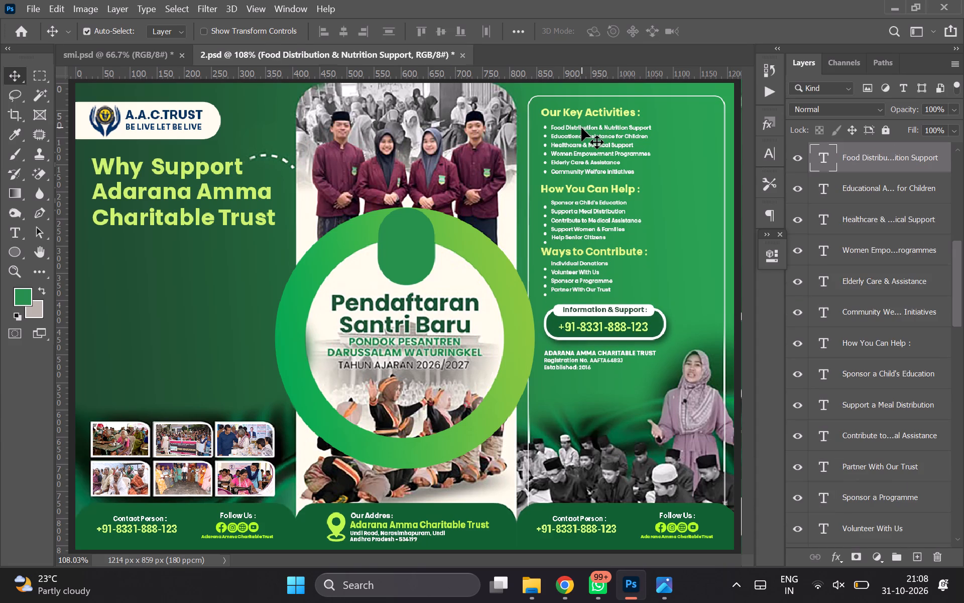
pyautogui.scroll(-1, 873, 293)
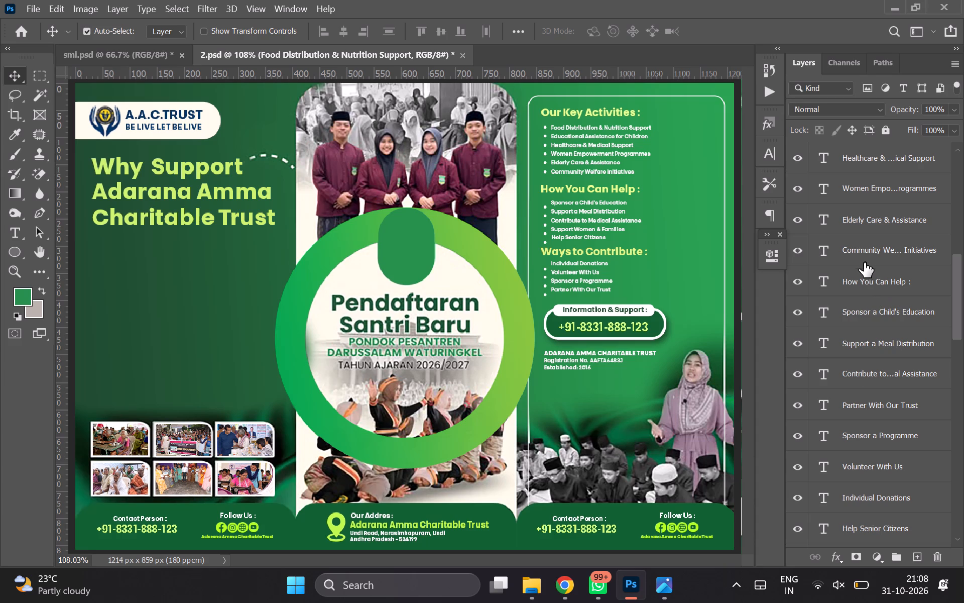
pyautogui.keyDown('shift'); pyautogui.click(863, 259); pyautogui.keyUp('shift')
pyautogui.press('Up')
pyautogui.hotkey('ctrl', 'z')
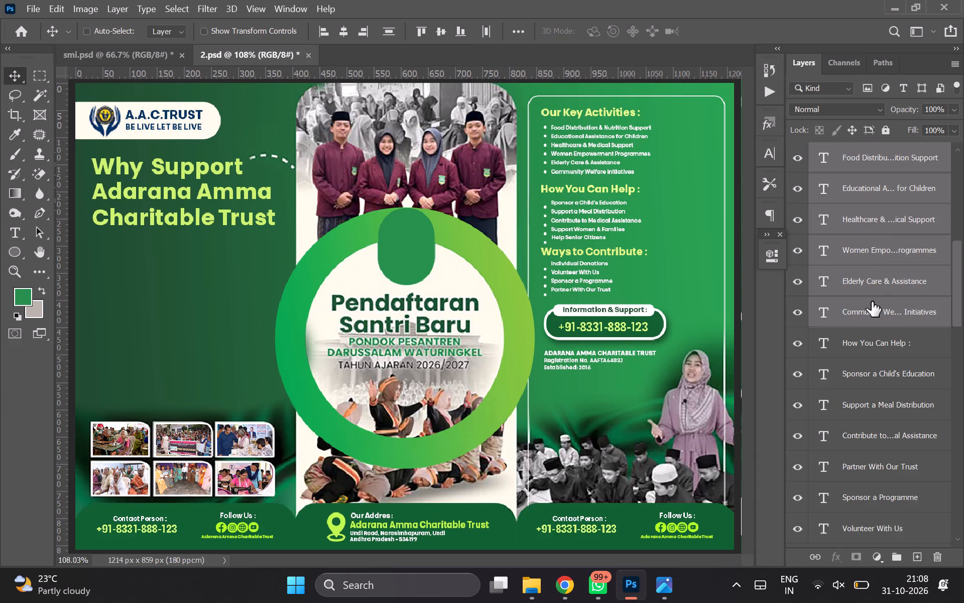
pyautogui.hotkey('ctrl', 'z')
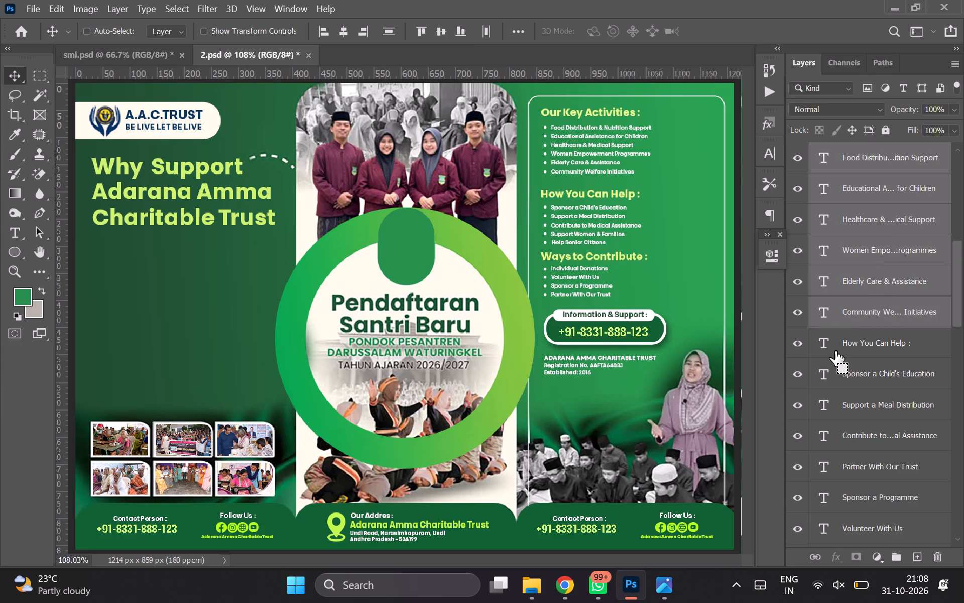
# Identify which list item the bullet Ellipse 3 copy 14 marks and move its layer directly above "Partner With Our Trust".
pyautogui.click(872, 371)
pyautogui.click(859, 337)
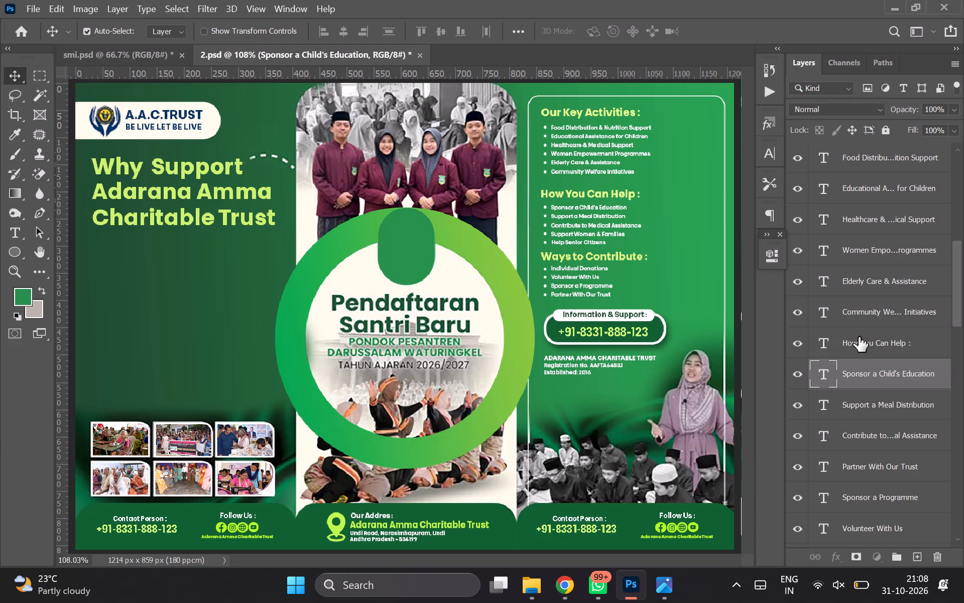
pyautogui.scroll(-2, 859, 337)
pyautogui.scroll(20, 859, 337)
pyautogui.scroll(20, 859, 337)
pyautogui.scroll(6, 859, 337)
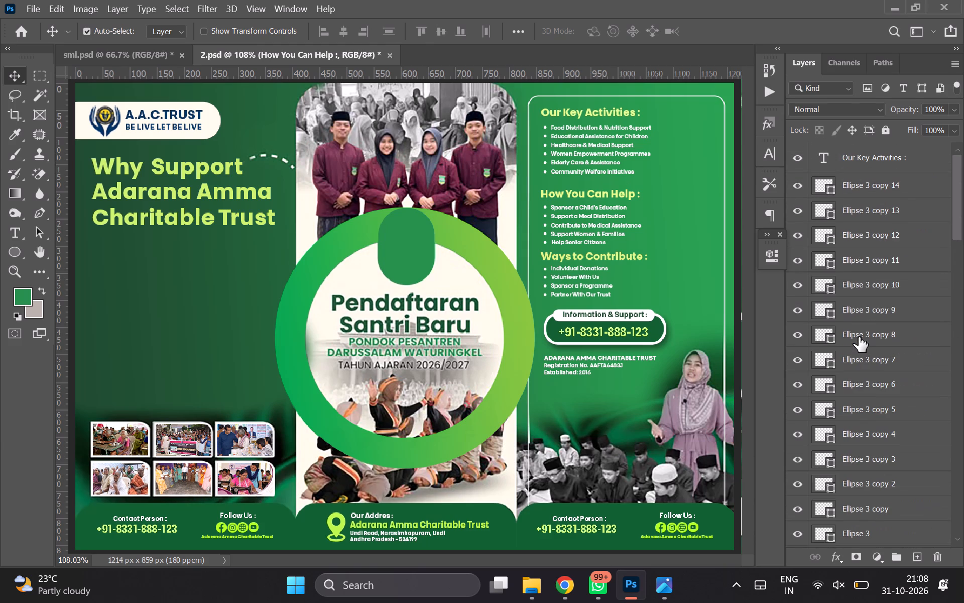
pyautogui.scroll(5, 859, 337)
pyautogui.click(800, 188)
pyautogui.click(800, 188)
pyautogui.moveTo(853, 187); pyautogui.dragTo(865, 556)
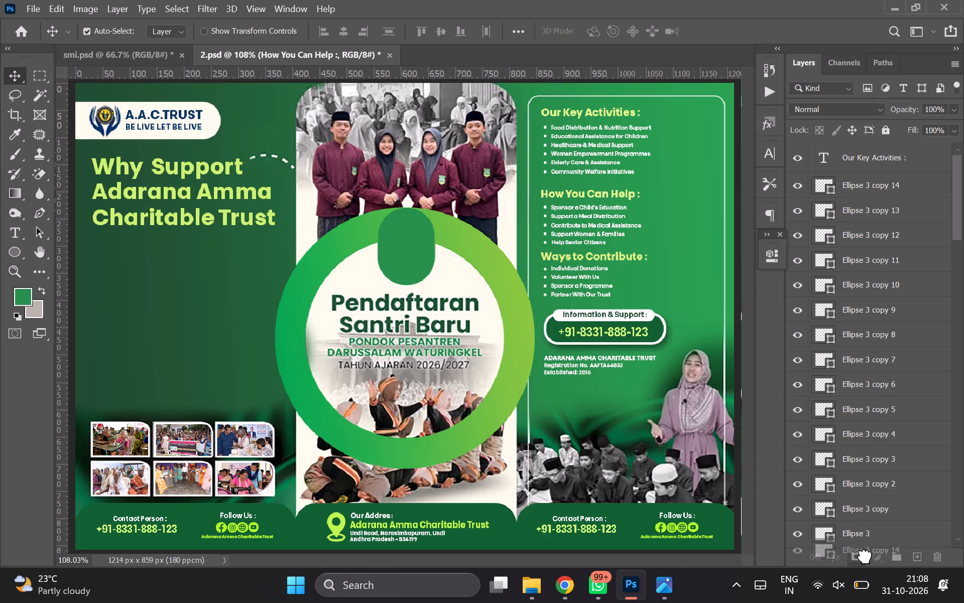
pyautogui.moveTo(865, 556); pyautogui.dragTo(882, 572)
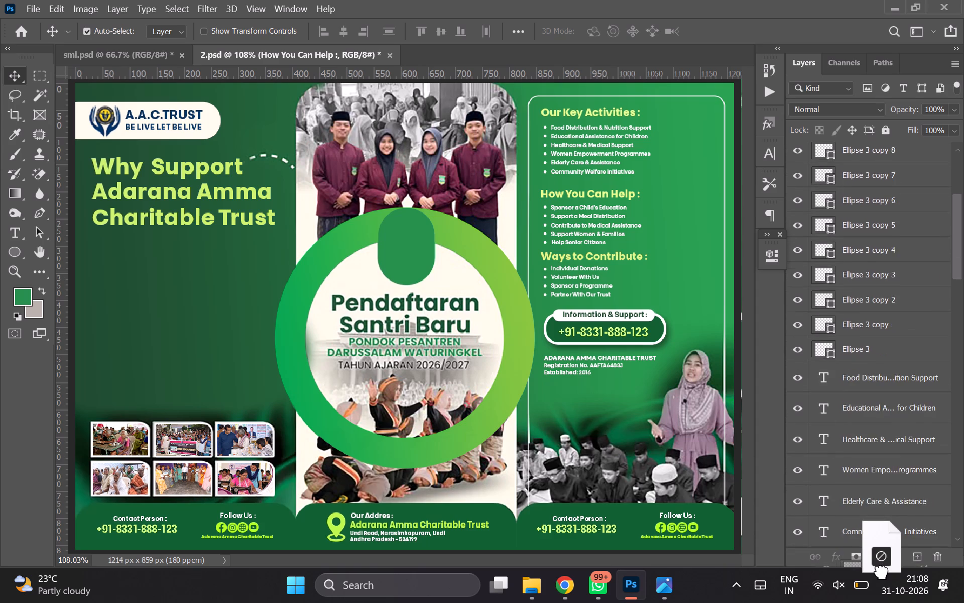
pyautogui.moveTo(882, 572); pyautogui.dragTo(888, 305)
# Place the bullet layer Ellipse 3 copy 13 directly above "Sponsor a Programme" and link the two layers.
pyautogui.scroll(11, 888, 305)
pyautogui.scroll(-2, 888, 305)
pyautogui.scroll(20, 888, 305)
pyautogui.scroll(12, 888, 305)
pyautogui.click(797, 181)
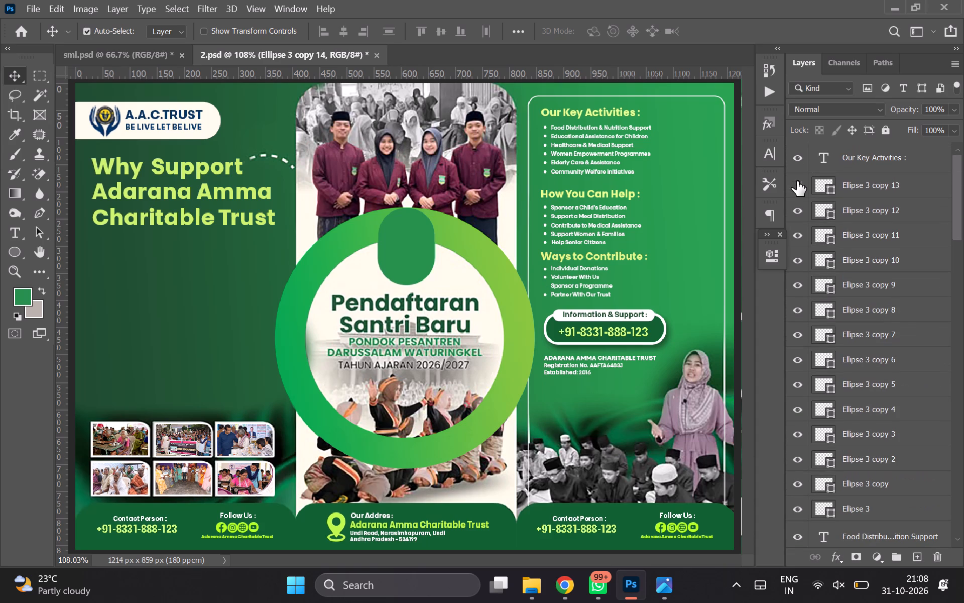
pyautogui.click(797, 181)
pyautogui.moveTo(858, 182); pyautogui.dragTo(901, 602)
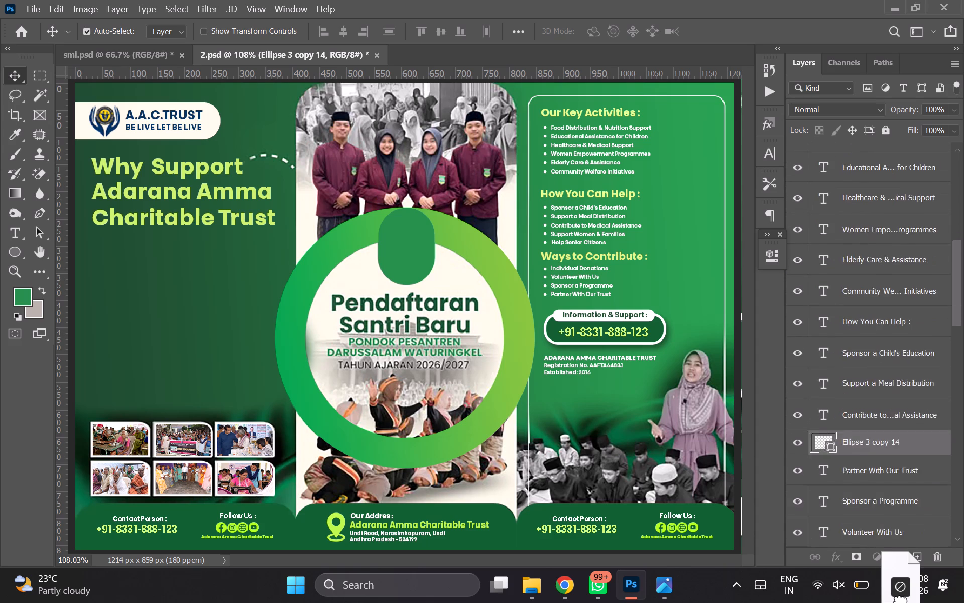
pyautogui.moveTo(901, 602); pyautogui.dragTo(893, 333)
pyautogui.click(801, 321)
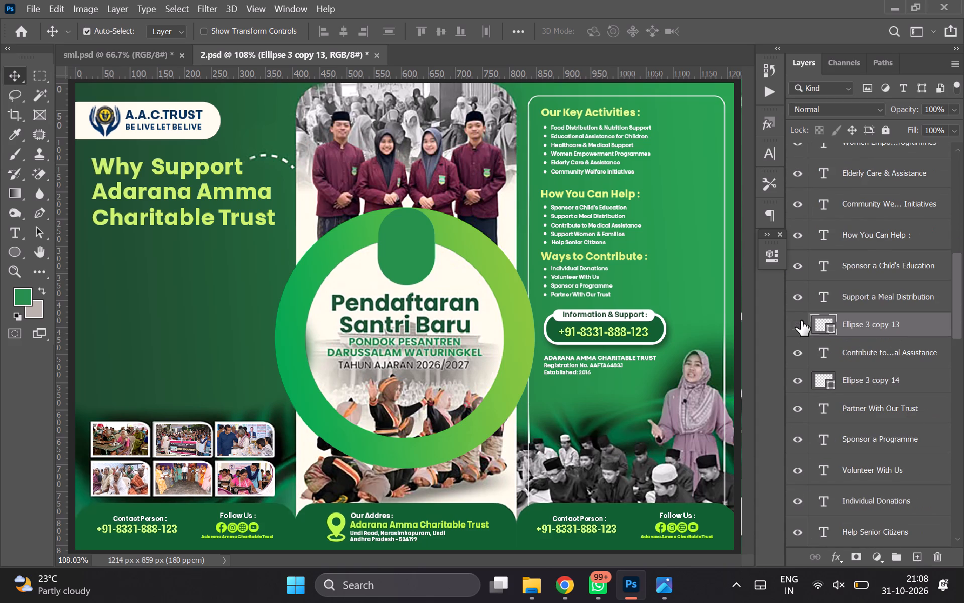
pyautogui.click(801, 321)
pyautogui.moveTo(862, 323); pyautogui.dragTo(864, 440)
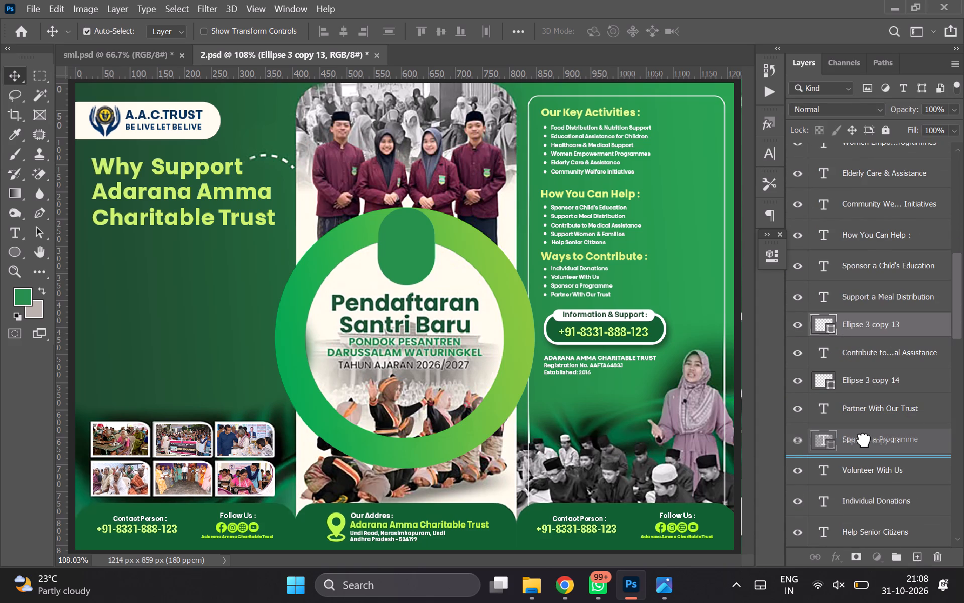
pyautogui.moveTo(864, 440); pyautogui.dragTo(864, 437)
pyautogui.keyDown('shift'); pyautogui.click(862, 439); pyautogui.keyUp('shift')
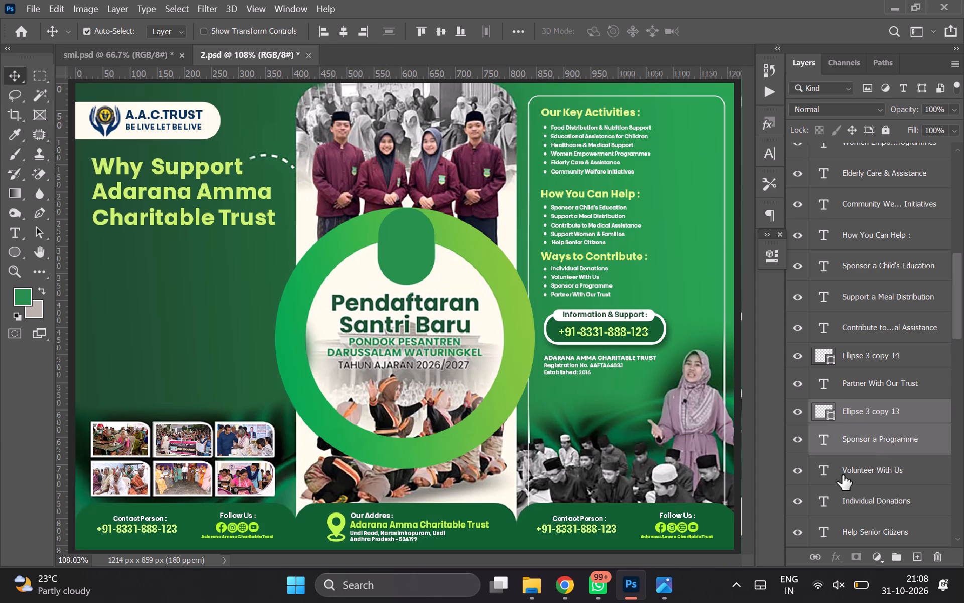
pyautogui.click(819, 551)
# Identify the bullet Ellipse 3 copy 11, place its layer directly above "Individual Donations" and link the two layers.
pyautogui.scroll(2, 860, 299)
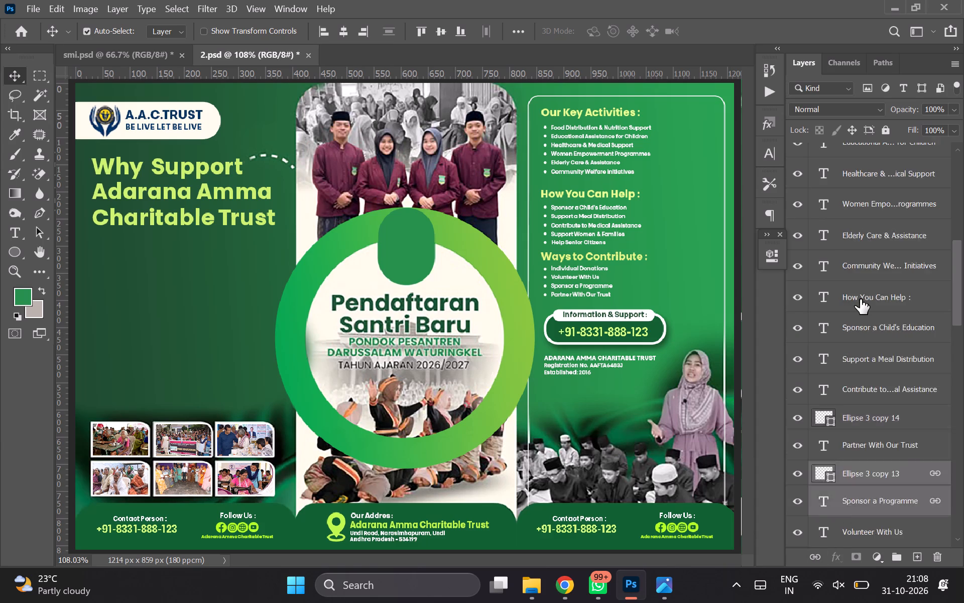
pyautogui.scroll(4, 860, 299)
pyautogui.click(796, 180)
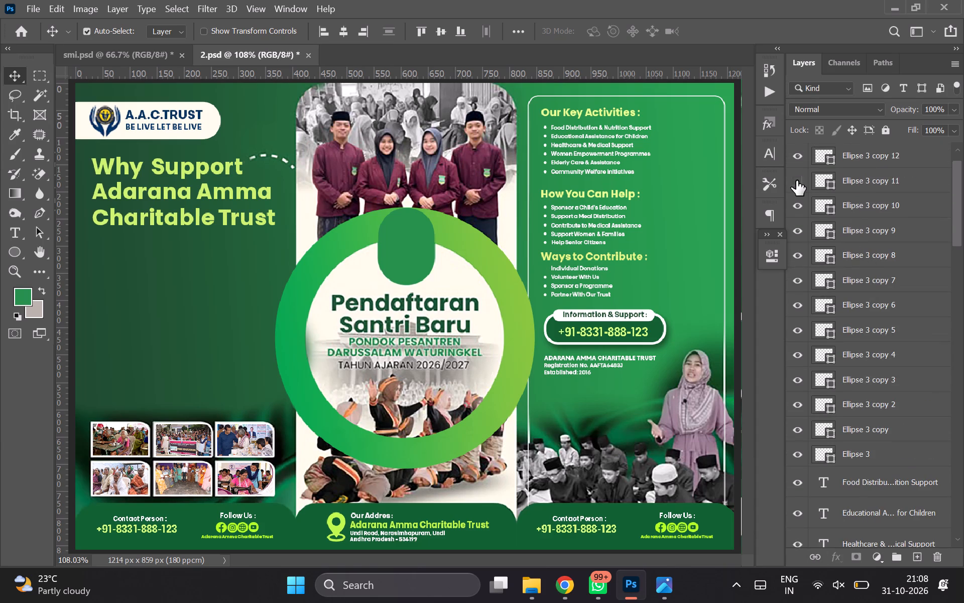
pyautogui.click(796, 180)
pyautogui.moveTo(858, 182); pyautogui.dragTo(887, 584)
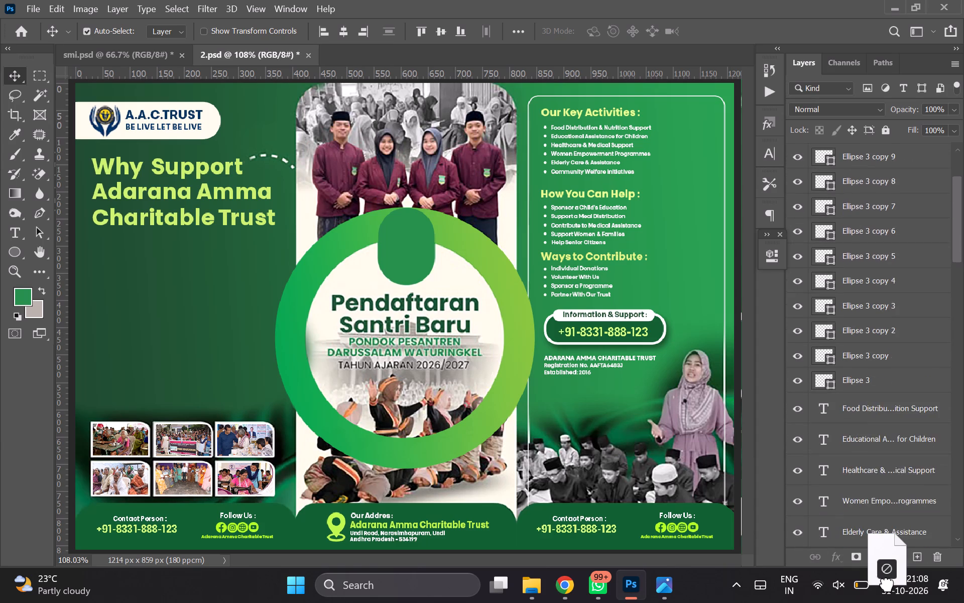
pyautogui.moveTo(887, 584); pyautogui.dragTo(902, 393)
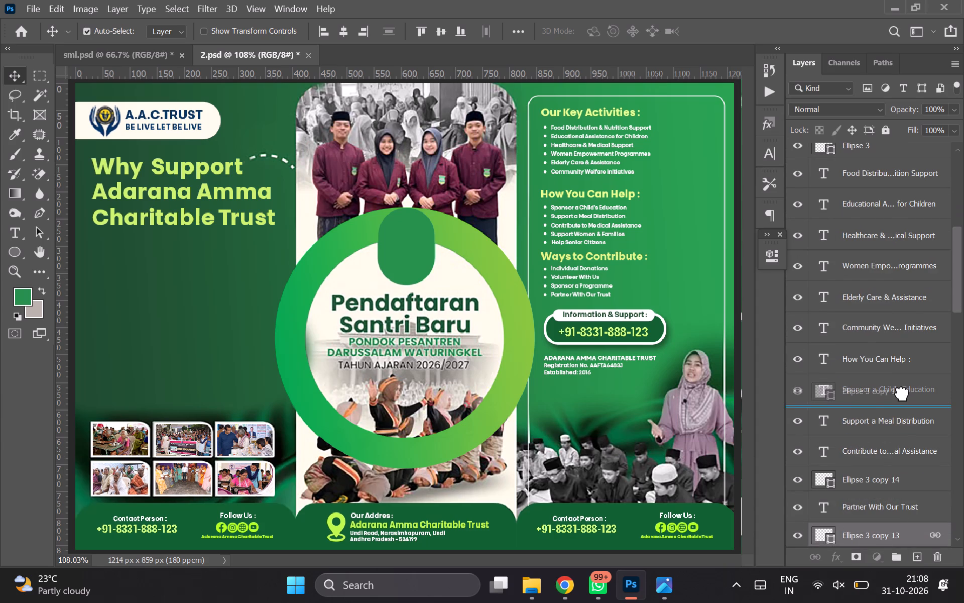
pyautogui.moveTo(902, 393); pyautogui.dragTo(902, 444)
pyautogui.scroll(-1, 902, 444)
pyautogui.moveTo(861, 241); pyautogui.dragTo(890, 511)
pyautogui.scroll(-1, 890, 511)
pyautogui.moveTo(859, 377); pyautogui.dragTo(871, 285)
pyautogui.keyDown('shift'); pyautogui.click(870, 308); pyautogui.keyUp('shift')
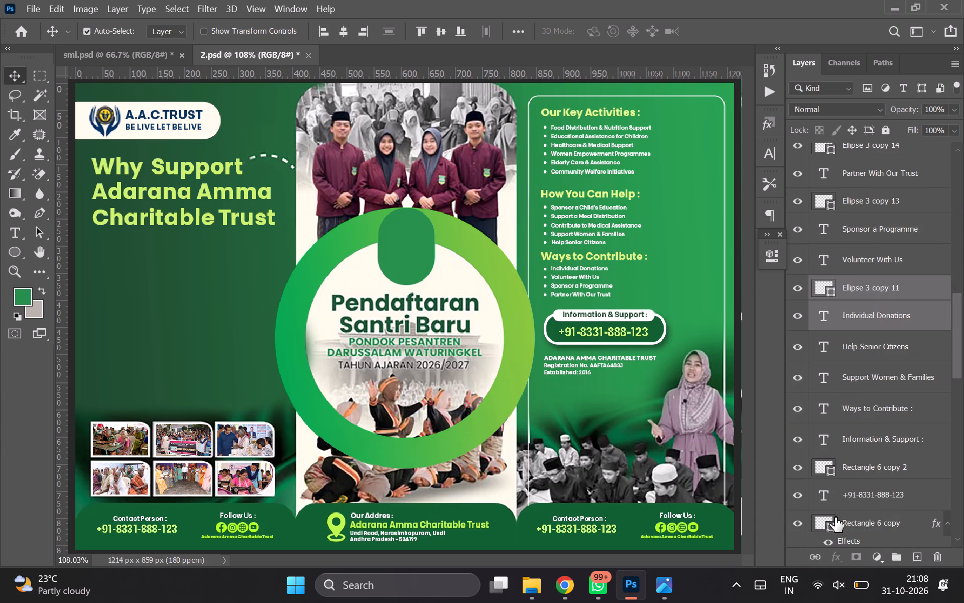
pyautogui.click(813, 551)
# Place the bullet layer Ellipse 3 copy 12 directly above "Volunteer With Us" and link the two layers.
pyautogui.scroll(20, 848, 364)
pyautogui.scroll(20, 848, 364)
pyautogui.scroll(17, 848, 364)
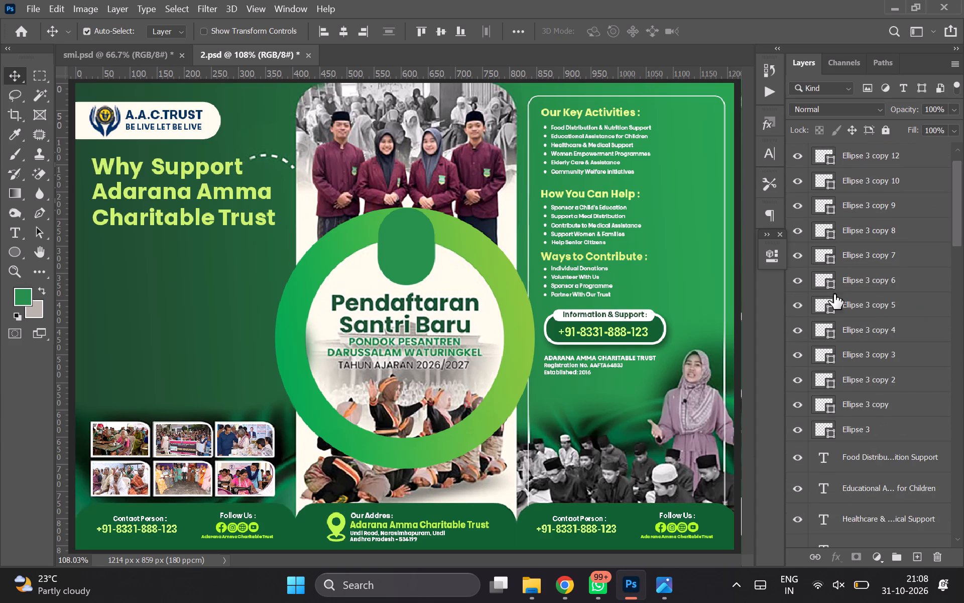
pyautogui.click(789, 187)
pyautogui.click(789, 187)
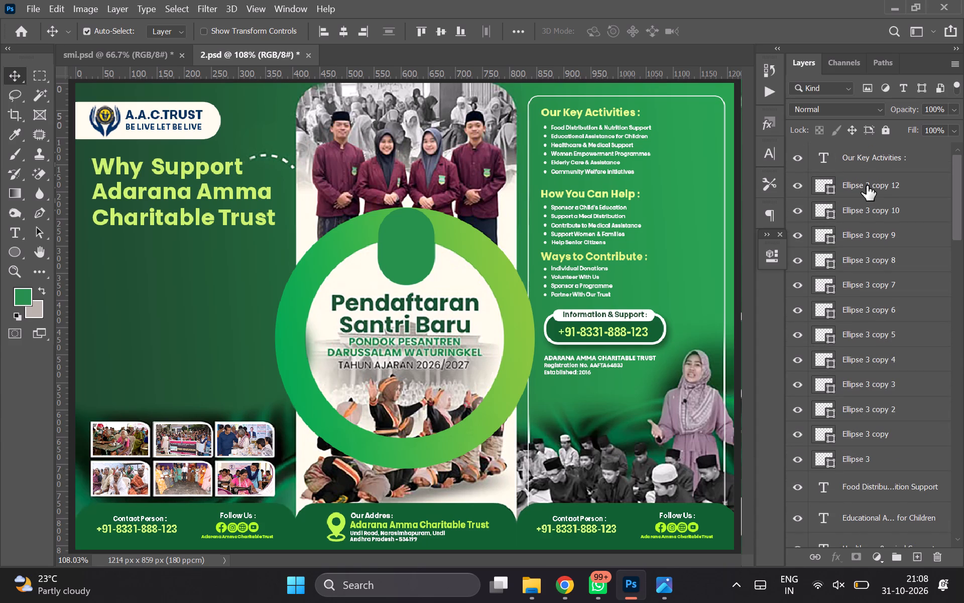
pyautogui.moveTo(867, 185); pyautogui.dragTo(902, 602)
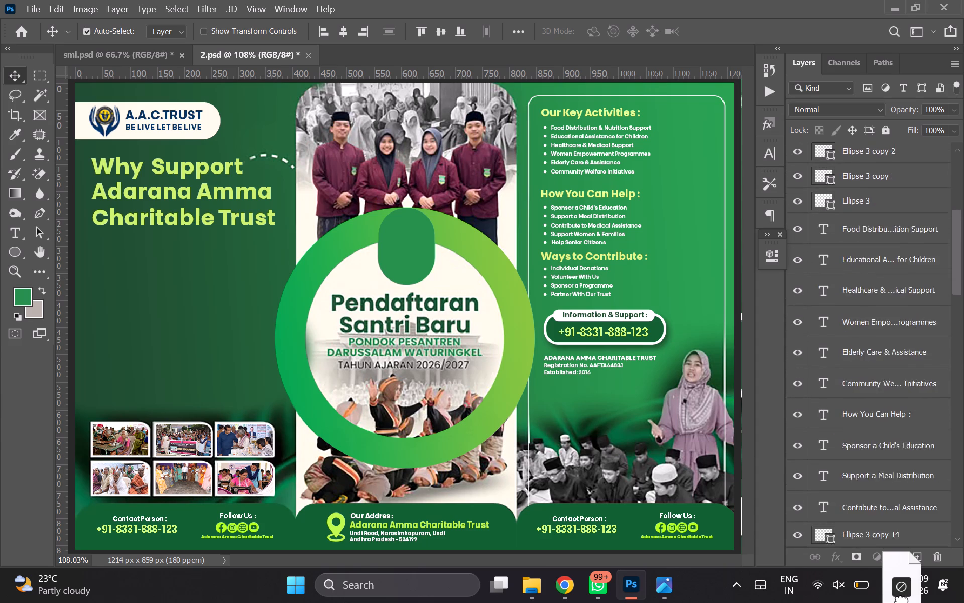
pyautogui.moveTo(902, 602); pyautogui.dragTo(880, 405)
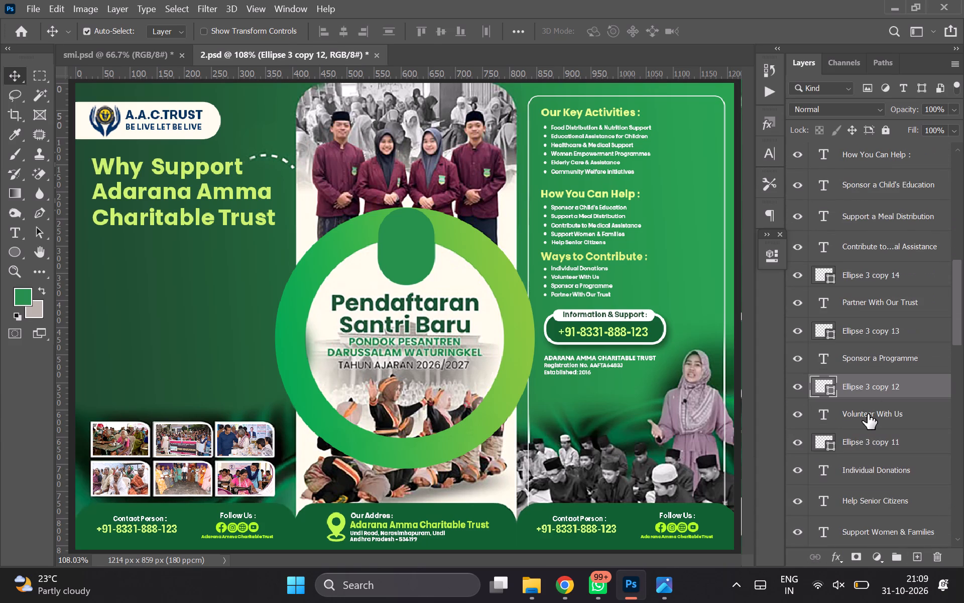
pyautogui.keyDown('shift'); pyautogui.click(866, 415); pyautogui.keyUp('shift')
pyautogui.click(824, 558)
# Place the bullet layer Ellipse 3 copy 10 directly above "Help Senior Citizens" and link the two layers.
pyautogui.scroll(20, 861, 349)
pyautogui.scroll(20, 861, 349)
pyautogui.scroll(20, 861, 349)
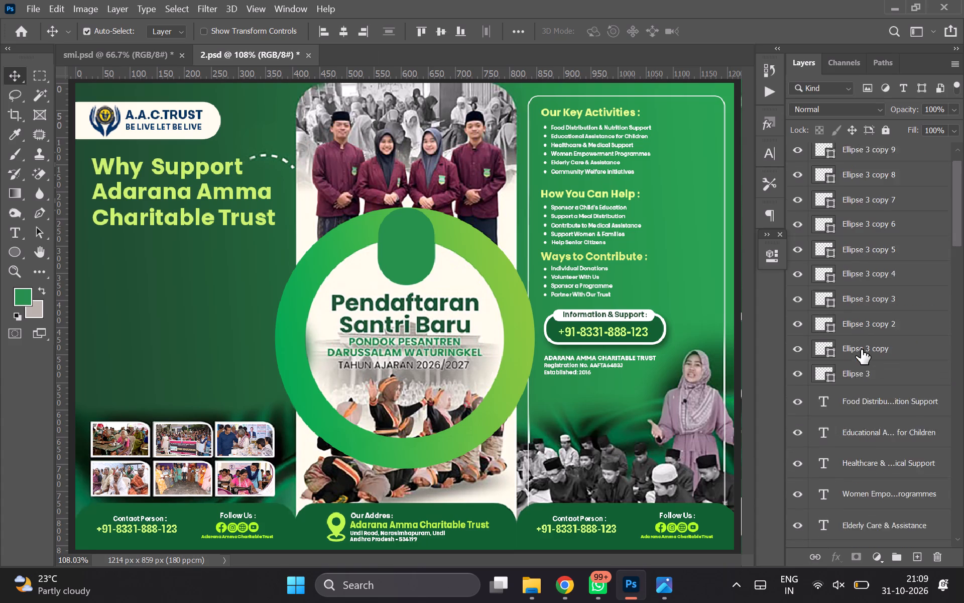
pyautogui.scroll(20, 861, 349)
pyautogui.scroll(14, 861, 349)
pyautogui.click(858, 191)
pyautogui.click(795, 189)
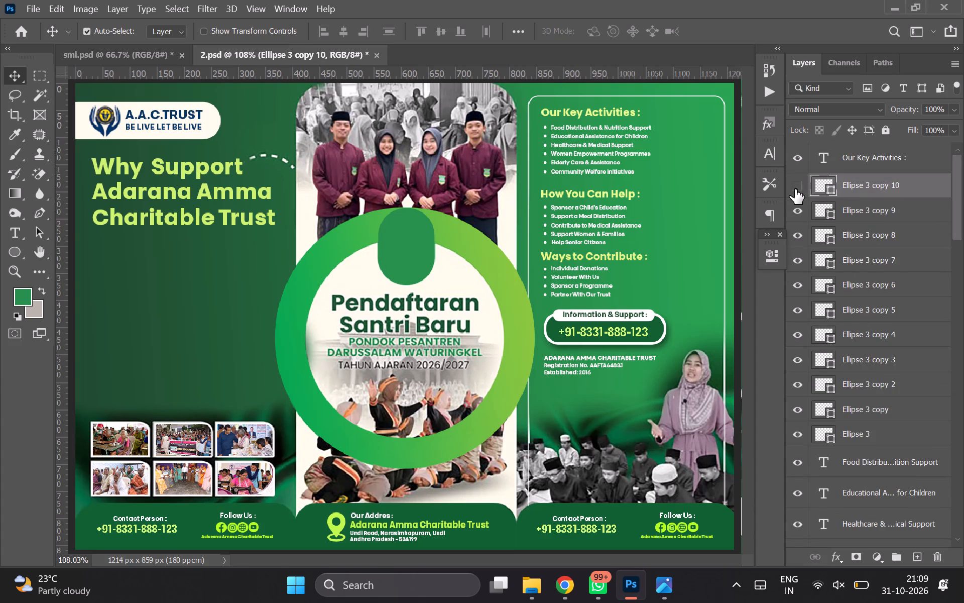
pyautogui.click(795, 189)
pyautogui.moveTo(868, 185); pyautogui.dragTo(912, 516)
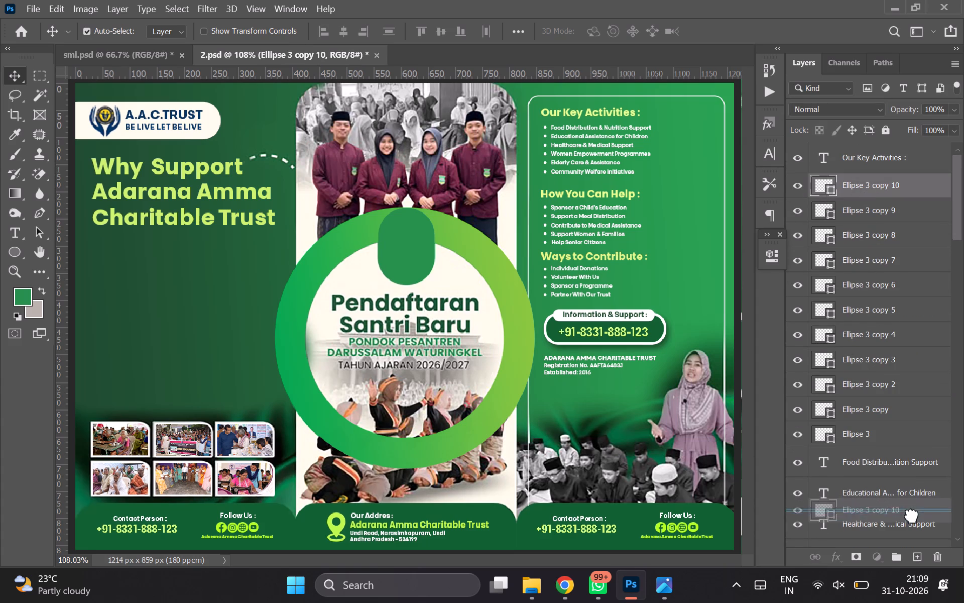
pyautogui.moveTo(912, 516); pyautogui.dragTo(906, 578)
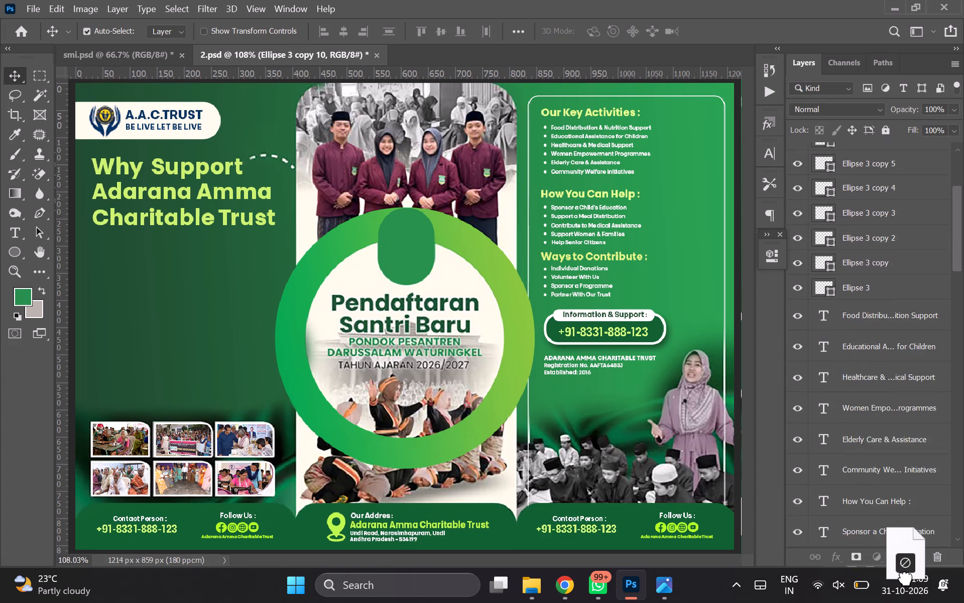
pyautogui.moveTo(906, 578); pyautogui.dragTo(910, 573)
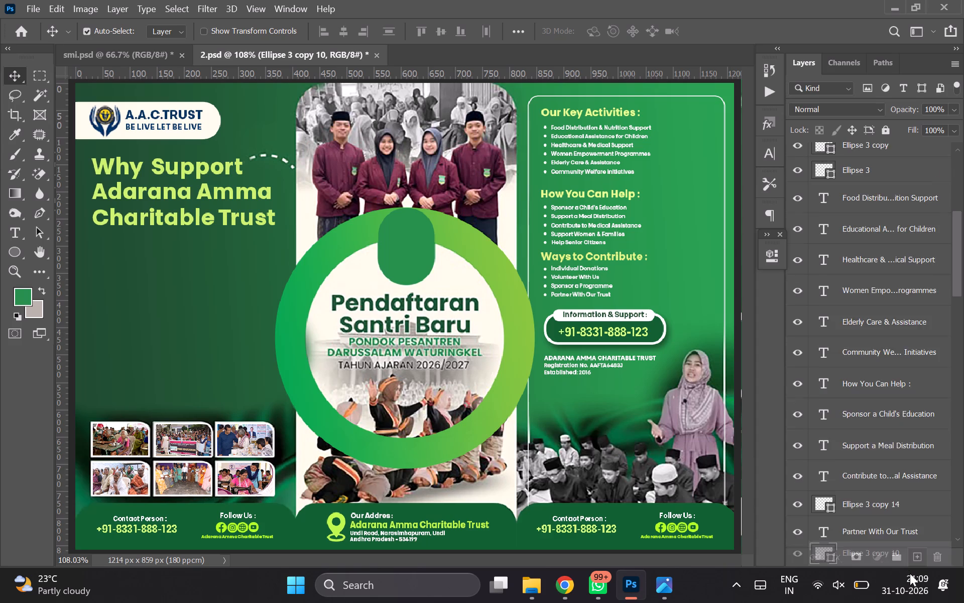
pyautogui.moveTo(910, 573); pyautogui.dragTo(912, 562)
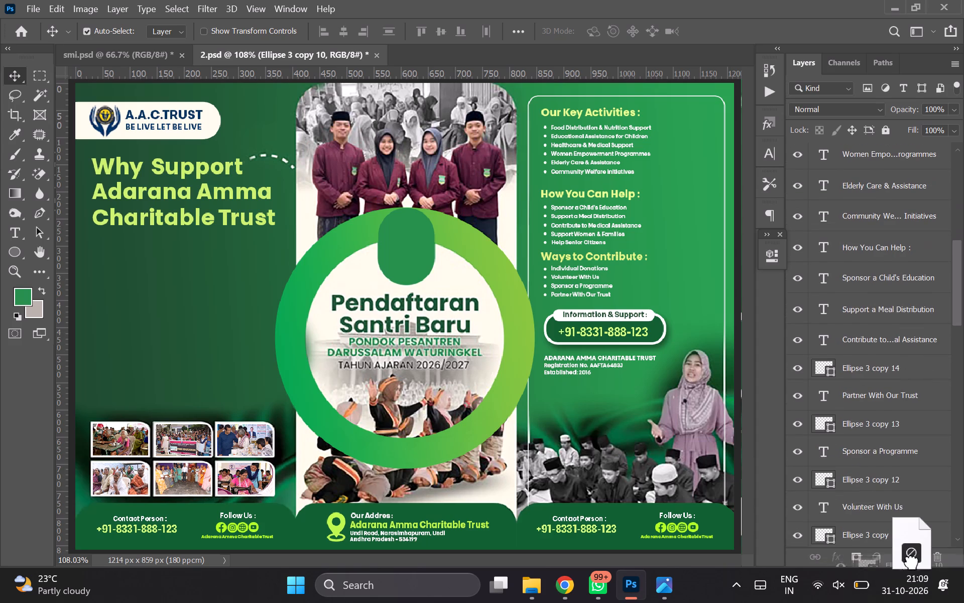
pyautogui.moveTo(912, 562); pyautogui.dragTo(918, 583)
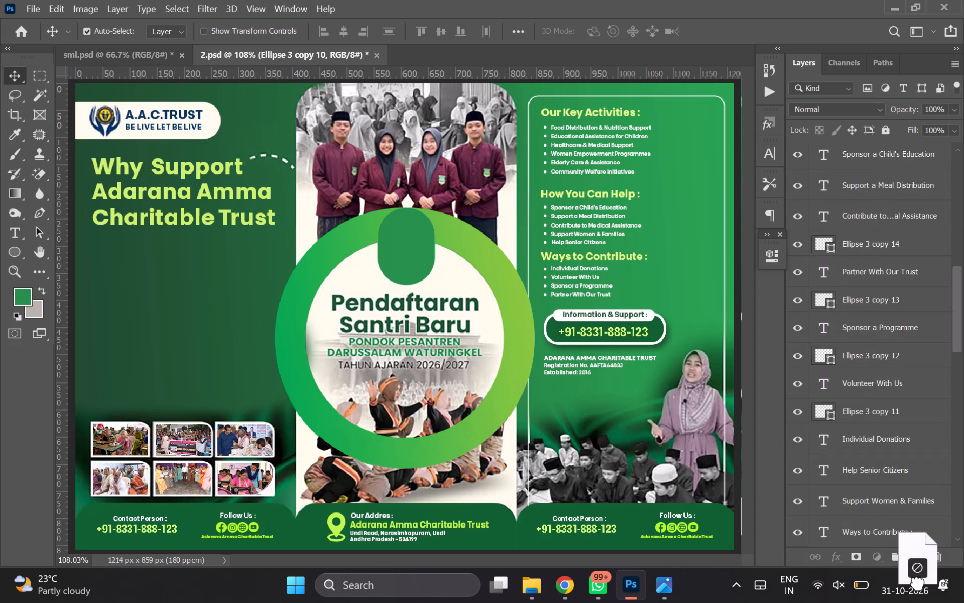
pyautogui.moveTo(918, 583); pyautogui.dragTo(877, 408)
pyautogui.keyDown('shift'); pyautogui.click(874, 415); pyautogui.keyUp('shift')
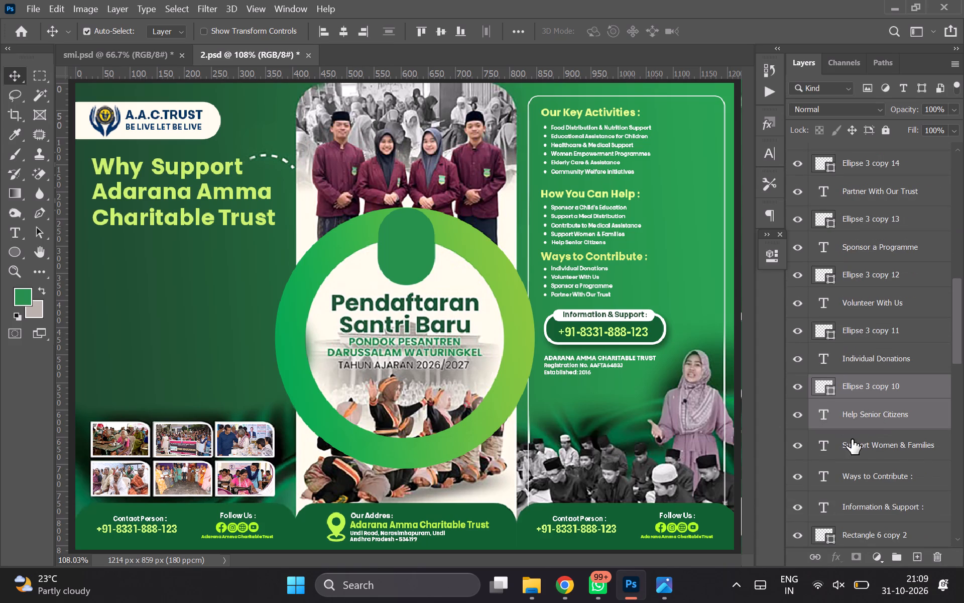
pyautogui.click(818, 552)
# Place the bullet layer Ellipse 3 copy 9 directly above "Support Women & Families" and link the two layers.
pyautogui.scroll(8, 836, 343)
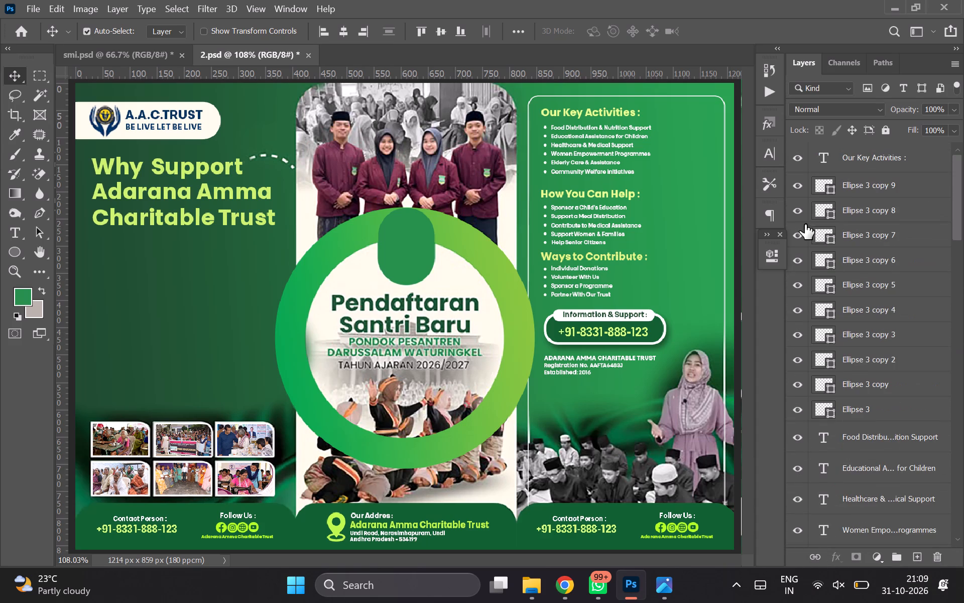
pyautogui.click(802, 184)
pyautogui.click(802, 184)
pyautogui.moveTo(867, 184); pyautogui.dragTo(881, 478)
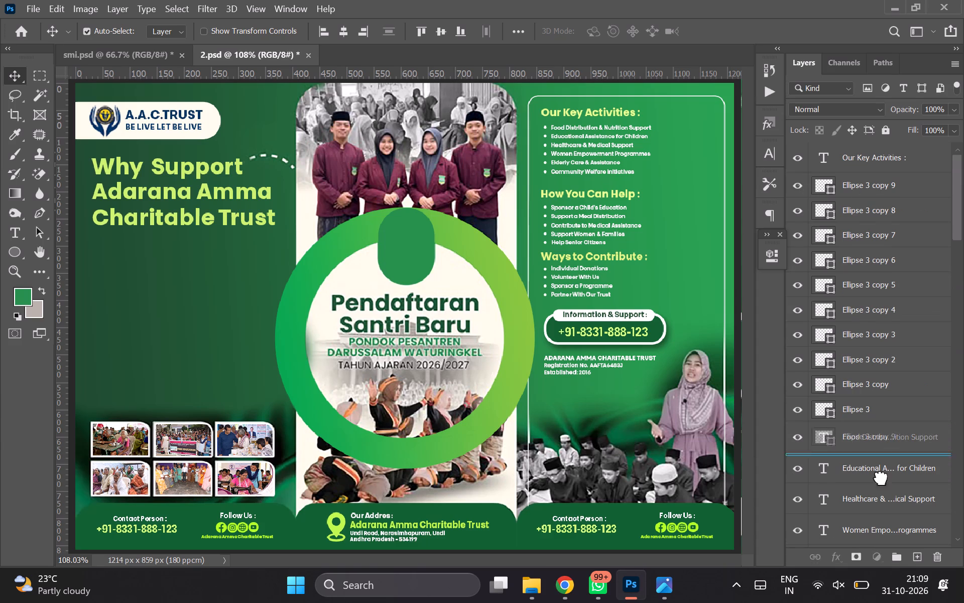
pyautogui.moveTo(881, 478); pyautogui.dragTo(900, 453)
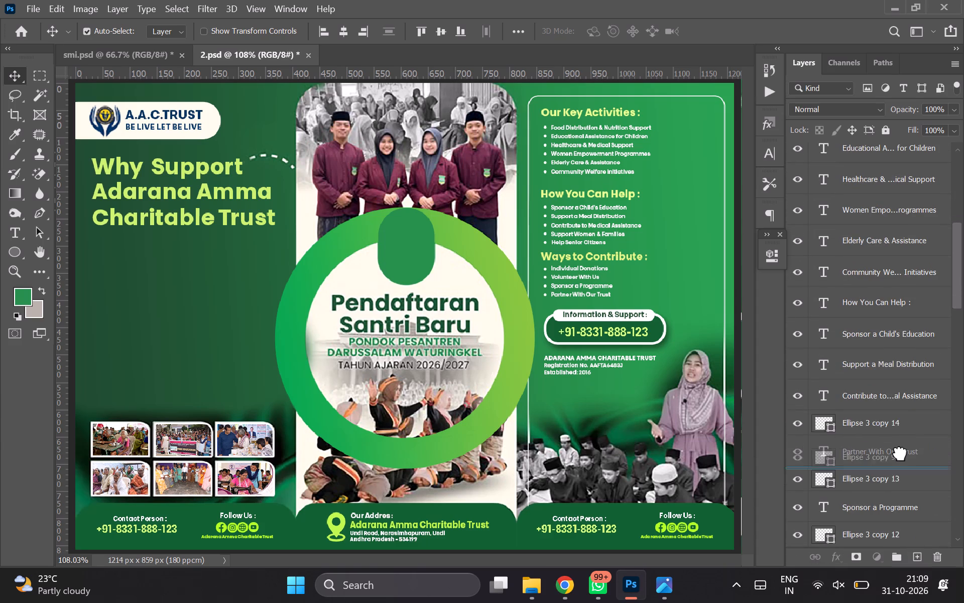
pyautogui.moveTo(900, 453); pyautogui.dragTo(934, 602)
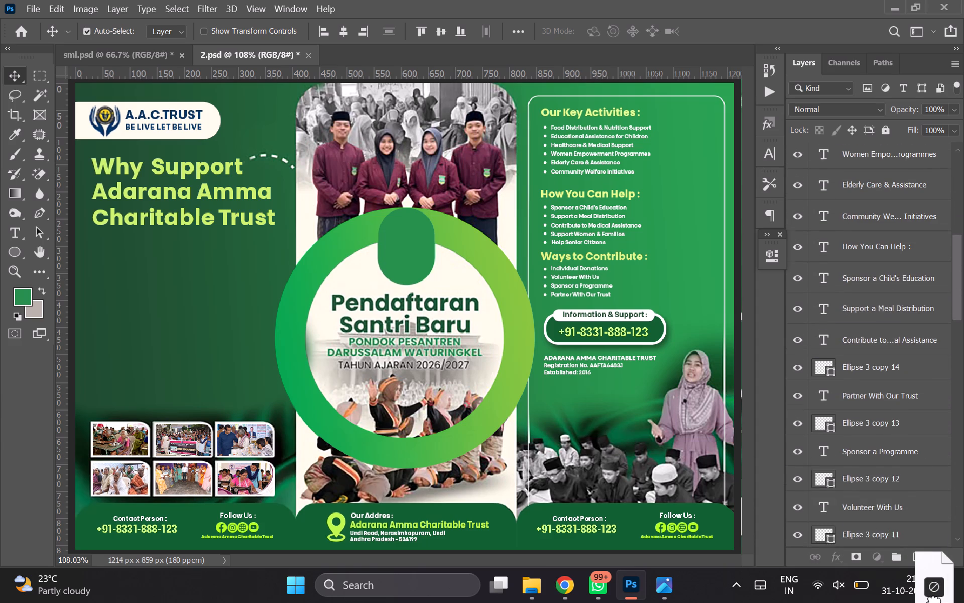
pyautogui.moveTo(934, 602); pyautogui.dragTo(914, 505)
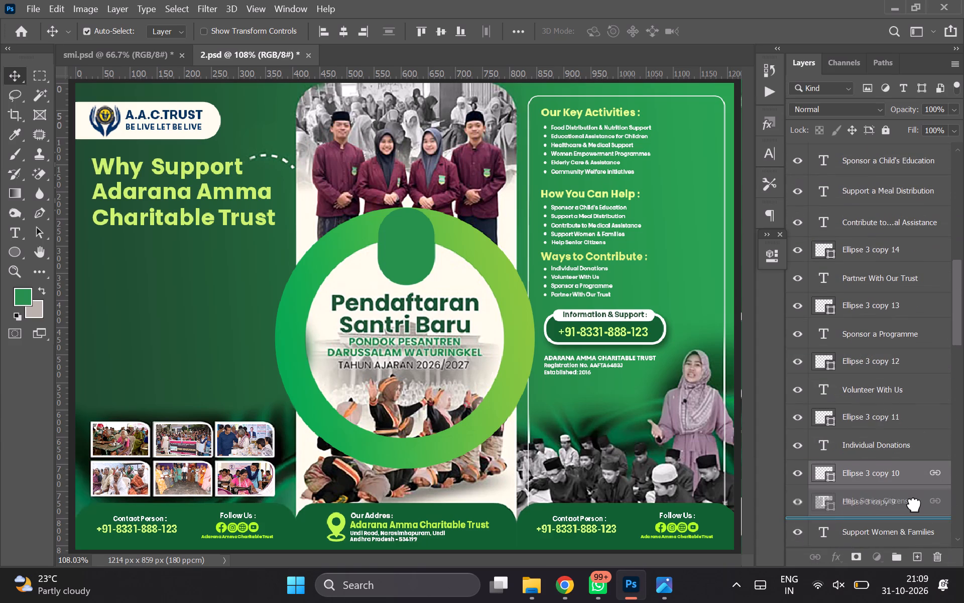
pyautogui.moveTo(914, 505); pyautogui.dragTo(914, 512)
pyautogui.keyDown('shift'); pyautogui.click(892, 528); pyautogui.keyUp('shift')
pyautogui.click(817, 567)
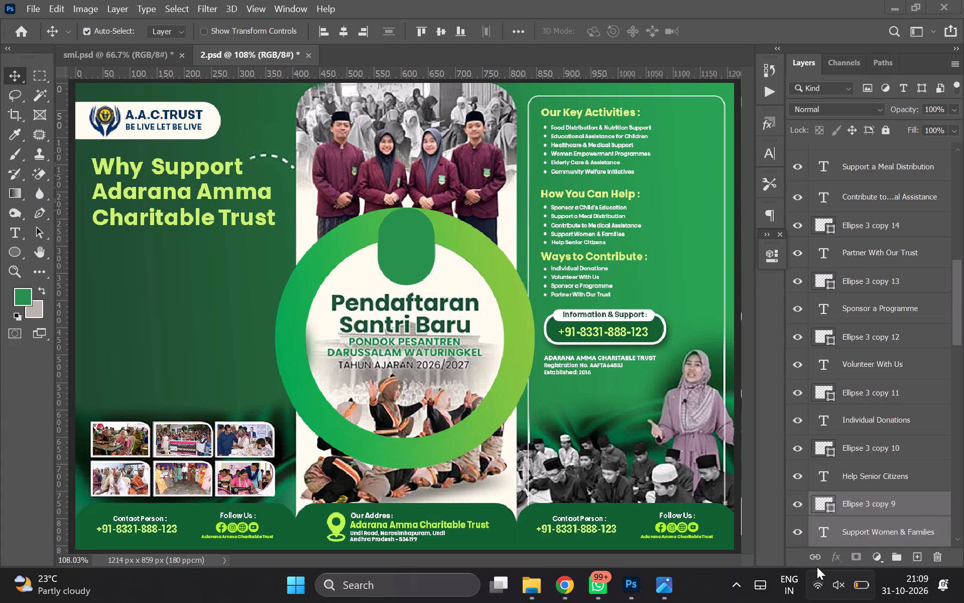
pyautogui.click(816, 569)
pyautogui.click(814, 560)
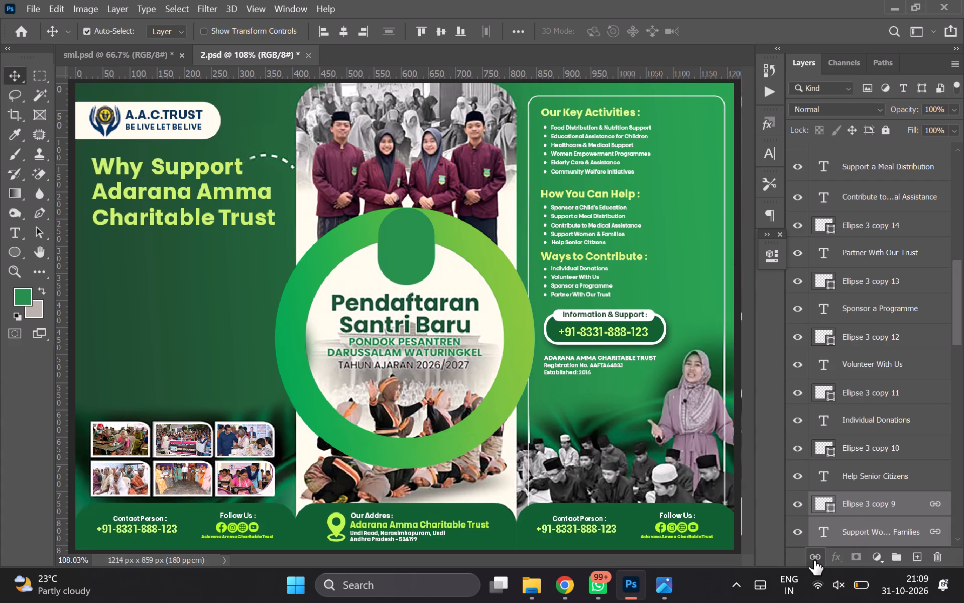
# Nudge the "Help Senior Citizens" list item with its linked bullet slightly down.
pyautogui.scroll(20, 854, 206)
pyautogui.scroll(20, 854, 206)
pyautogui.scroll(20, 854, 206)
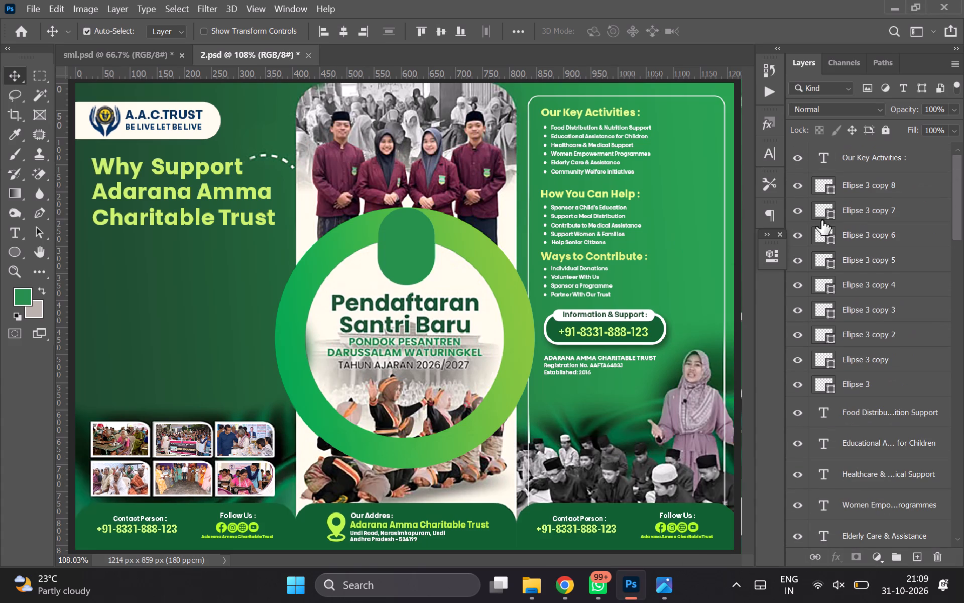
pyautogui.click(580, 243)
pyautogui.press('Down')
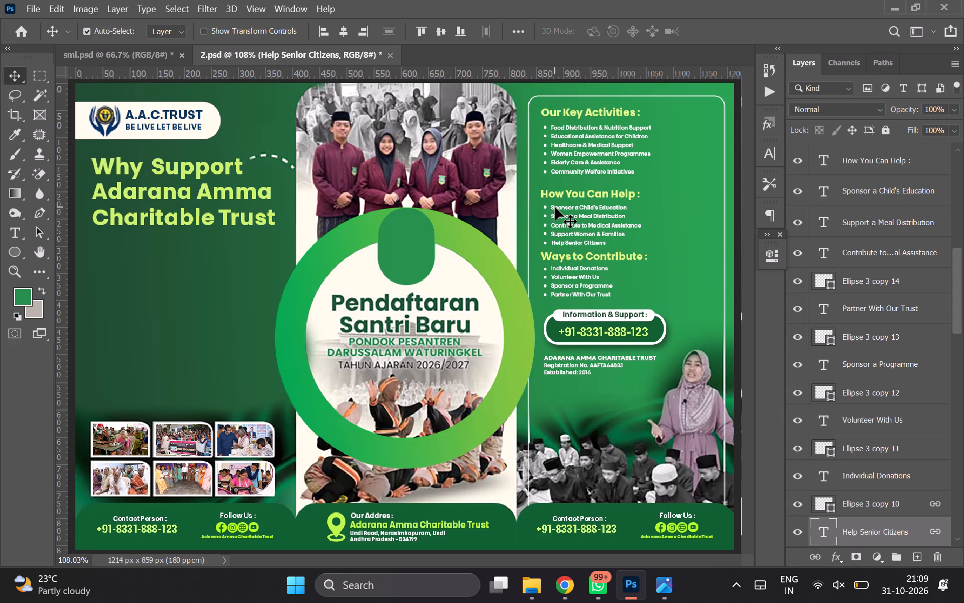
# Place the bullet layer Ellipse 3 copy 8 directly above "Contribute to Medical Assistance" and link the two layers.
pyautogui.scroll(20, 827, 323)
pyautogui.scroll(20, 827, 323)
pyautogui.scroll(20, 827, 323)
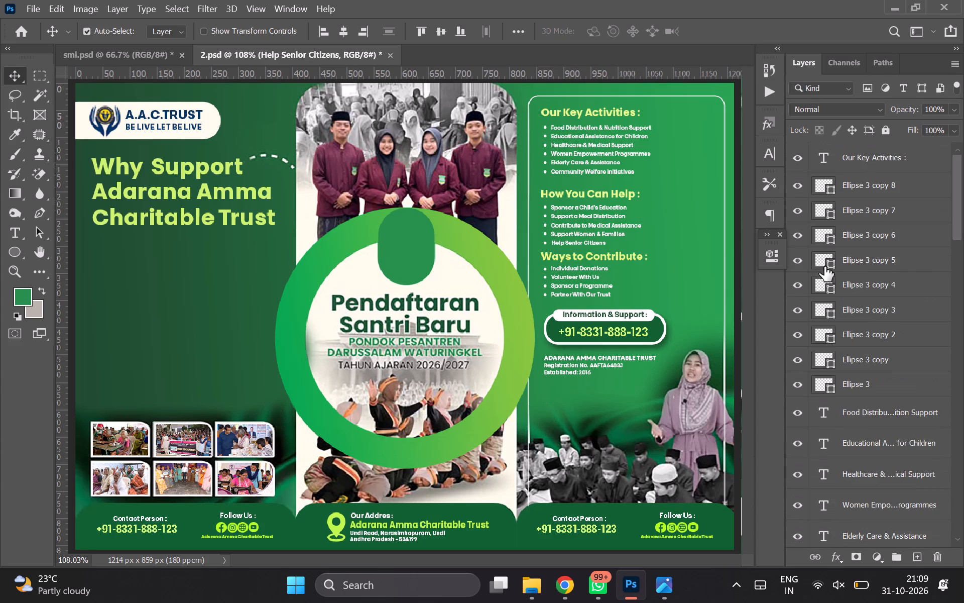
pyautogui.click(796, 180)
pyautogui.click(796, 180)
pyautogui.moveTo(853, 184); pyautogui.dragTo(902, 602)
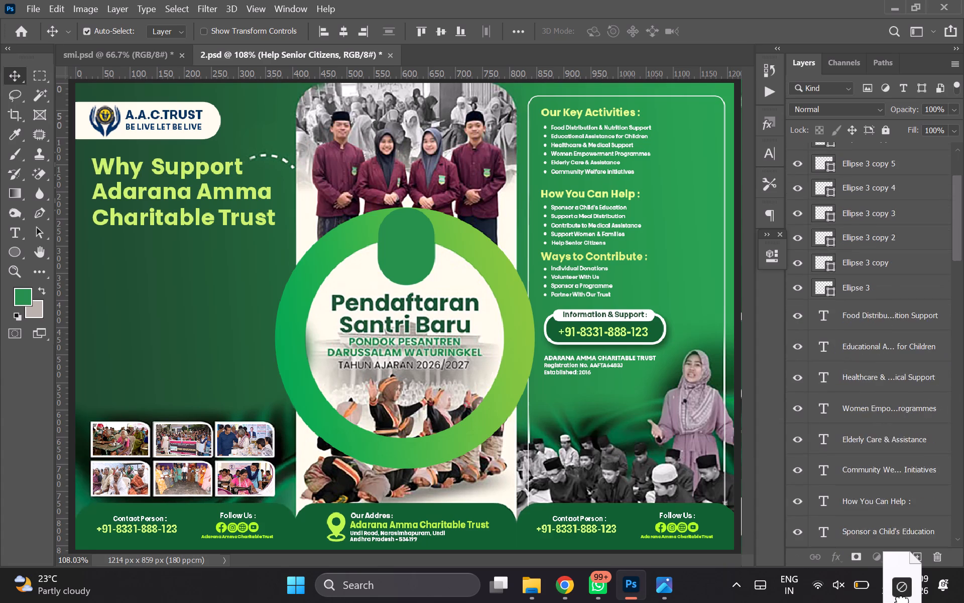
pyautogui.moveTo(902, 602); pyautogui.dragTo(881, 221)
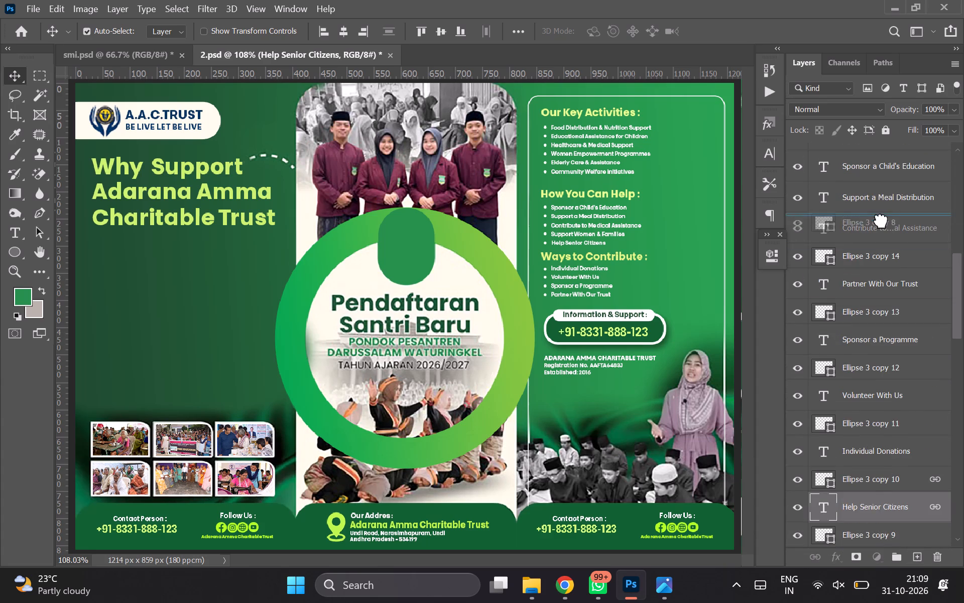
pyautogui.moveTo(881, 221); pyautogui.dragTo(879, 216)
pyautogui.keyDown('shift'); pyautogui.click(885, 232); pyautogui.keyUp('shift')
pyautogui.click(811, 553)
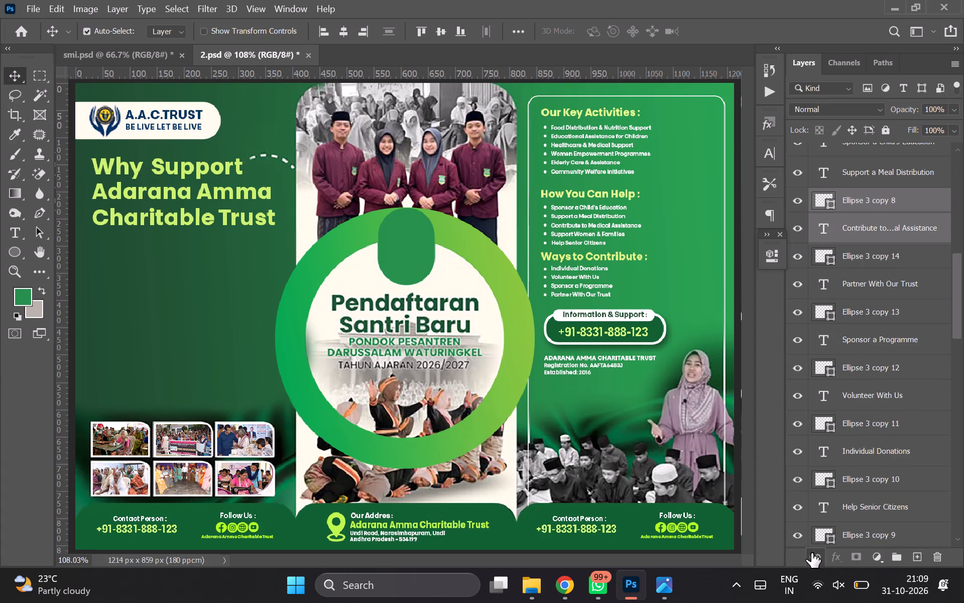
# Place the bullet layer Ellipse 3 copy 7 directly above "Support a Meal Distribution" and link the two layers.
pyautogui.scroll(20, 855, 371)
pyautogui.scroll(20, 855, 371)
pyautogui.scroll(20, 855, 371)
pyautogui.click(854, 187)
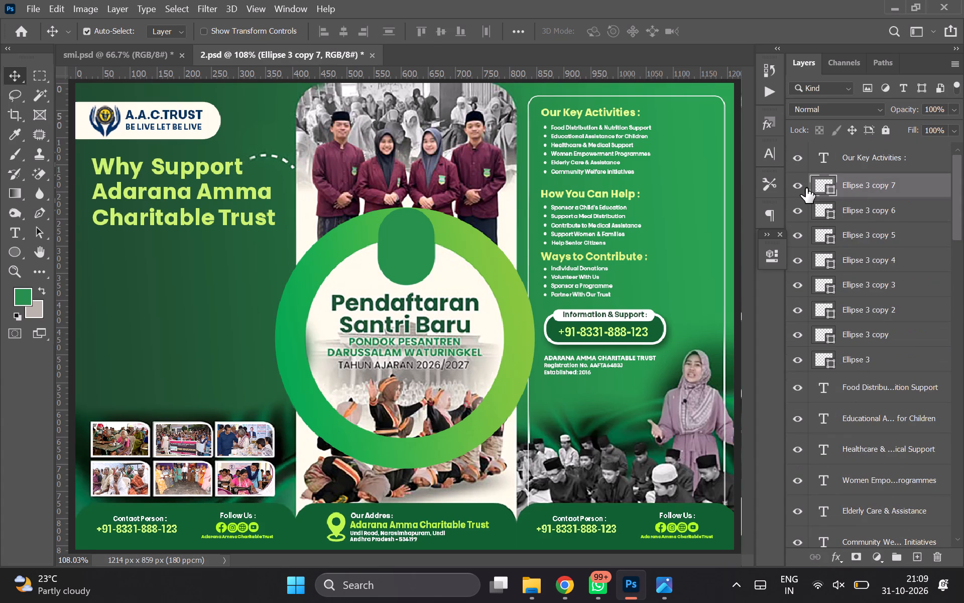
pyautogui.click(805, 188)
pyautogui.click(805, 188)
pyautogui.moveTo(868, 184); pyautogui.dragTo(919, 602)
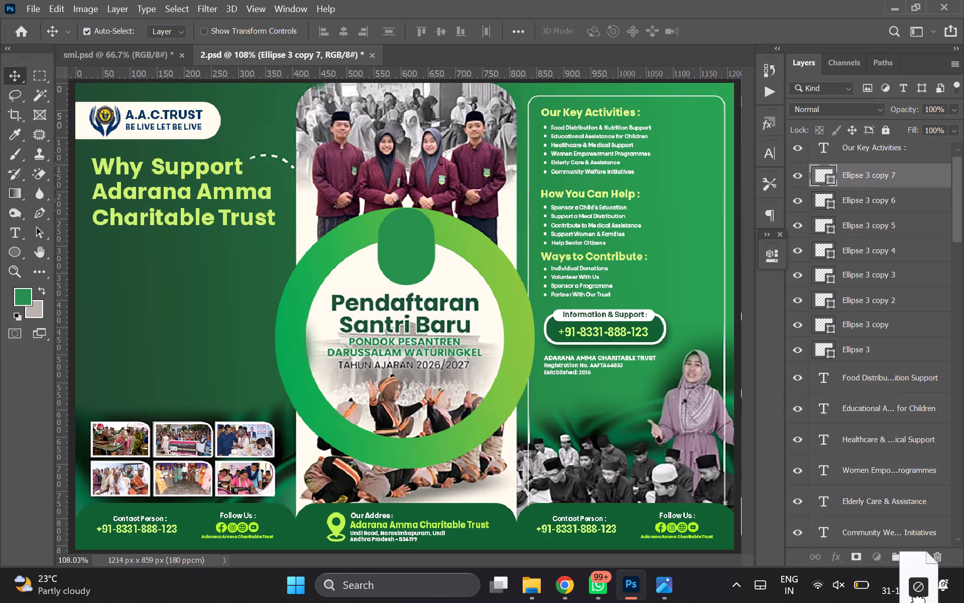
pyautogui.moveTo(919, 602); pyautogui.dragTo(922, 593)
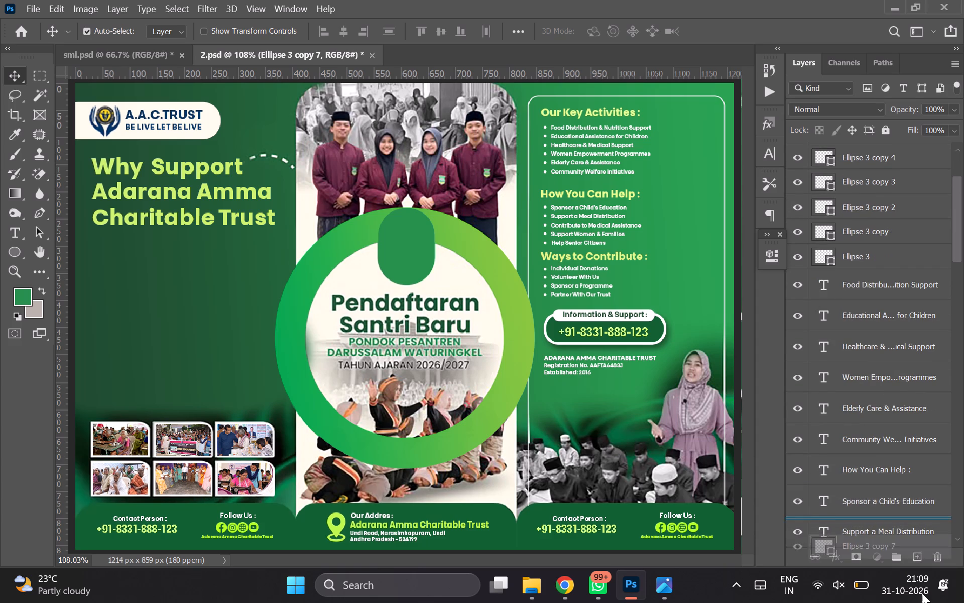
pyautogui.moveTo(922, 593); pyautogui.dragTo(906, 401)
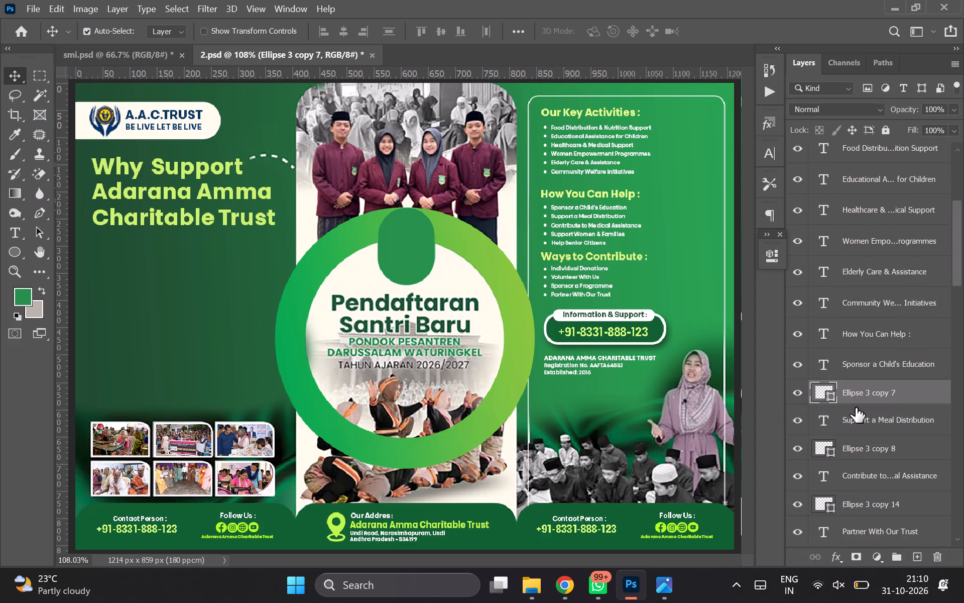
pyautogui.keyDown('shift'); pyautogui.click(854, 419); pyautogui.keyUp('shift')
pyautogui.click(821, 550)
# Place the bullet layer Ellipse 3 copy 6 directly above "Sponsor a Child's Education" and link the two layers.
pyautogui.scroll(8, 859, 343)
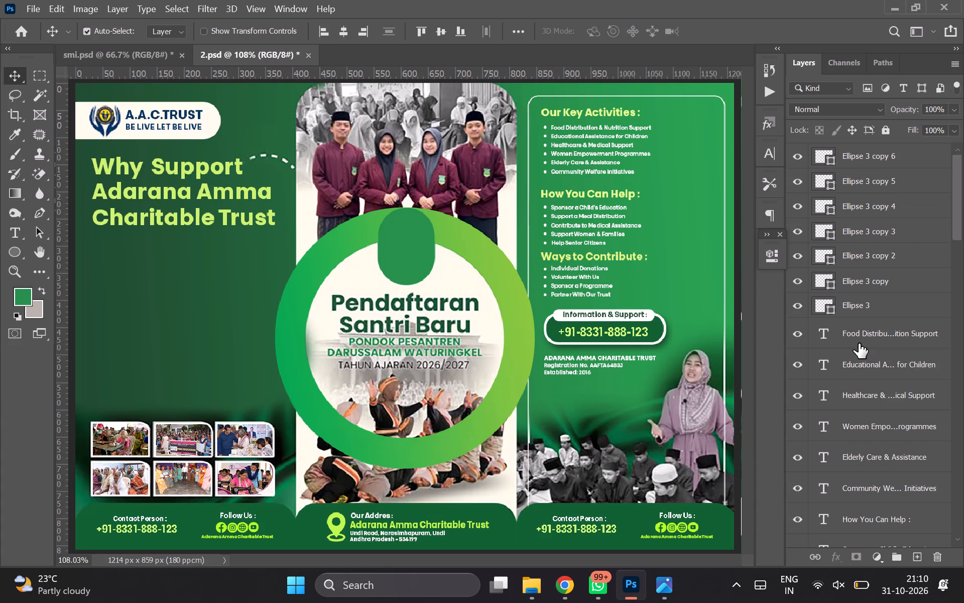
pyautogui.click(800, 187)
pyautogui.click(800, 187)
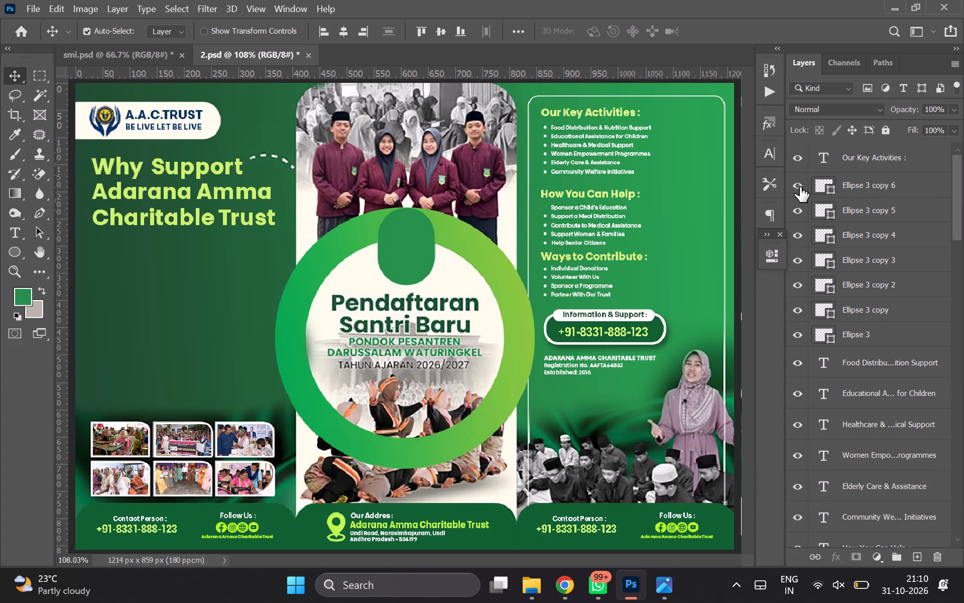
pyautogui.moveTo(867, 191); pyautogui.dragTo(908, 594)
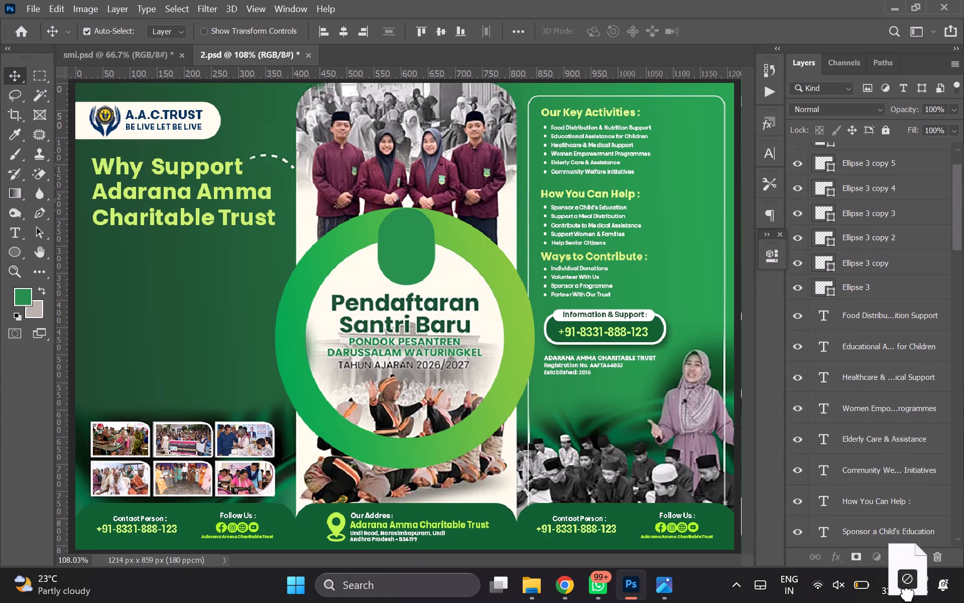
pyautogui.moveTo(908, 594); pyautogui.dragTo(890, 459)
pyautogui.keyDown('shift'); pyautogui.click(889, 474); pyautogui.keyUp('shift')
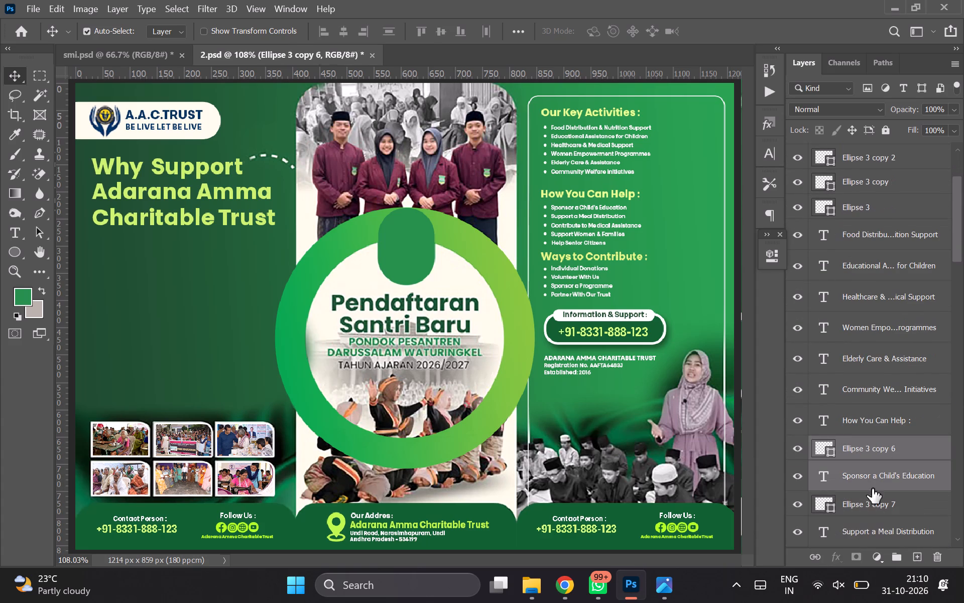
pyautogui.click(819, 563)
# Reorder the bullet layers so each Our Key Activities bullet, from Ellipse 3 through Ellipse 3 copy 5, sits directly above its matching list item.
pyautogui.scroll(7, 892, 307)
pyautogui.click(795, 188)
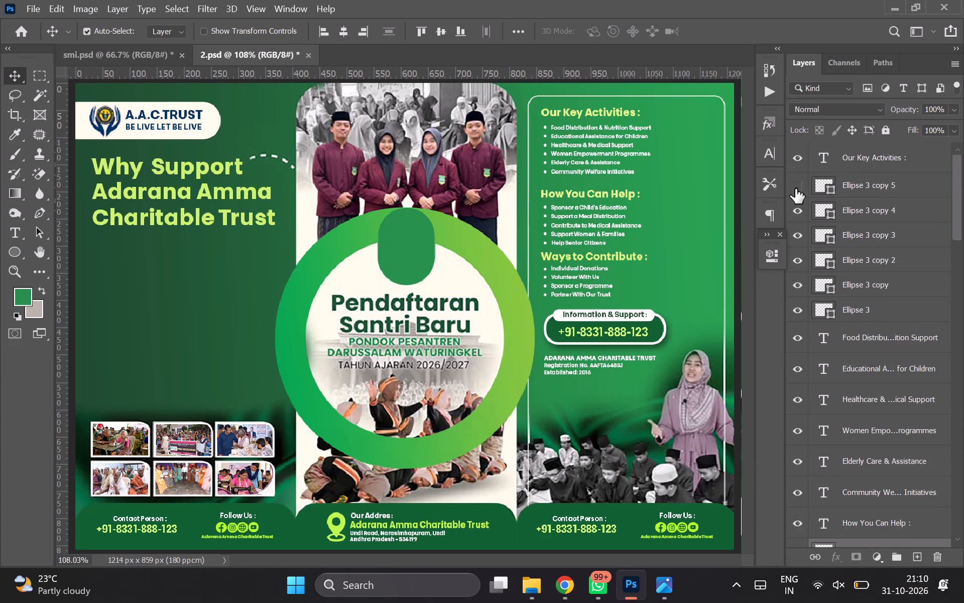
pyautogui.click(795, 188)
pyautogui.moveTo(877, 189); pyautogui.dragTo(907, 508)
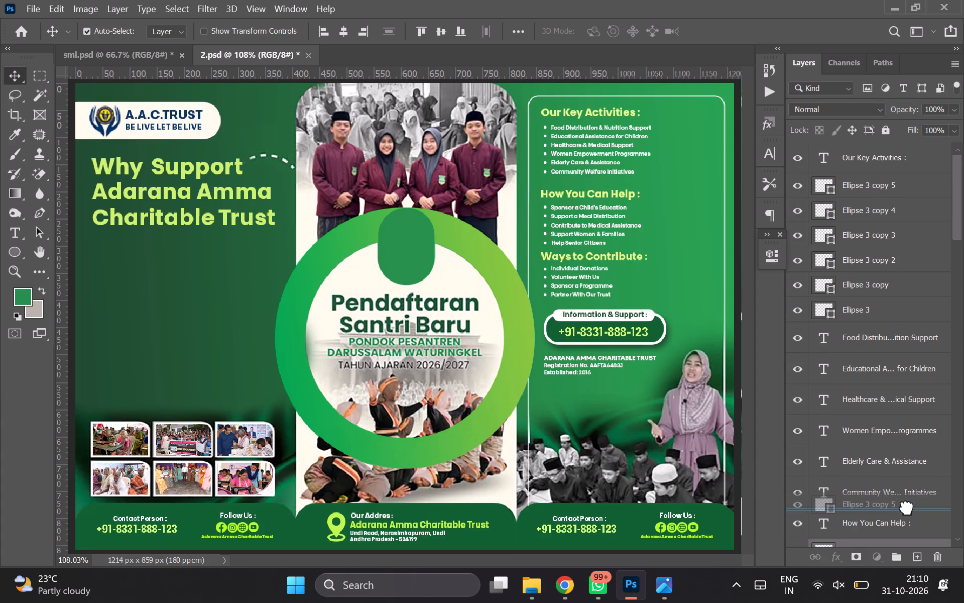
pyautogui.moveTo(907, 508); pyautogui.dragTo(897, 480)
pyautogui.moveTo(857, 178); pyautogui.dragTo(903, 423)
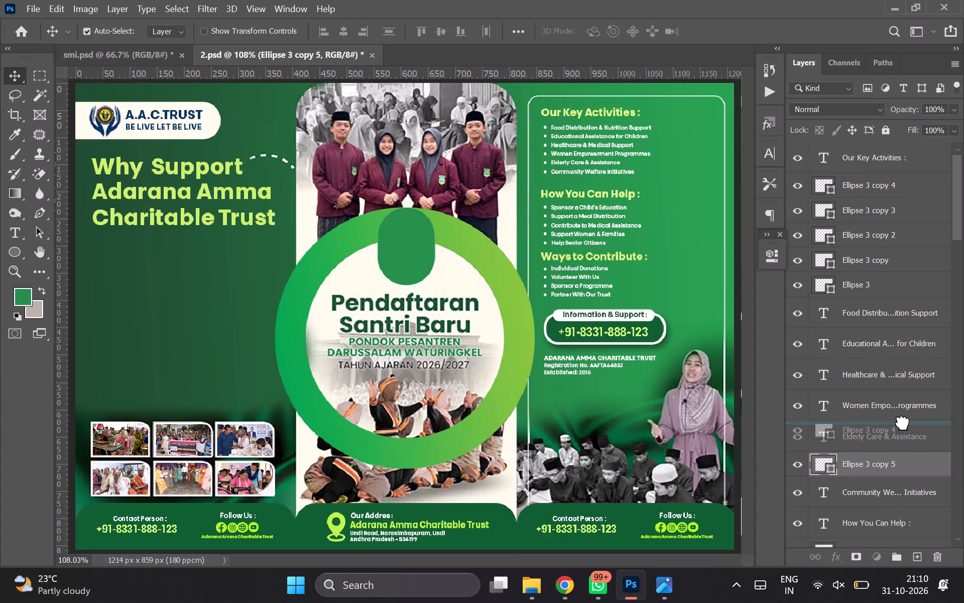
pyautogui.moveTo(903, 423); pyautogui.dragTo(903, 422)
pyautogui.moveTo(858, 188); pyautogui.dragTo(916, 383)
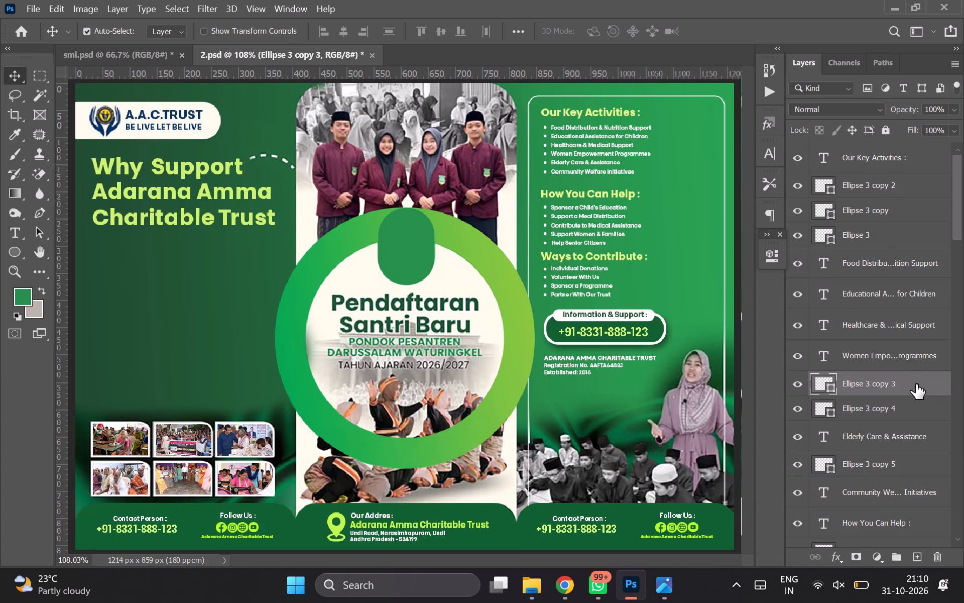
pyautogui.moveTo(916, 384); pyautogui.dragTo(916, 349)
pyautogui.moveTo(850, 182); pyautogui.dragTo(909, 304)
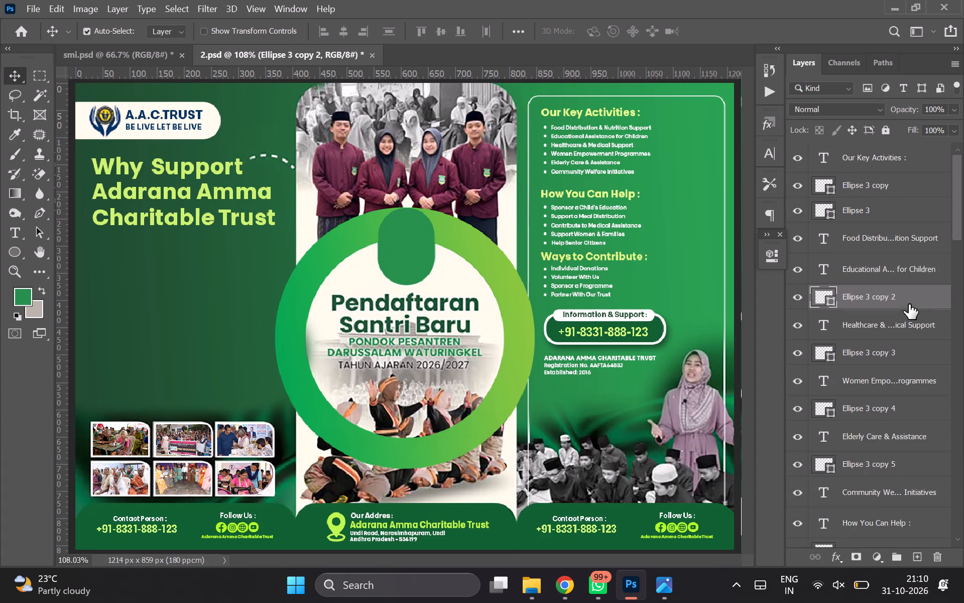
pyautogui.moveTo(863, 184); pyautogui.dragTo(898, 261)
pyautogui.moveTo(869, 182); pyautogui.dragTo(872, 194)
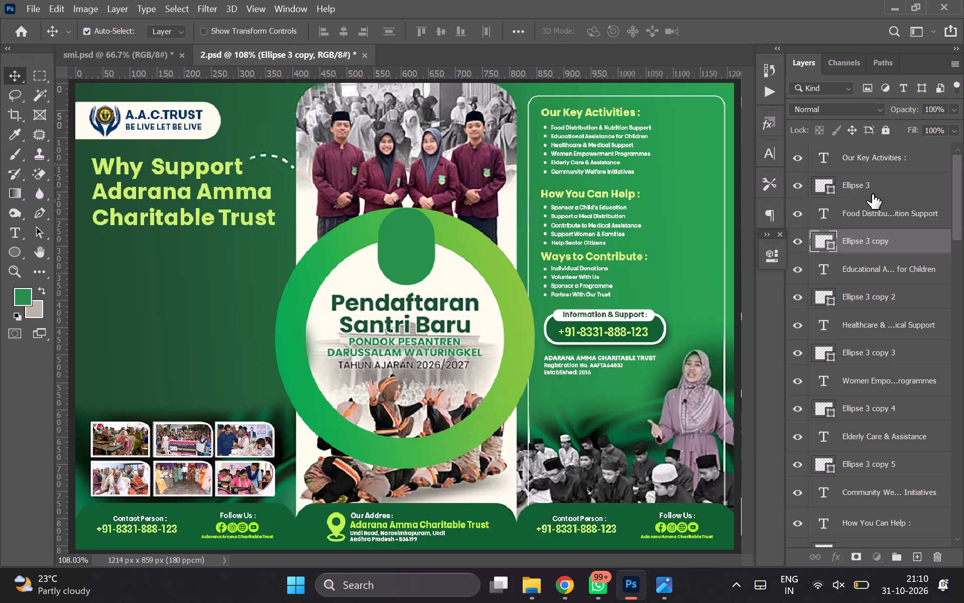
pyautogui.click(801, 191)
pyautogui.click(801, 191)
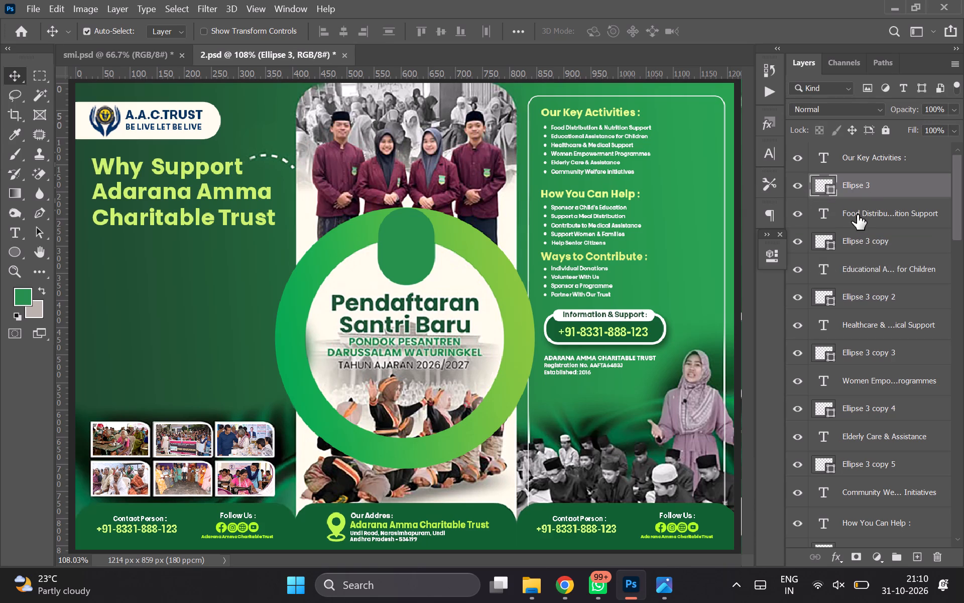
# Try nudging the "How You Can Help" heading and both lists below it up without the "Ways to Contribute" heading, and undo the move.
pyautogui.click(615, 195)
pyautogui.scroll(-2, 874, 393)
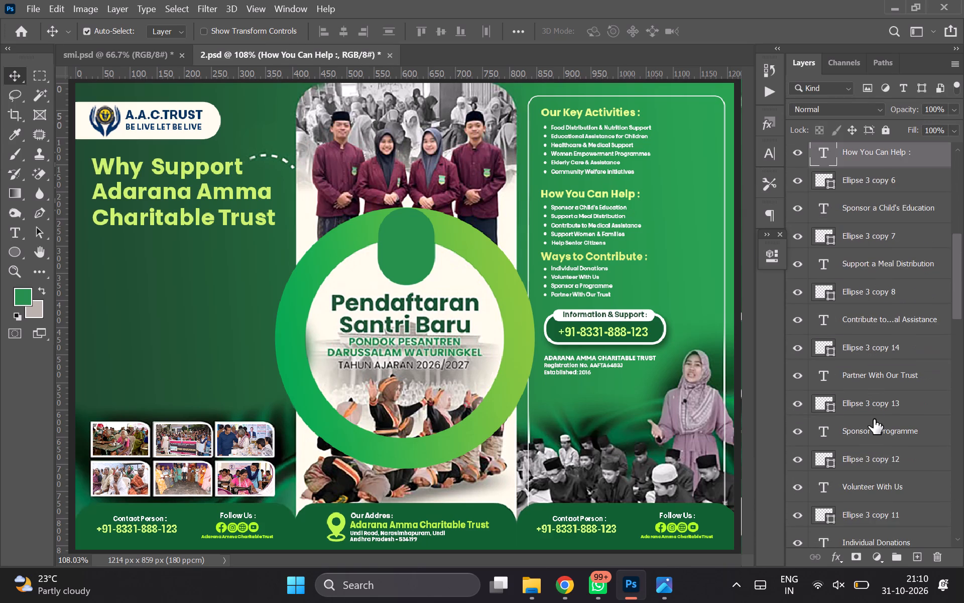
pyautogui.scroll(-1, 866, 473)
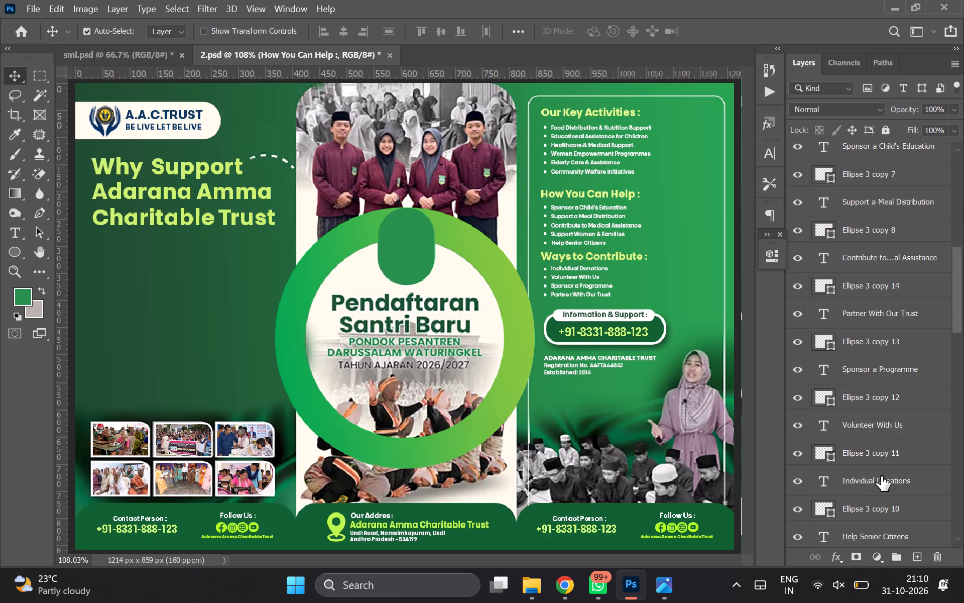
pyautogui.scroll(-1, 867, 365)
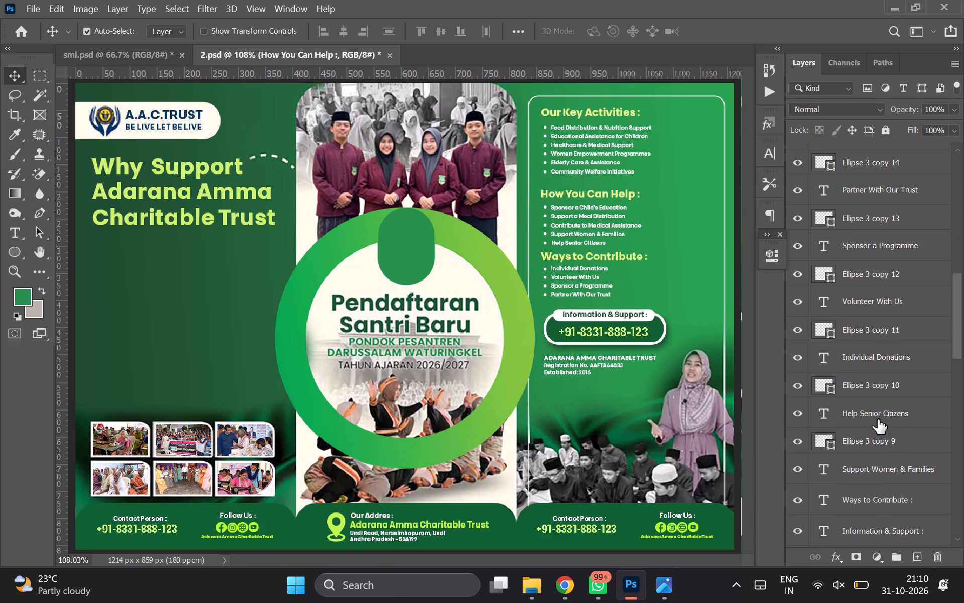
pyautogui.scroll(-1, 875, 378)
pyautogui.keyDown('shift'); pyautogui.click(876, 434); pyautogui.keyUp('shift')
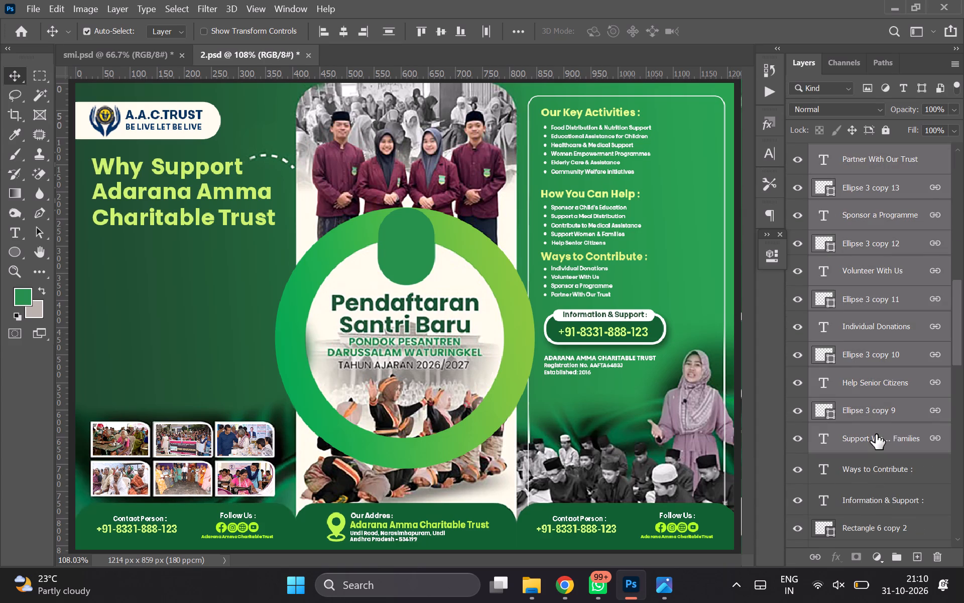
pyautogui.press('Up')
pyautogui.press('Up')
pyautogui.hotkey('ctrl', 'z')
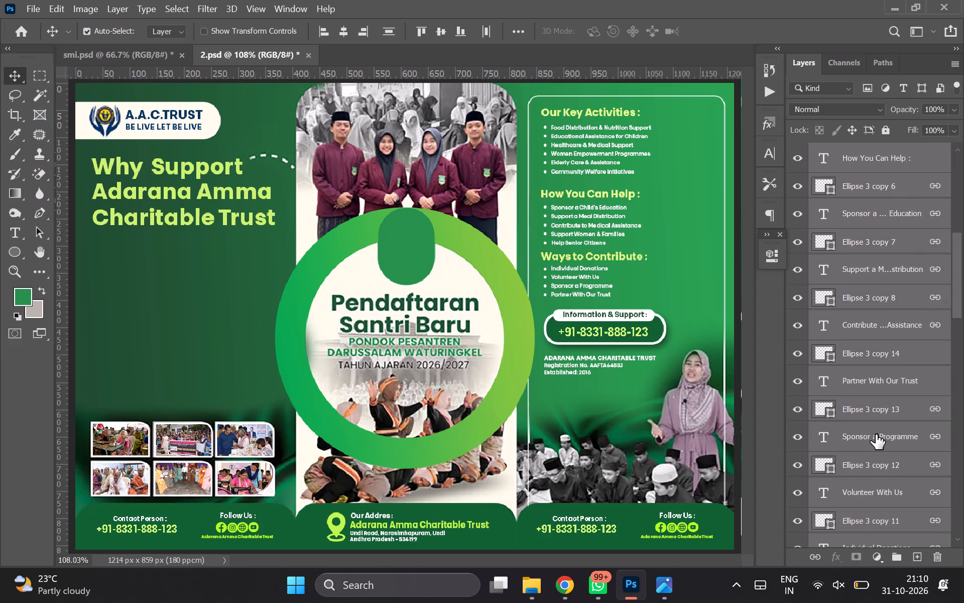
# Nudge the "How You Can Help" and "Ways to Contribute" sections, including both headings, list items and bullets, slightly up together.
pyautogui.scroll(-3, 872, 459)
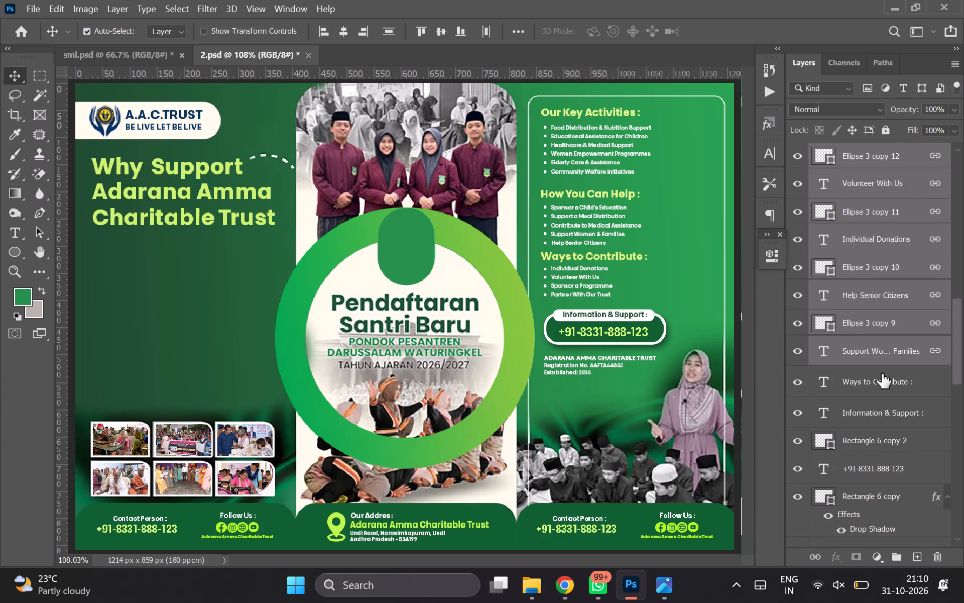
pyautogui.keyDown('shift'); pyautogui.click(882, 373); pyautogui.keyUp('shift')
pyautogui.click(882, 373)
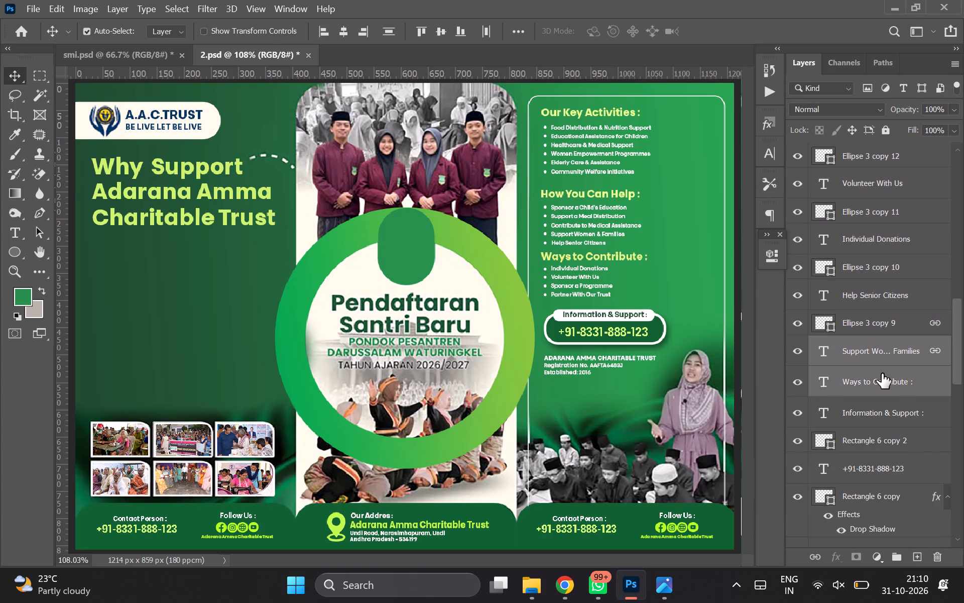
pyautogui.scroll(15, 882, 373)
pyautogui.scroll(4, 885, 292)
pyautogui.scroll(-1, 859, 426)
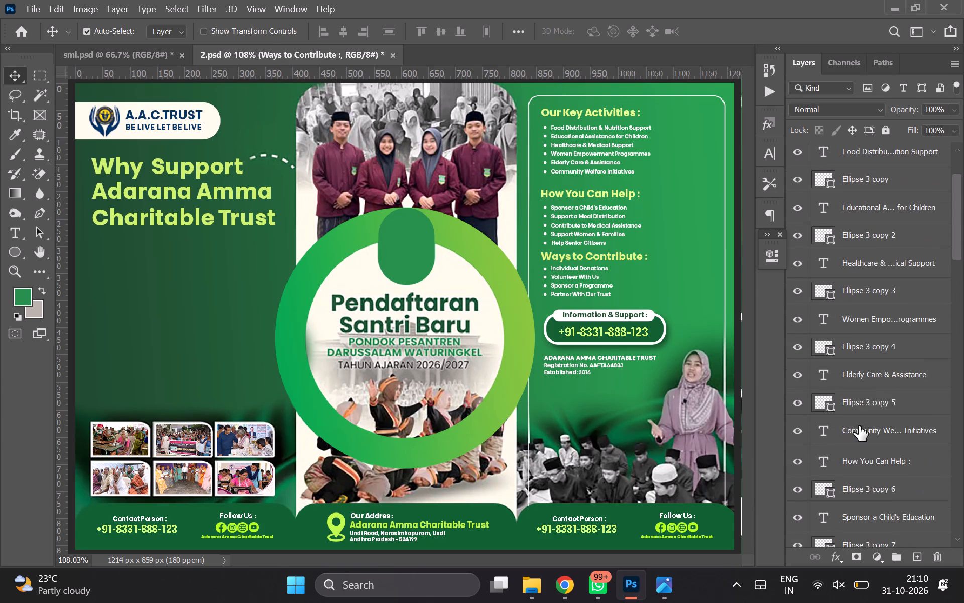
pyautogui.scroll(-1, 859, 426)
pyautogui.keyDown('shift'); pyautogui.click(869, 410); pyautogui.keyUp('shift')
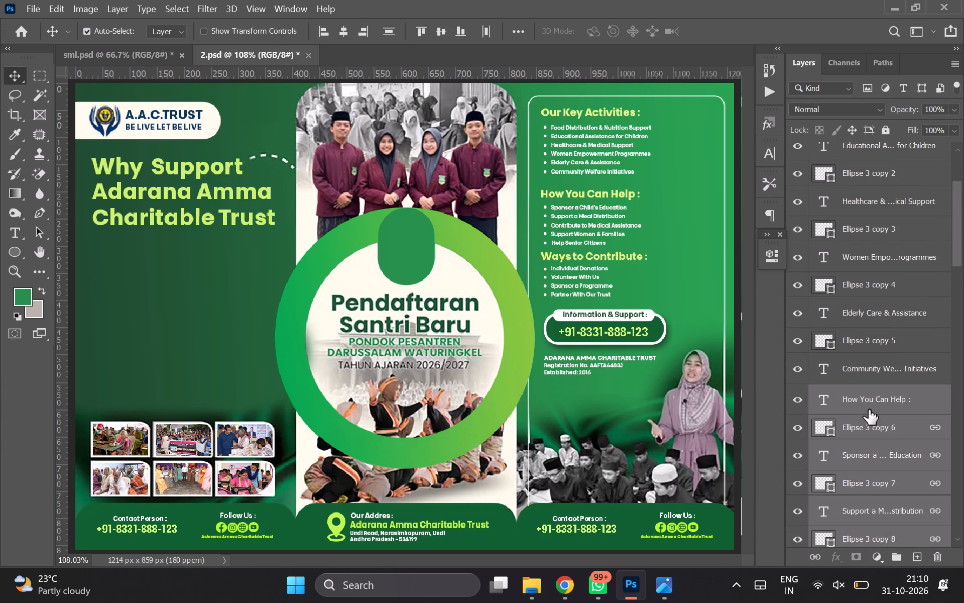
pyautogui.press('Up')
pyautogui.press('Up')
pyautogui.press('Up')
pyautogui.press('Up')
pyautogui.press('Up')
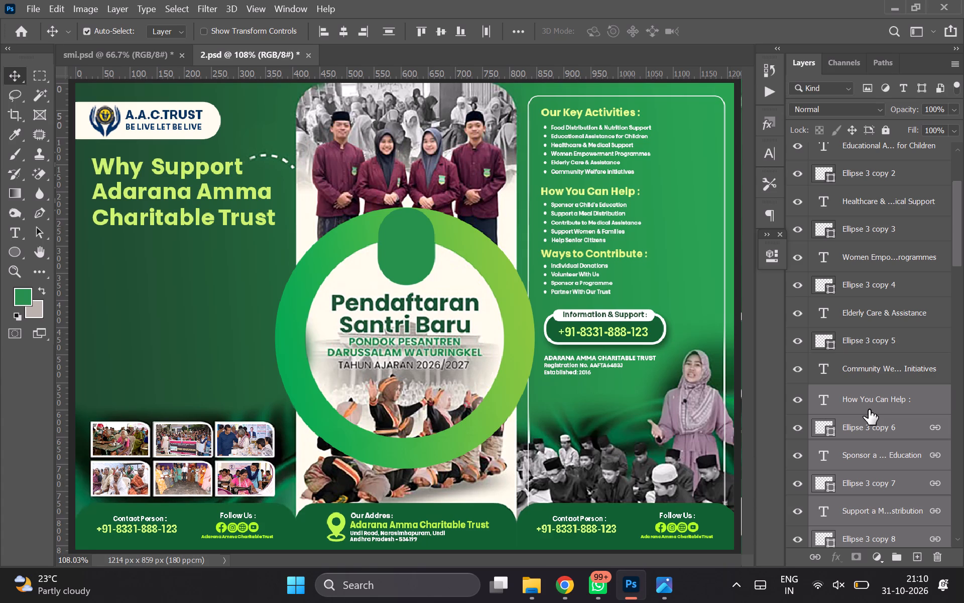
pyautogui.press('Up')
pyautogui.press('Up')
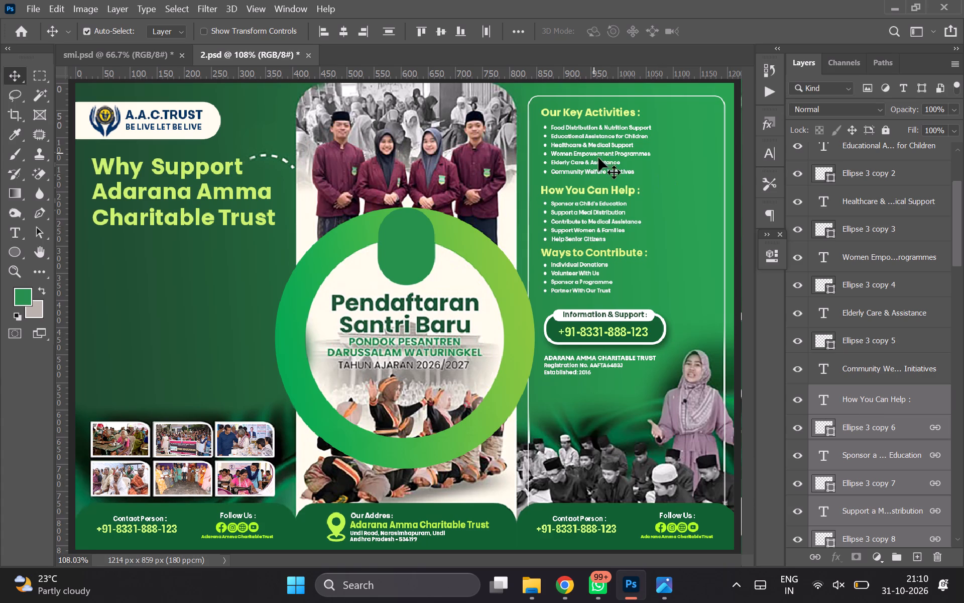
# Nudge all six "Our Key Activities" list items with their bullets, including Ellipse 3, slightly up toward the heading.
pyautogui.click(577, 128)
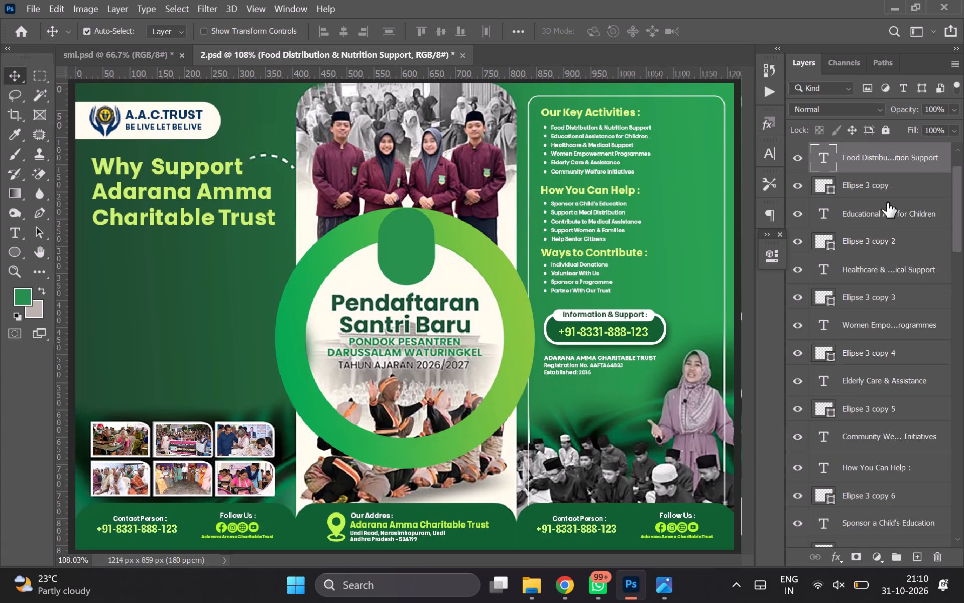
pyautogui.keyDown('shift'); pyautogui.click(851, 446); pyautogui.keyUp('shift')
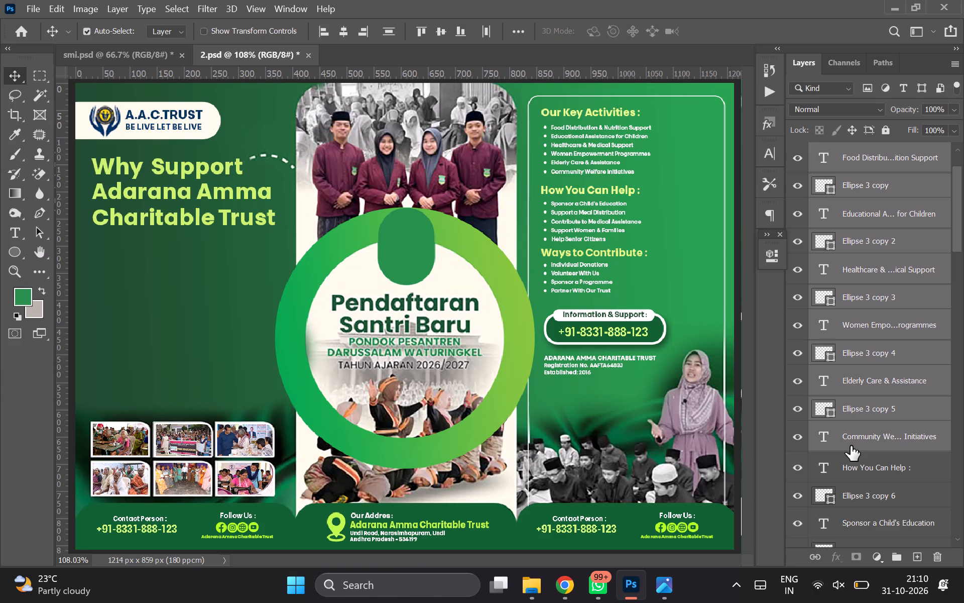
pyautogui.keyDown('shift'); pyautogui.click(870, 412); pyautogui.keyUp('shift')
pyautogui.keyDown('shift'); pyautogui.click(898, 448); pyautogui.keyUp('shift')
pyautogui.press('Up')
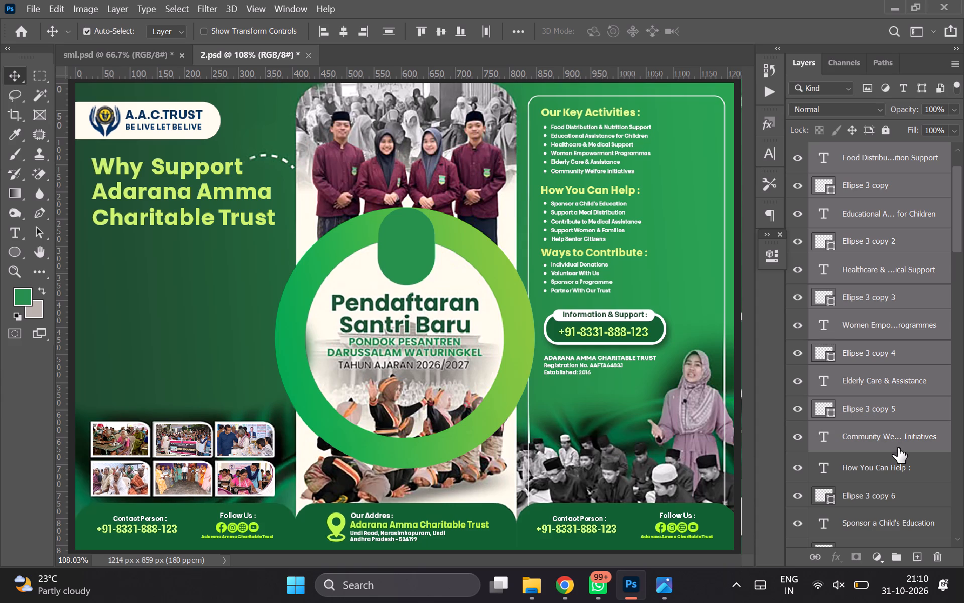
pyautogui.press('Up')
pyautogui.press('Up')
pyautogui.hotkey('ctrl', 'z')
pyautogui.scroll(4, 940, 323)
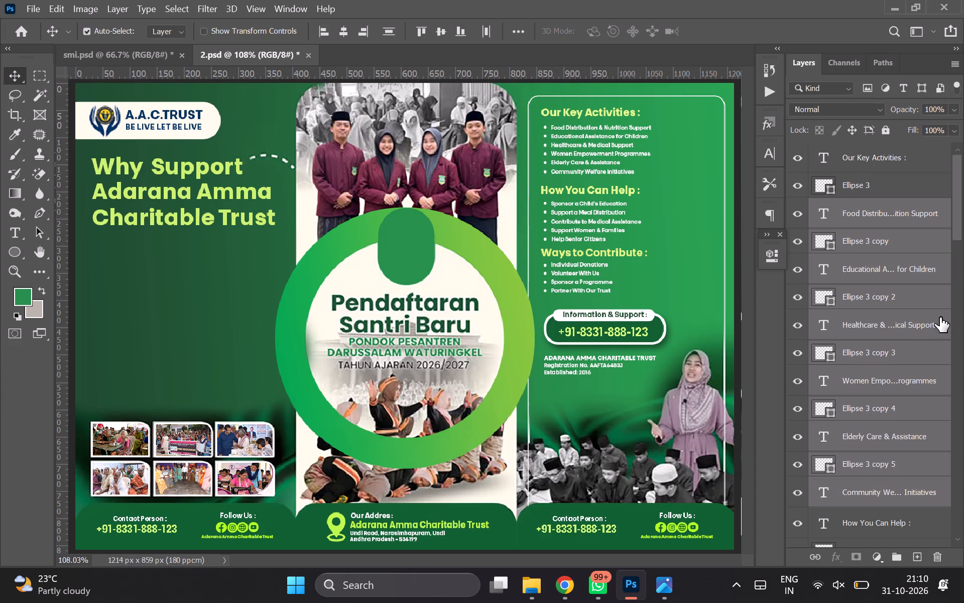
pyautogui.keyDown('ctrl'); pyautogui.click(875, 188); pyautogui.keyUp('ctrl')
pyautogui.hotkey('shift', 'Up')
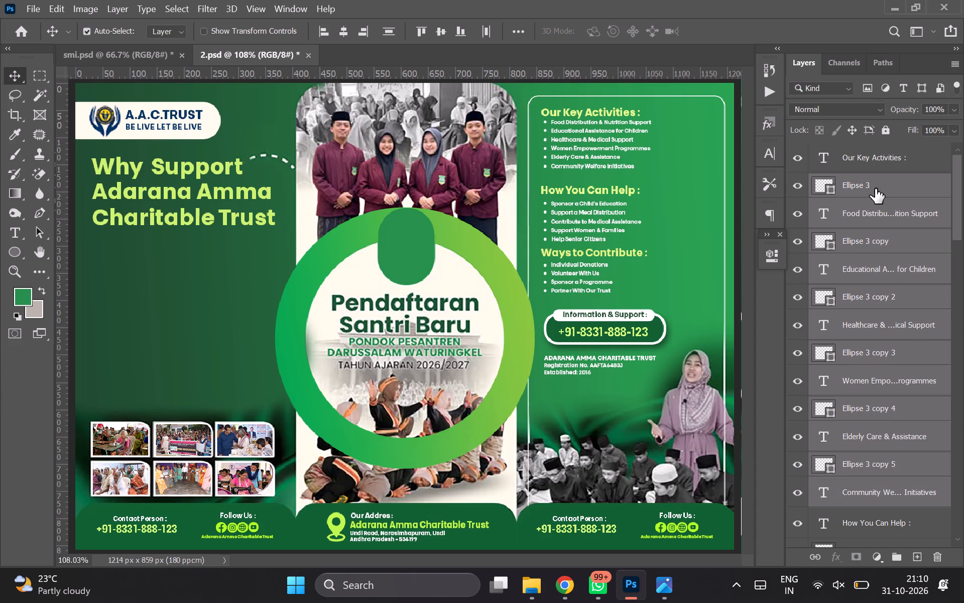
pyautogui.hotkey('shift', 'Down')
pyautogui.press('Up')
pyautogui.press('Up')
pyautogui.press('Up')
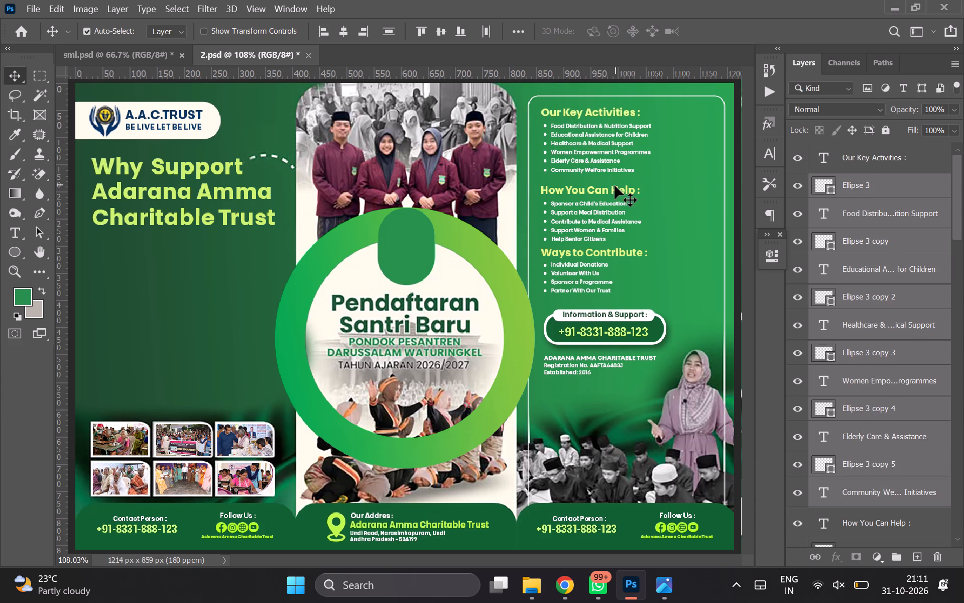
pyautogui.press('Down')
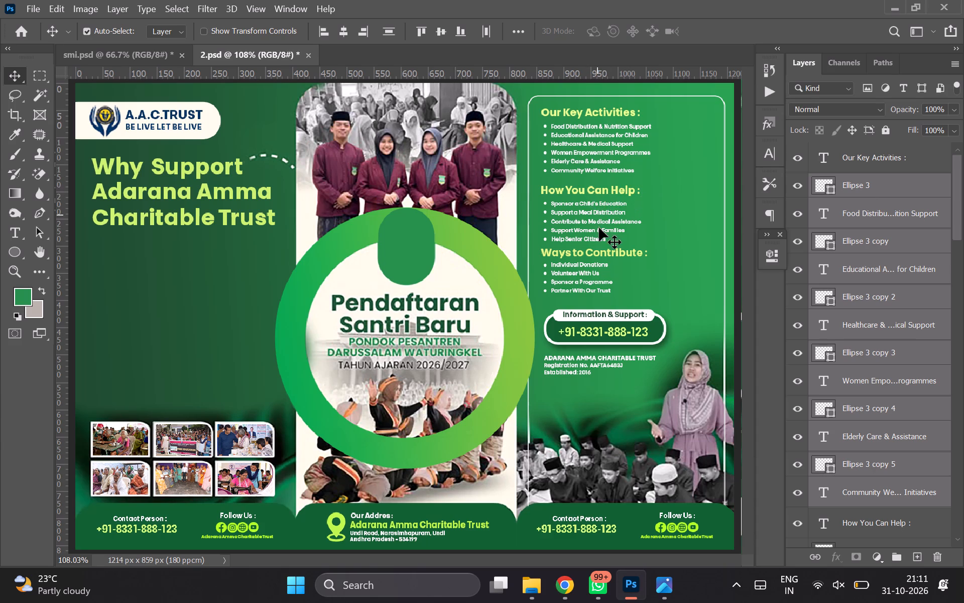
# Move the "Ways to Contribute" heading layer up the stack, directly above Ellipse 3 copy 14.
pyautogui.click(582, 253)
pyautogui.scroll(-1, 794, 334)
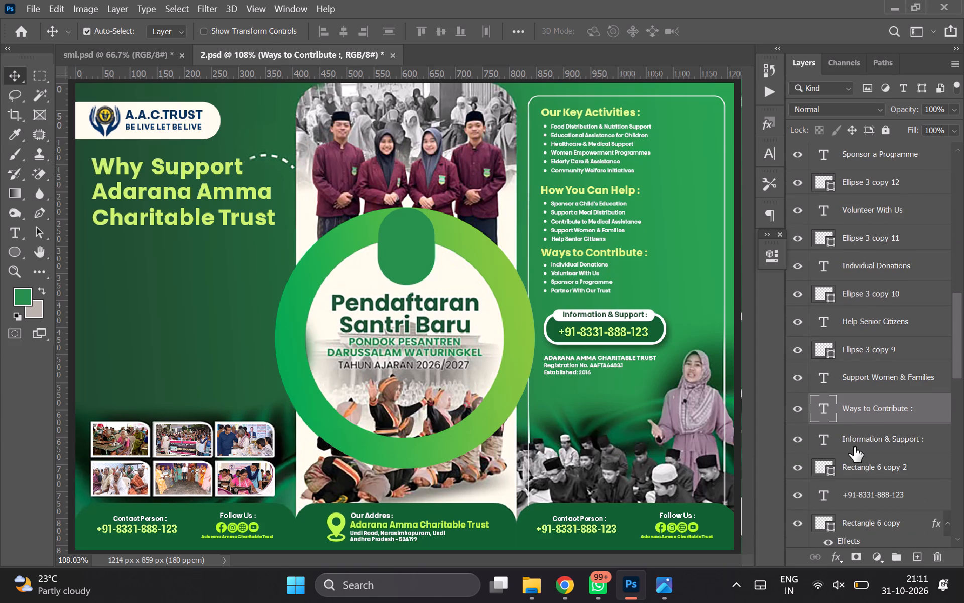
pyautogui.scroll(-1, 854, 447)
pyautogui.scroll(-1, 866, 519)
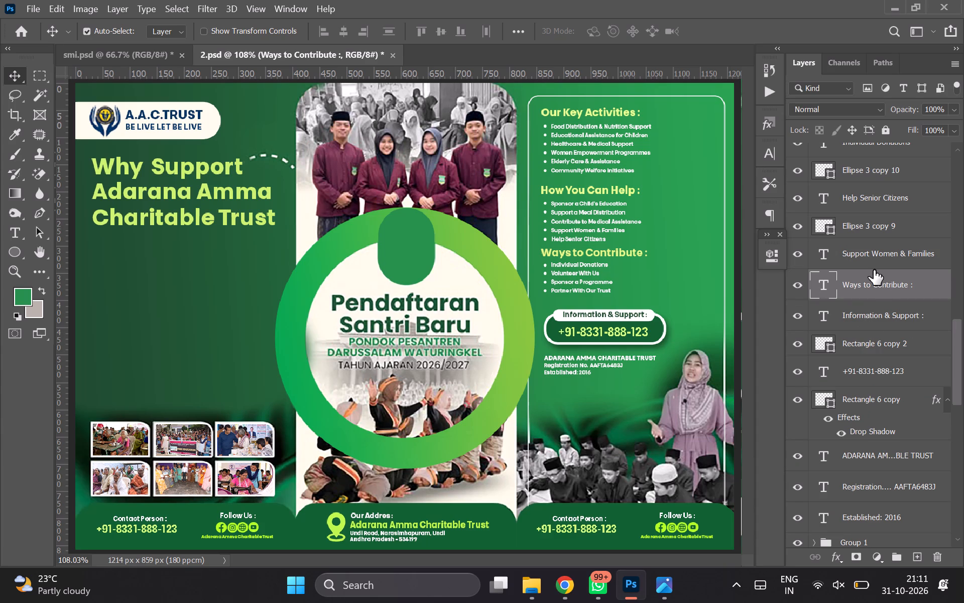
pyautogui.moveTo(860, 281); pyautogui.dragTo(866, 146)
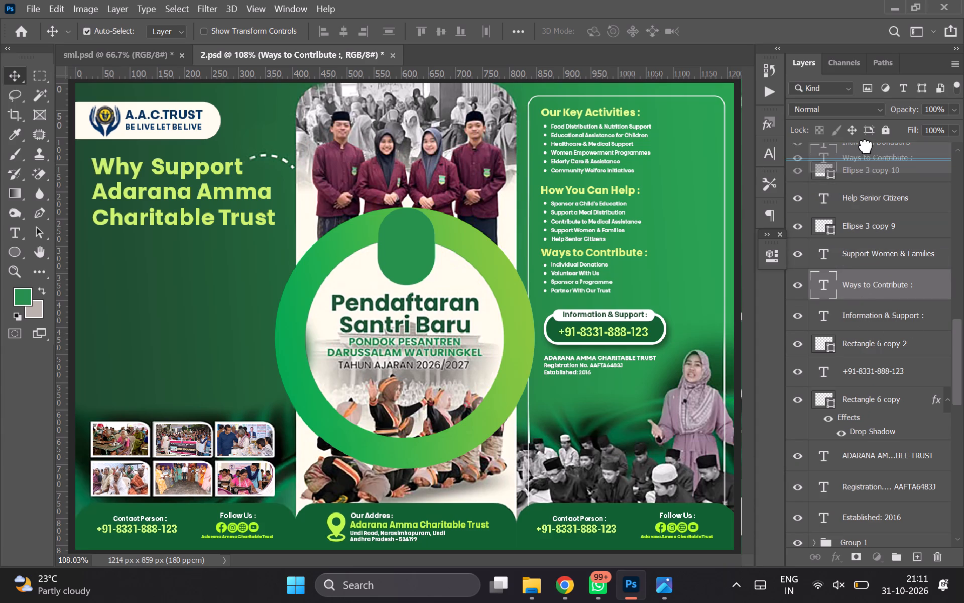
pyautogui.moveTo(866, 146); pyautogui.dragTo(894, 200)
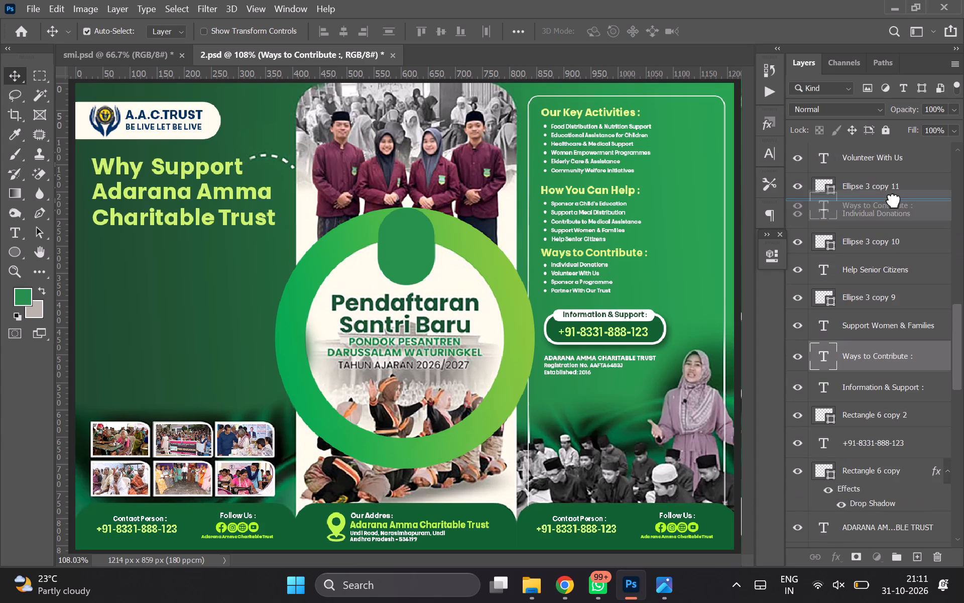
pyautogui.moveTo(894, 200); pyautogui.dragTo(901, 171)
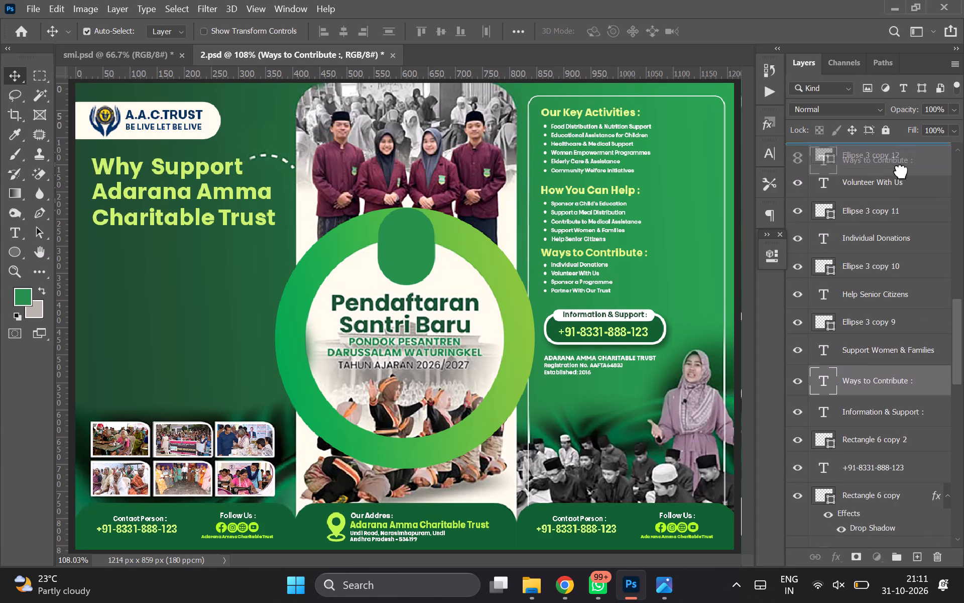
pyautogui.moveTo(901, 171); pyautogui.dragTo(907, 170)
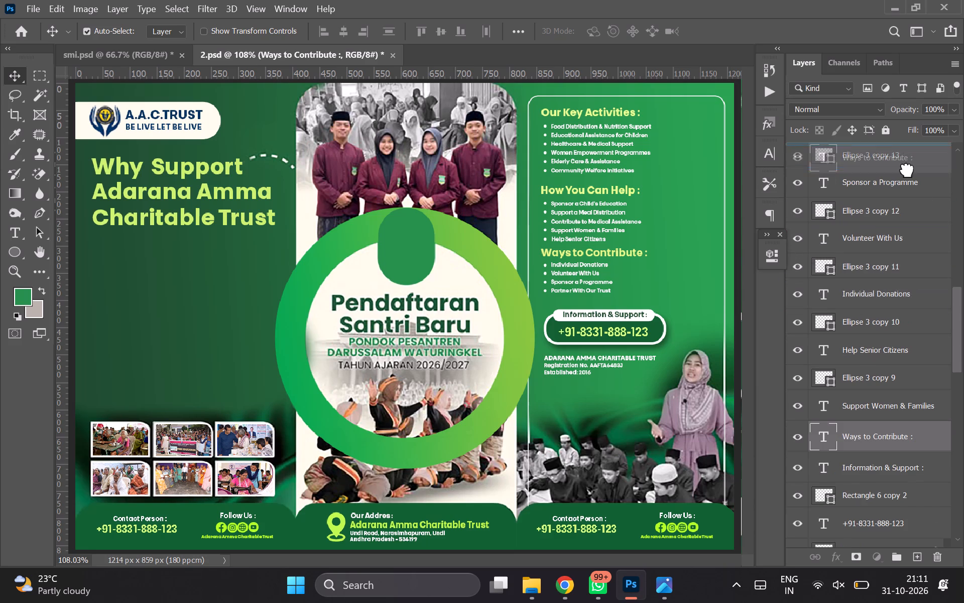
pyautogui.moveTo(907, 170); pyautogui.dragTo(906, 298)
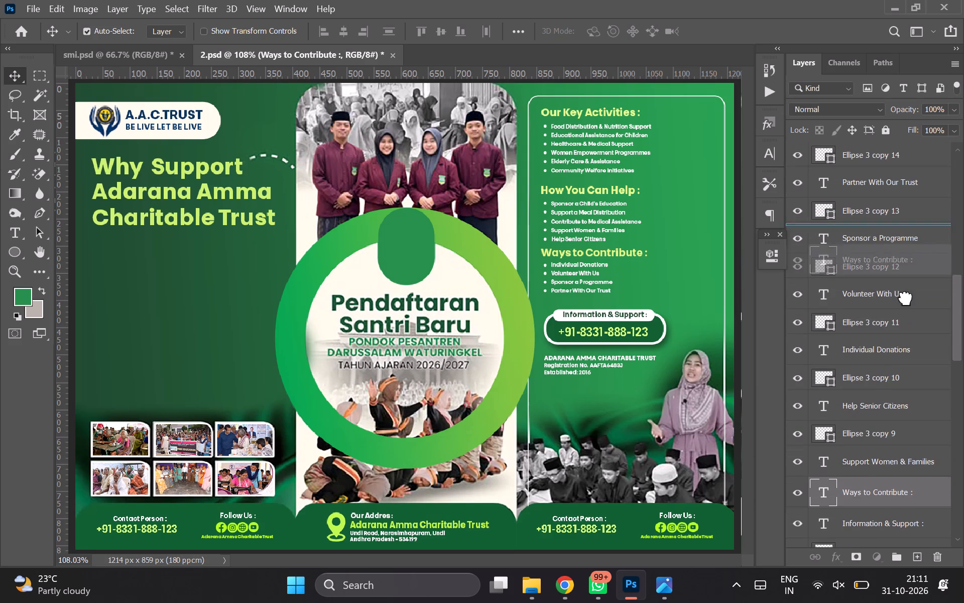
pyautogui.moveTo(906, 298); pyautogui.dragTo(903, 168)
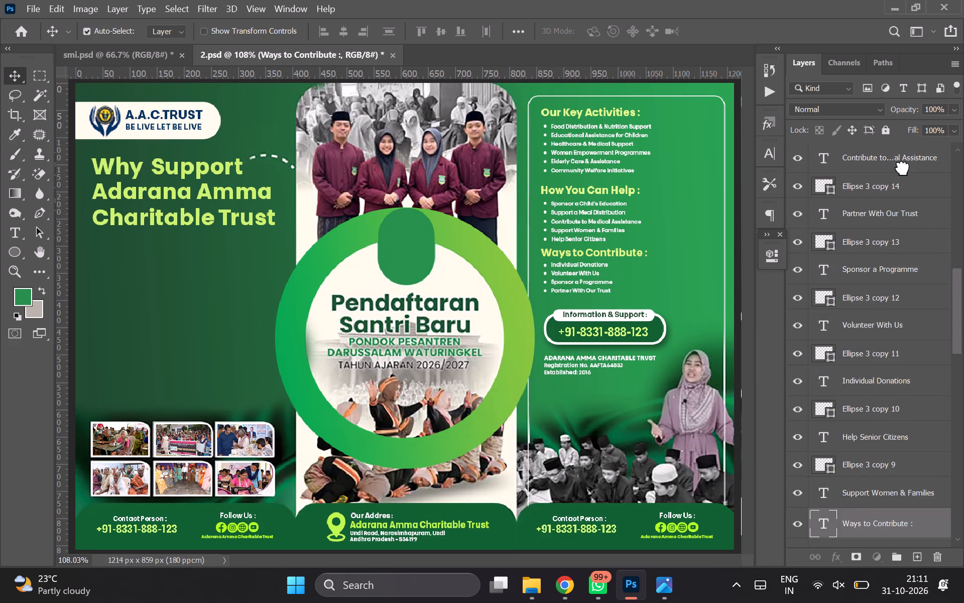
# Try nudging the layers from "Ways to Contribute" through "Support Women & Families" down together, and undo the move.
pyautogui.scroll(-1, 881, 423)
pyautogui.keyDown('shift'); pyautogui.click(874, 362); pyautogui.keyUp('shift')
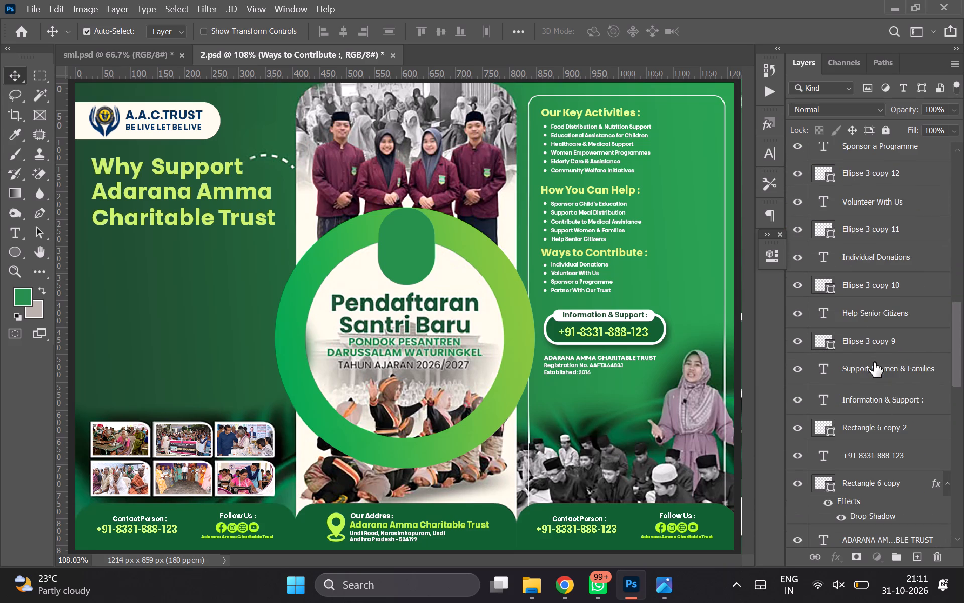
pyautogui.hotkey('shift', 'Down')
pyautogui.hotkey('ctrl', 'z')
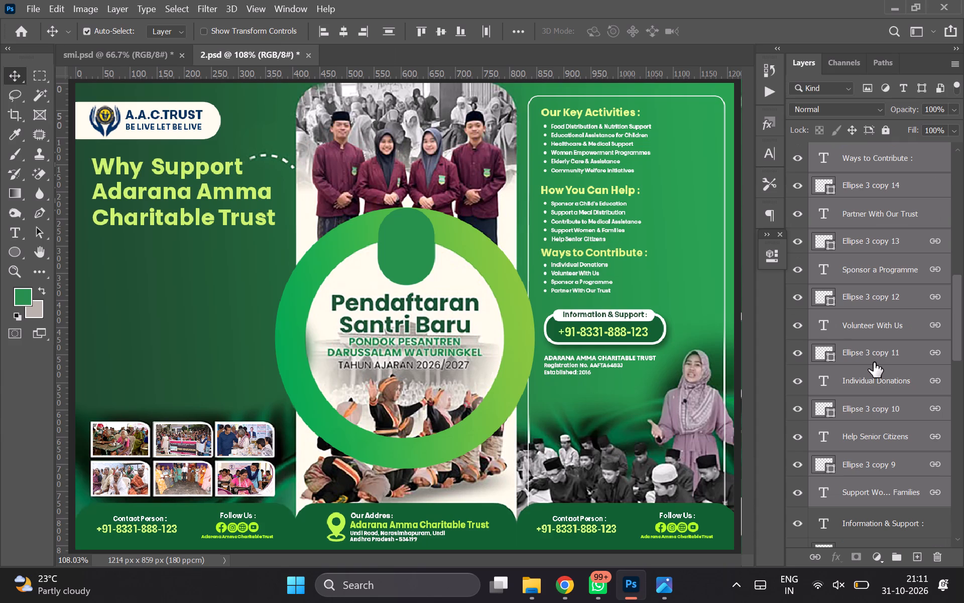
# Move the "Support Women & Families" layer and its bullet, Ellipse 3 copy 9, above the "Ways to Contribute" heading layer.
pyautogui.click(889, 321)
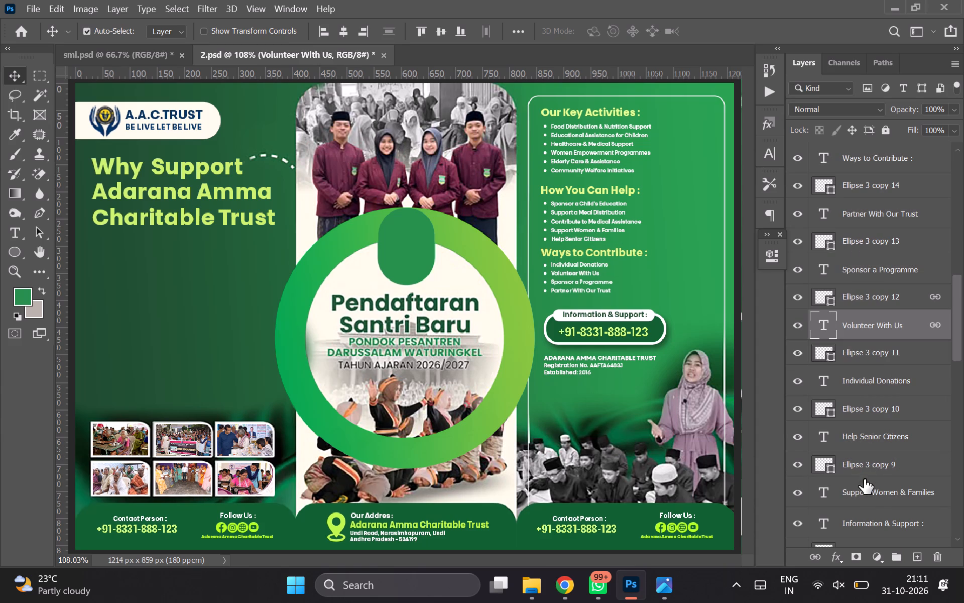
pyautogui.click(868, 502)
pyautogui.keyDown('ctrl'); pyautogui.click(863, 474); pyautogui.keyUp('ctrl')
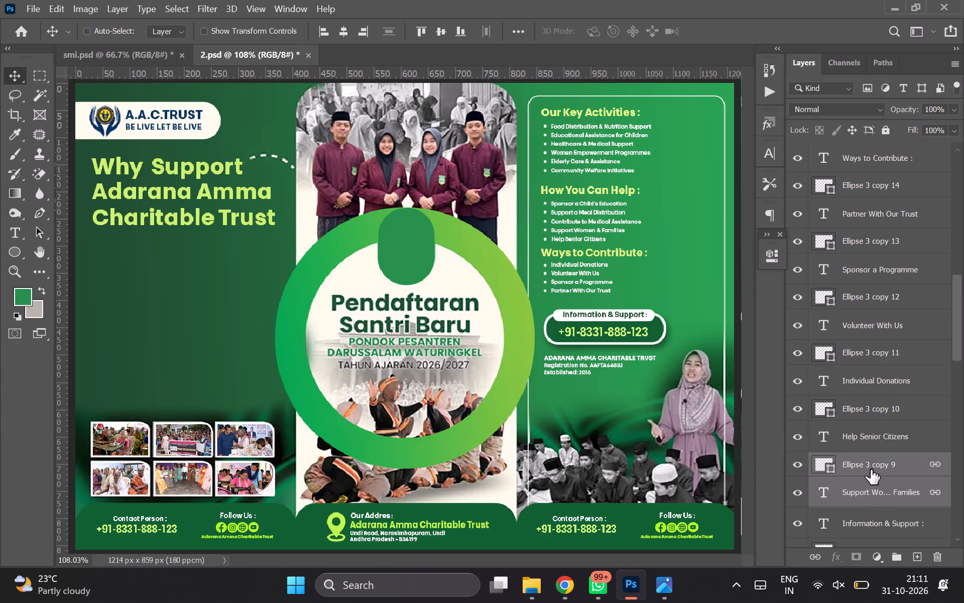
pyautogui.moveTo(872, 466); pyautogui.dragTo(892, 178)
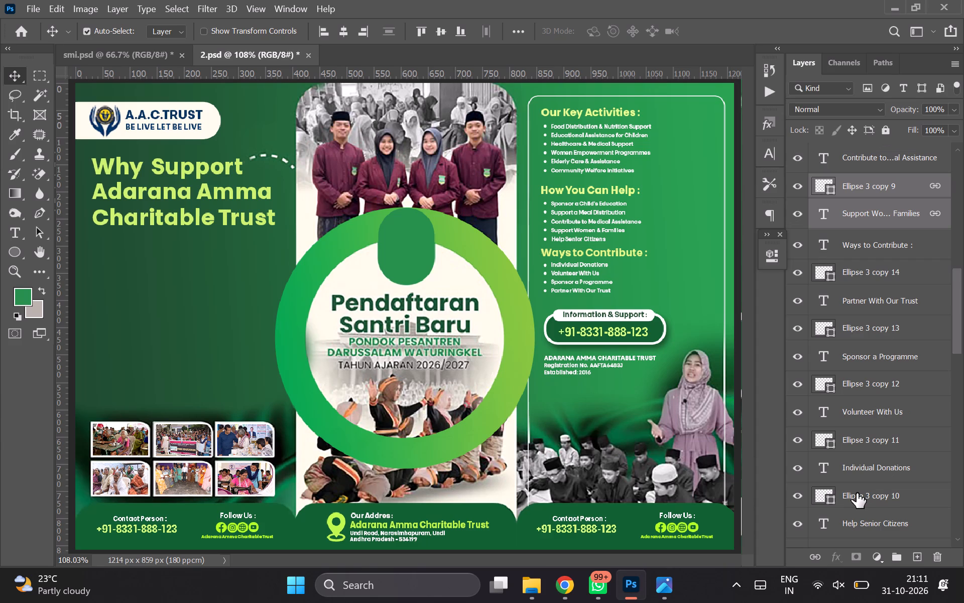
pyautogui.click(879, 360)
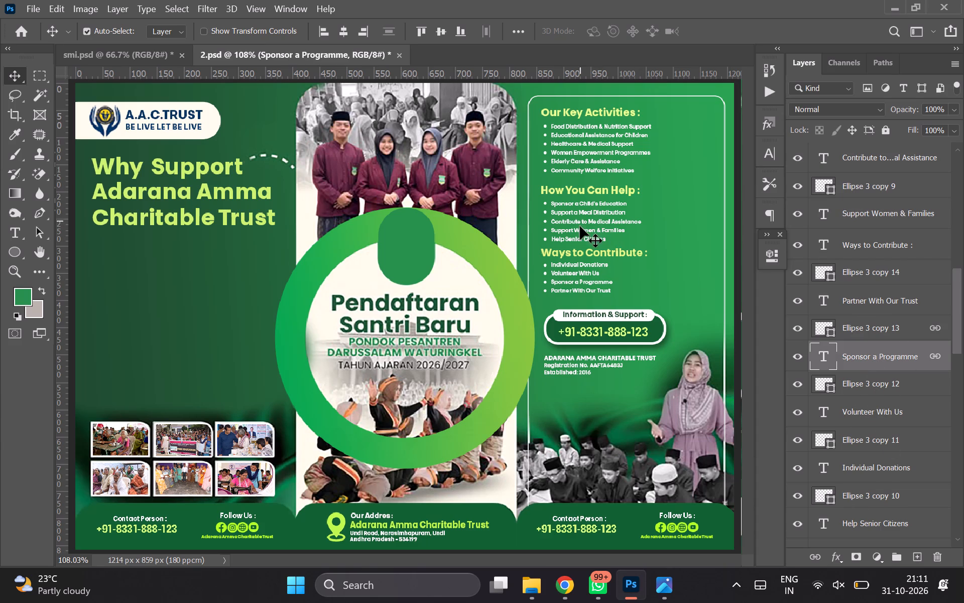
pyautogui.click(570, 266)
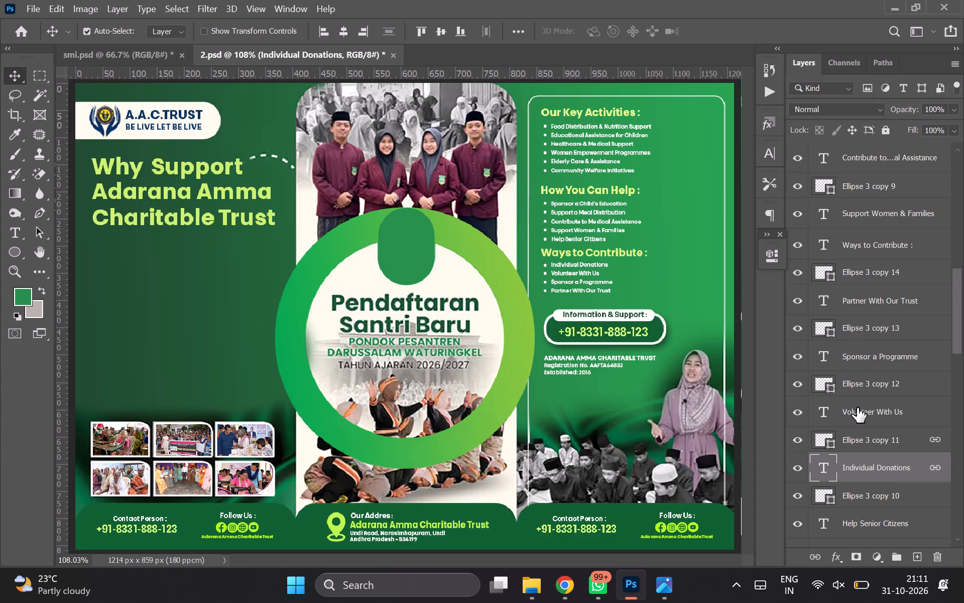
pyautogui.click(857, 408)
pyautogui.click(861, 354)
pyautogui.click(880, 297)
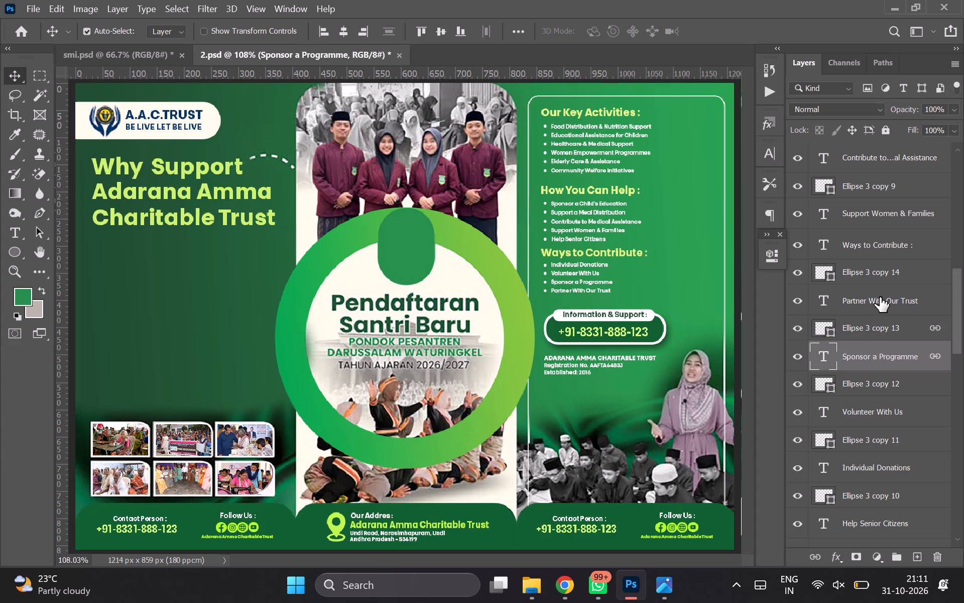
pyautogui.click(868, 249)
# Move the "Help Senior Citizens" layer and its bullet, Ellipse 3 copy 10, directly below the "Contribute to Medical Assistance" layer.
pyautogui.scroll(-1, 868, 249)
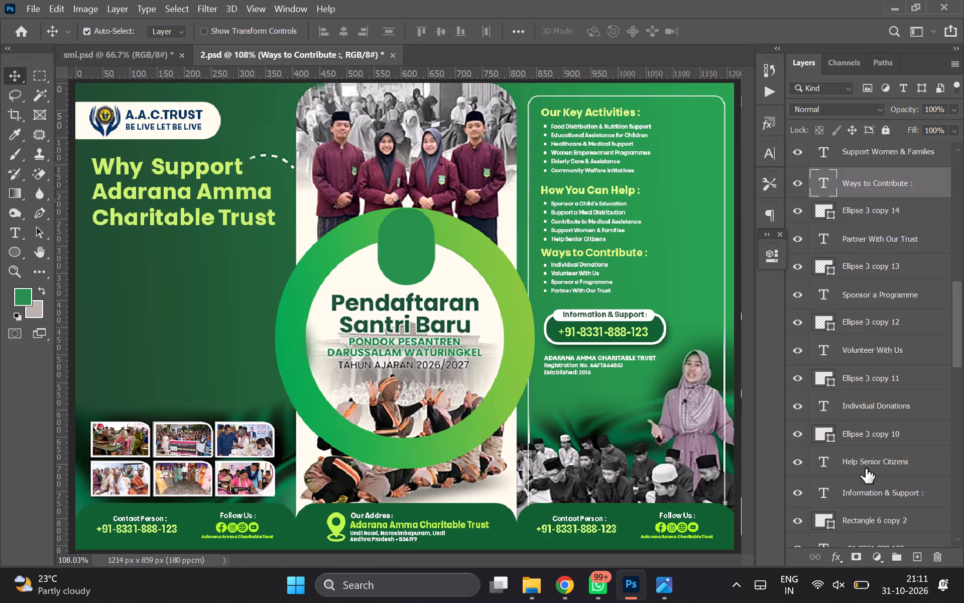
pyautogui.click(866, 468)
pyautogui.keyDown('shift'); pyautogui.click(878, 444); pyautogui.keyUp('shift')
pyautogui.moveTo(853, 427); pyautogui.dragTo(892, 77)
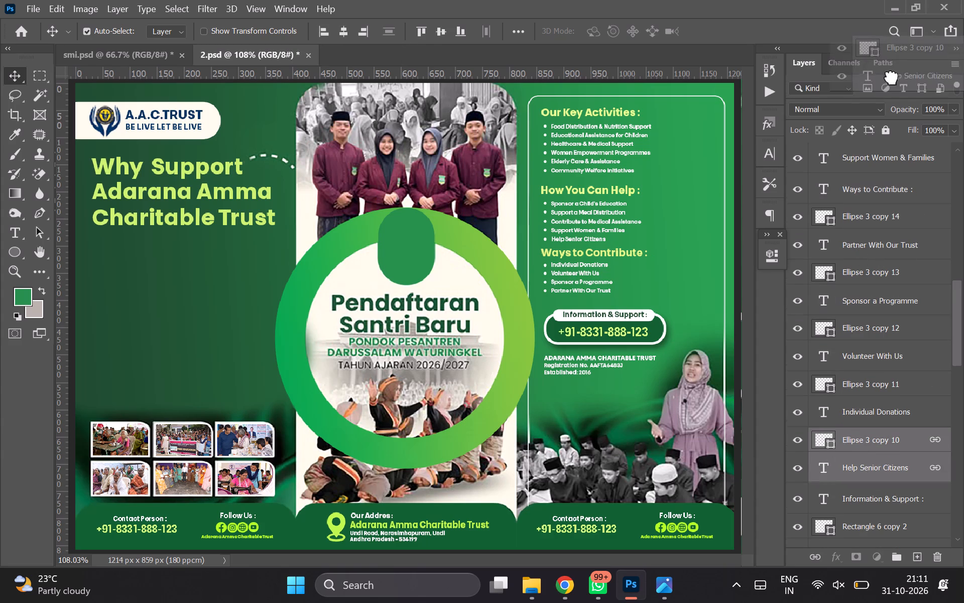
pyautogui.moveTo(892, 77); pyautogui.dragTo(903, 227)
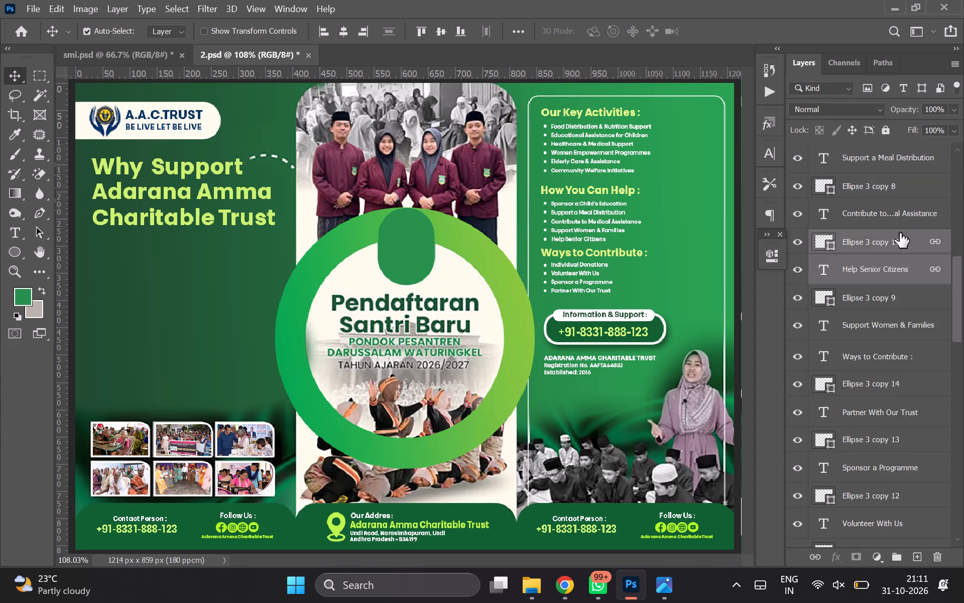
# Nudge the "Ways to Contribute" heading with its four list items and bullets slightly down from the section above.
pyautogui.click(872, 292)
pyautogui.scroll(-1, 872, 292)
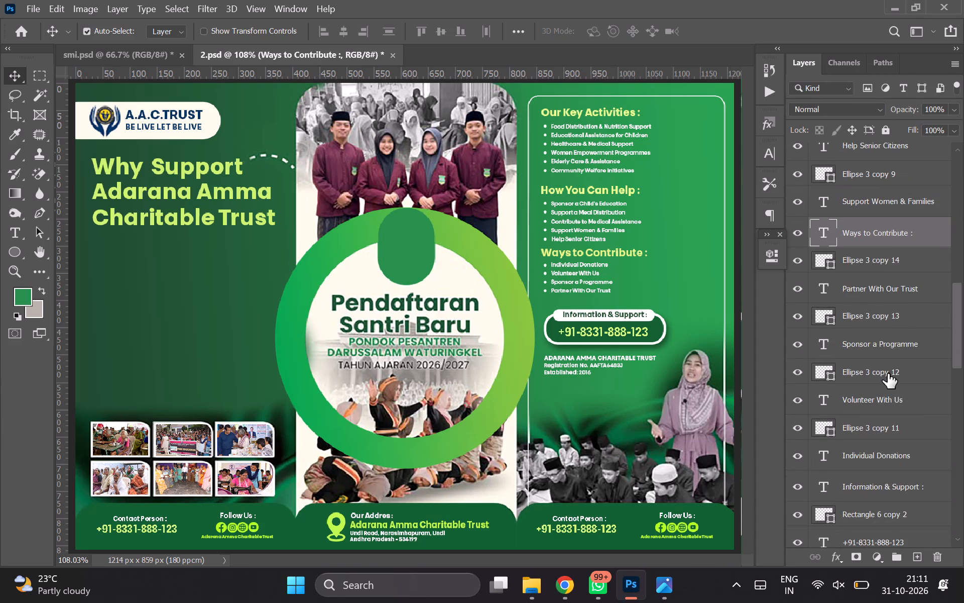
pyautogui.keyDown('shift'); pyautogui.click(852, 449); pyautogui.keyUp('shift')
pyautogui.press('Up')
pyautogui.press('Down')
pyautogui.press('Down')
pyautogui.press('Down')
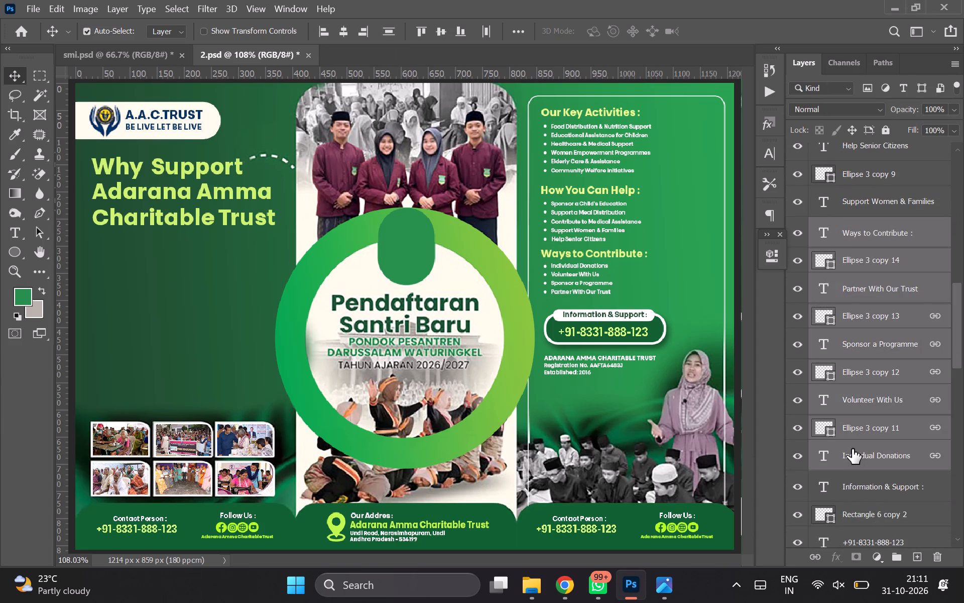
pyautogui.press('Down')
pyautogui.press('Down')
pyautogui.press('Down')
pyautogui.press('Down')
pyautogui.press('Down')
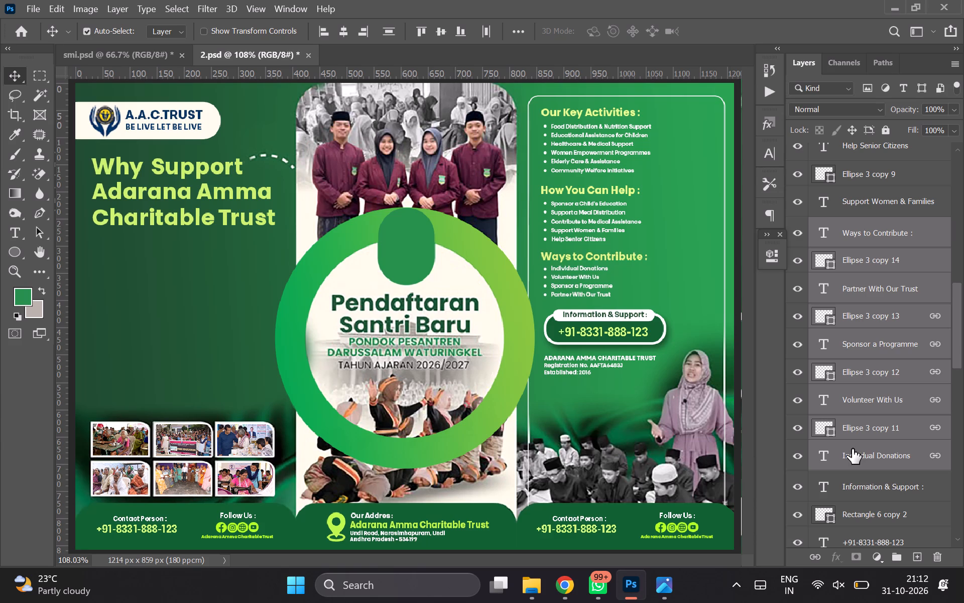
pyautogui.press('Down')
pyautogui.press('Down')
pyautogui.press('Down')
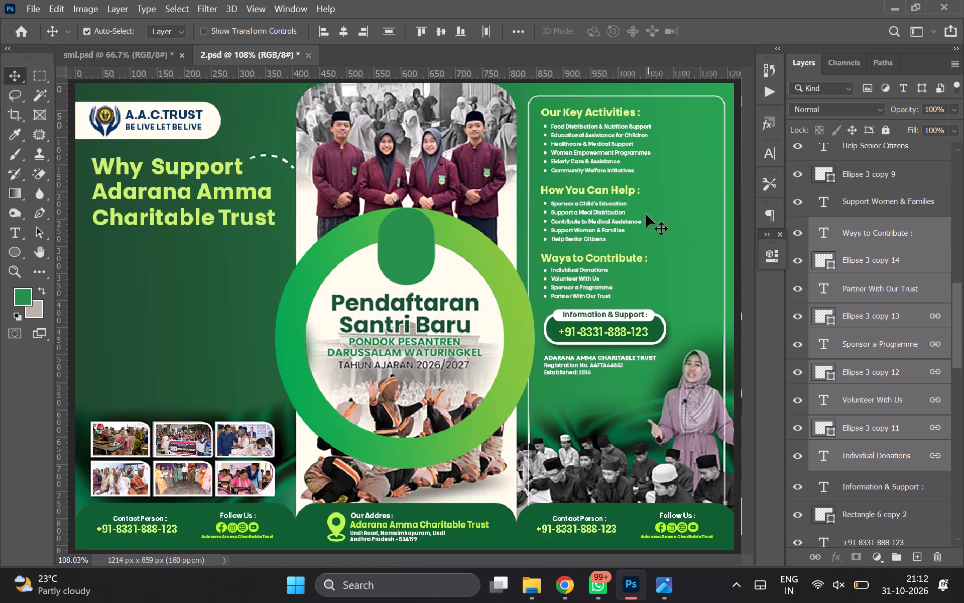
# Nudge the "How You Can Help" heading with its five list items and bullets very slightly up.
pyautogui.click(606, 186)
pyautogui.scroll(1, 906, 249)
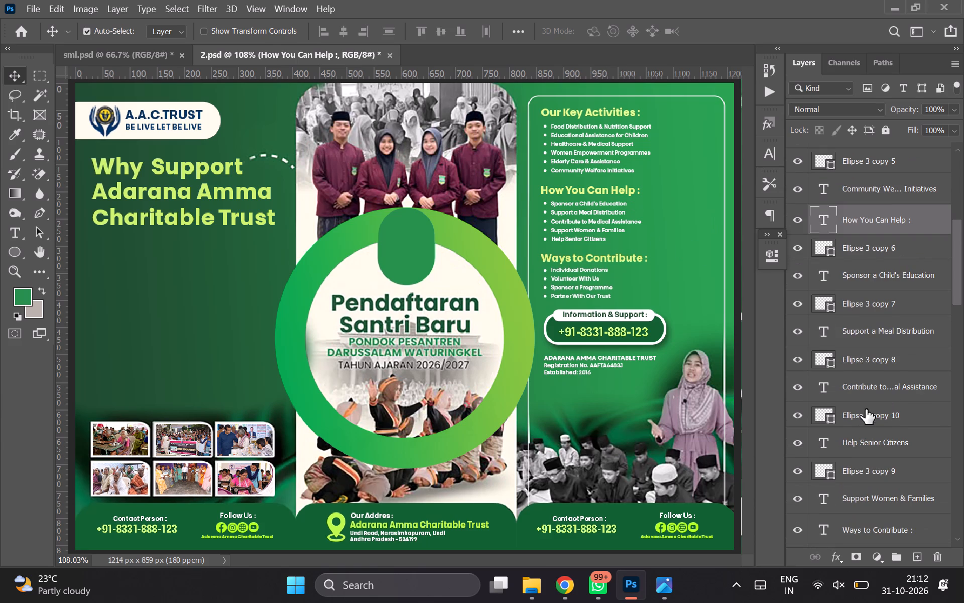
pyautogui.scroll(-1, 861, 501)
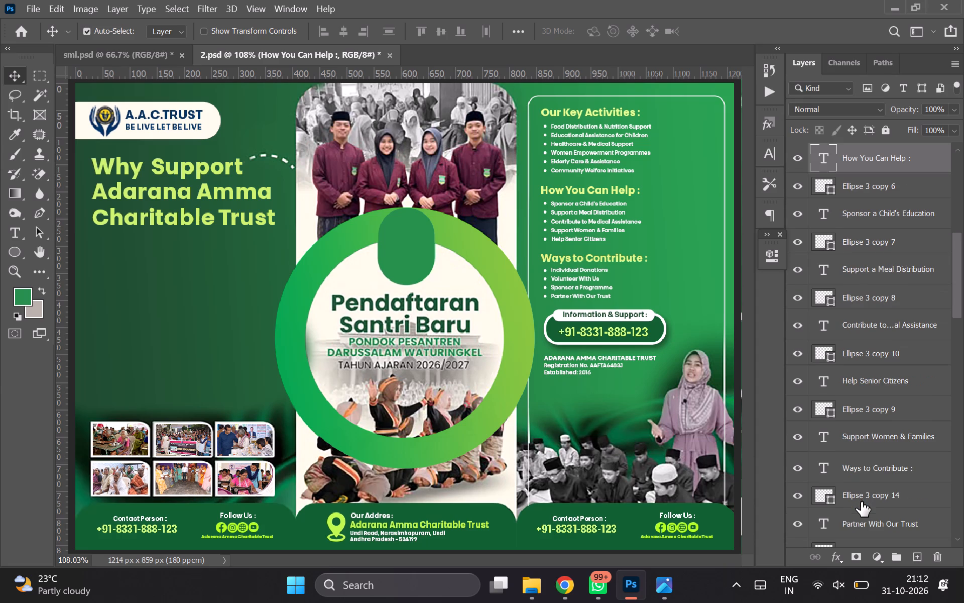
pyautogui.scroll(-1, 861, 501)
pyautogui.keyDown('shift'); pyautogui.click(869, 446); pyautogui.keyUp('shift')
pyautogui.press('Up')
pyautogui.press('Up')
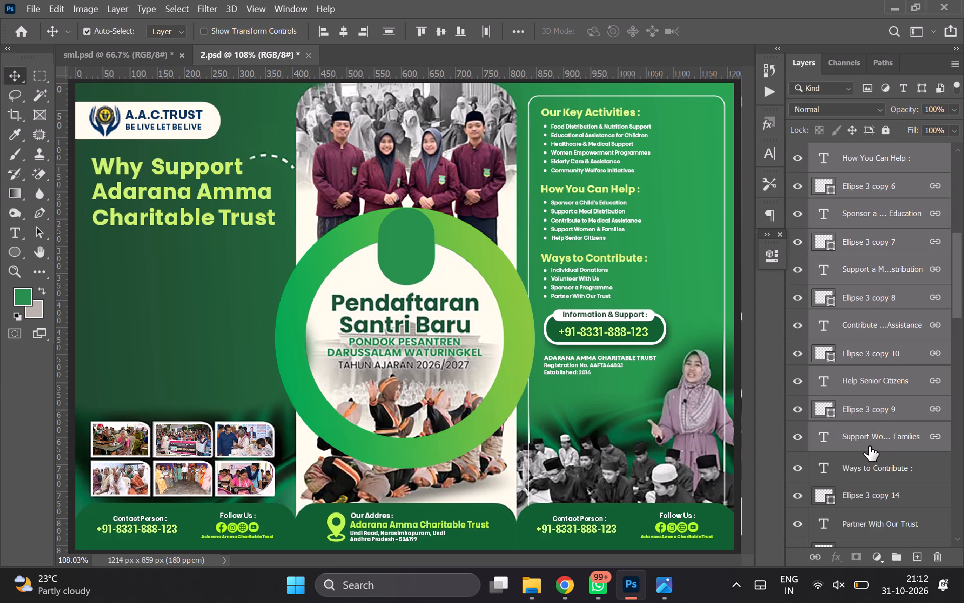
pyautogui.press('Down')
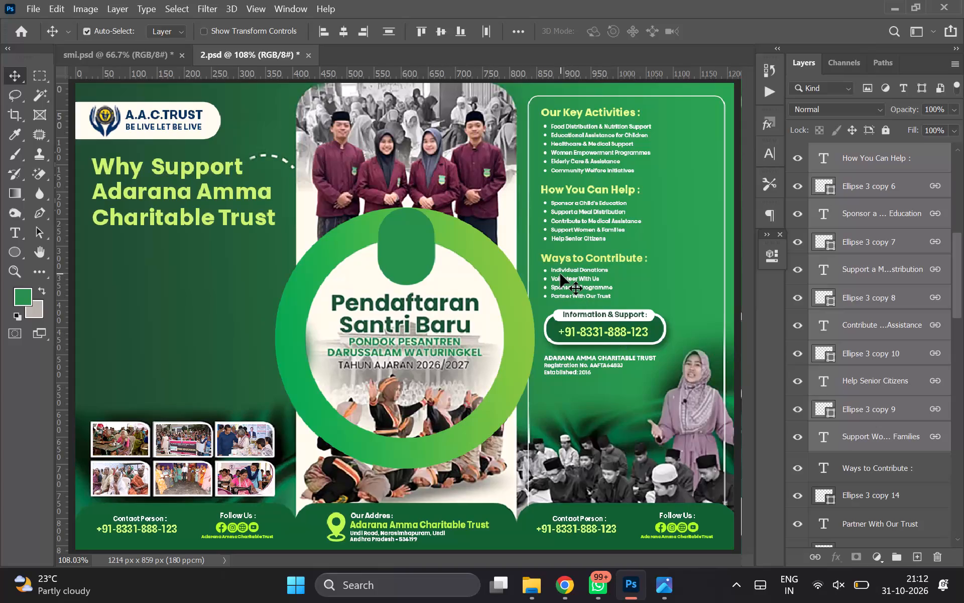
# Move the "Individual Donations" layer and its bullet, Ellipse 3 copy 11, directly below the "Ways to Contribute" heading layer.
pyautogui.click(560, 274)
pyautogui.click(566, 271)
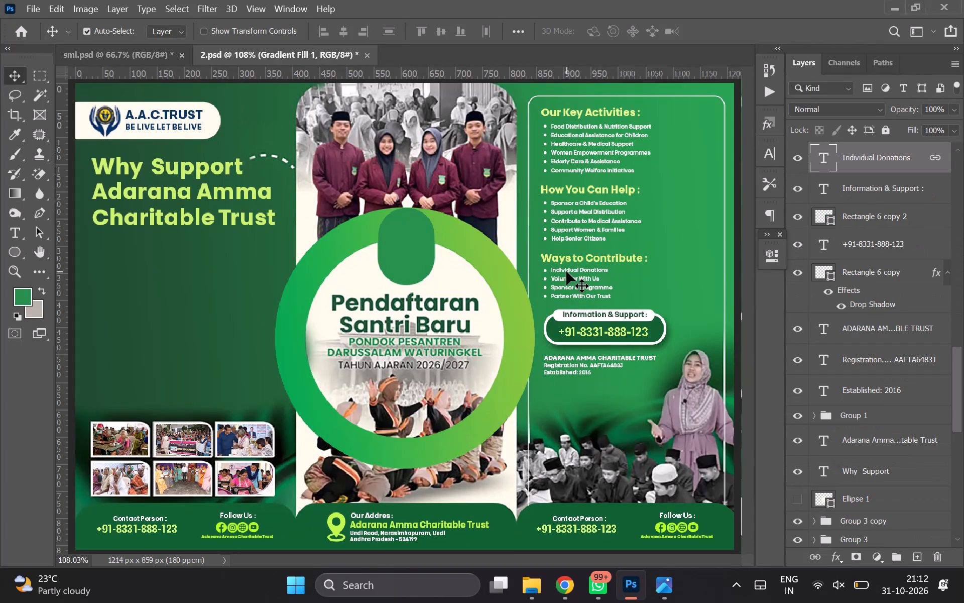
pyautogui.scroll(1, 894, 273)
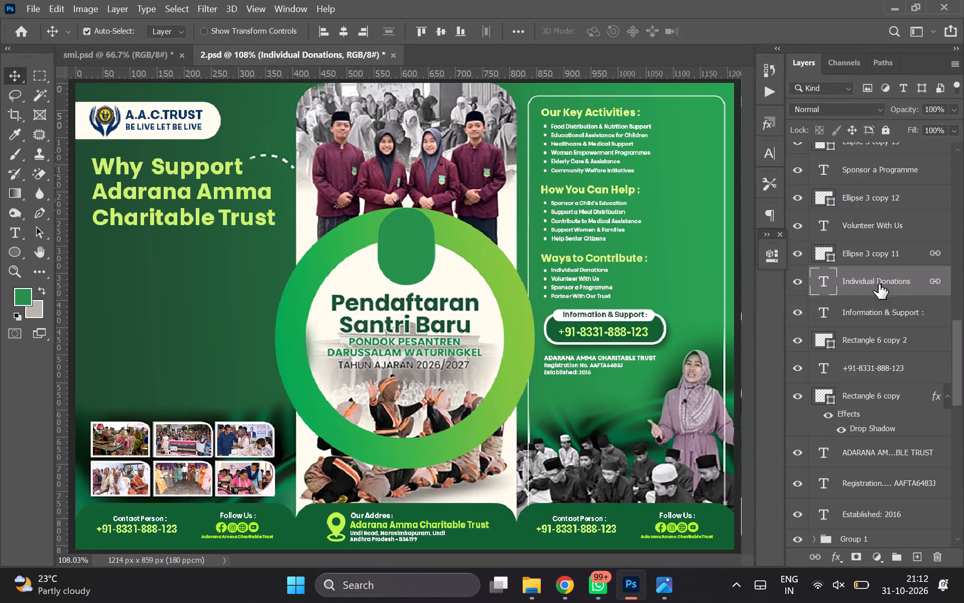
pyautogui.keyDown('shift'); pyautogui.click(864, 259); pyautogui.keyUp('shift')
pyautogui.scroll(1, 864, 259)
pyautogui.moveTo(866, 319); pyautogui.dragTo(882, 189)
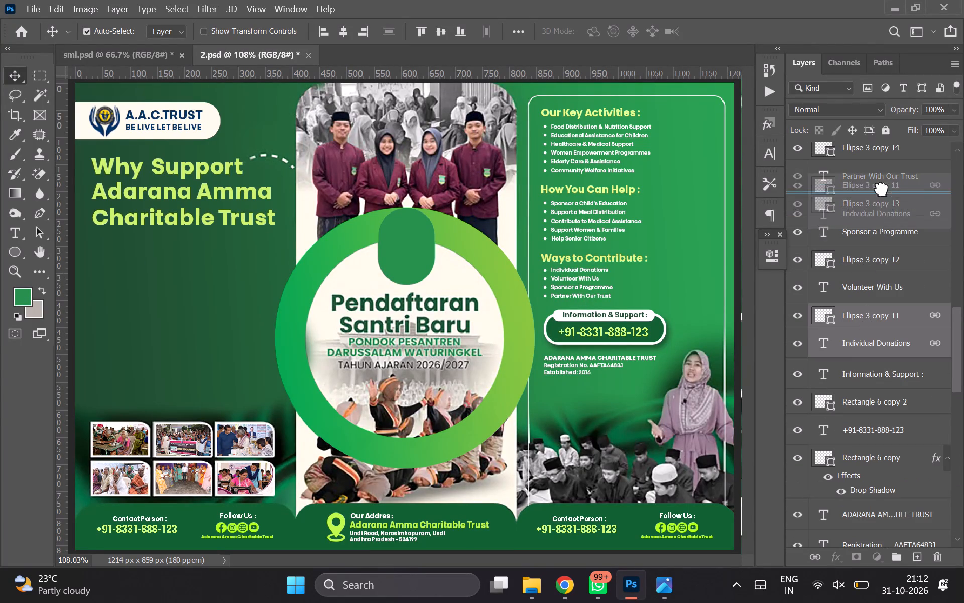
pyautogui.moveTo(882, 189); pyautogui.dragTo(881, 187)
pyautogui.scroll(1, 881, 187)
pyautogui.moveTo(866, 326); pyautogui.dragTo(864, 261)
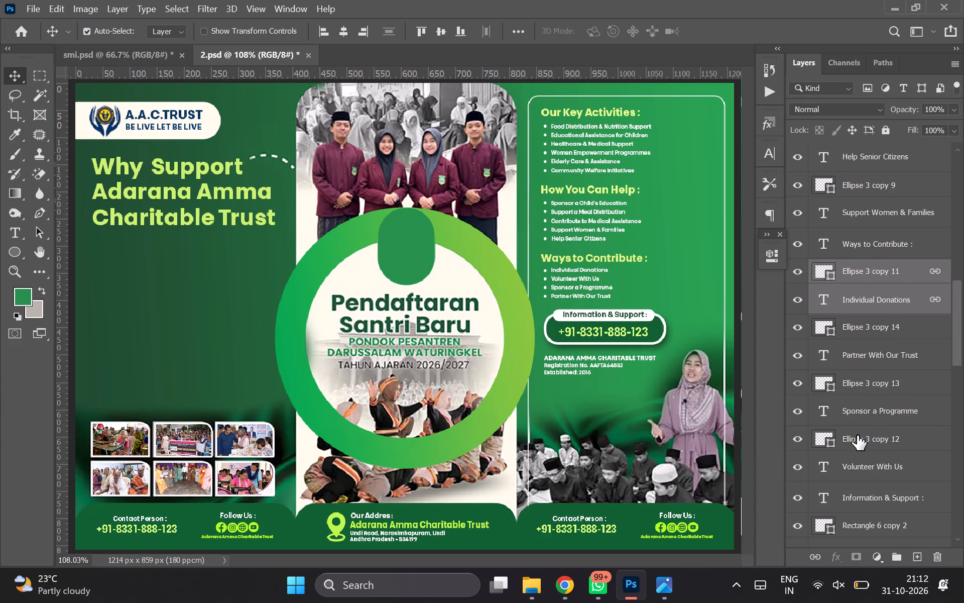
# Move the "Volunteer With Us" layer and its bullet, Ellipse 3 copy 12, between Ellipse 3 copy 14 and "Partner With Our Trust".
pyautogui.click(860, 460)
pyautogui.keyDown('shift'); pyautogui.click(882, 443); pyautogui.keyUp('shift')
pyautogui.moveTo(882, 443); pyautogui.dragTo(887, 327)
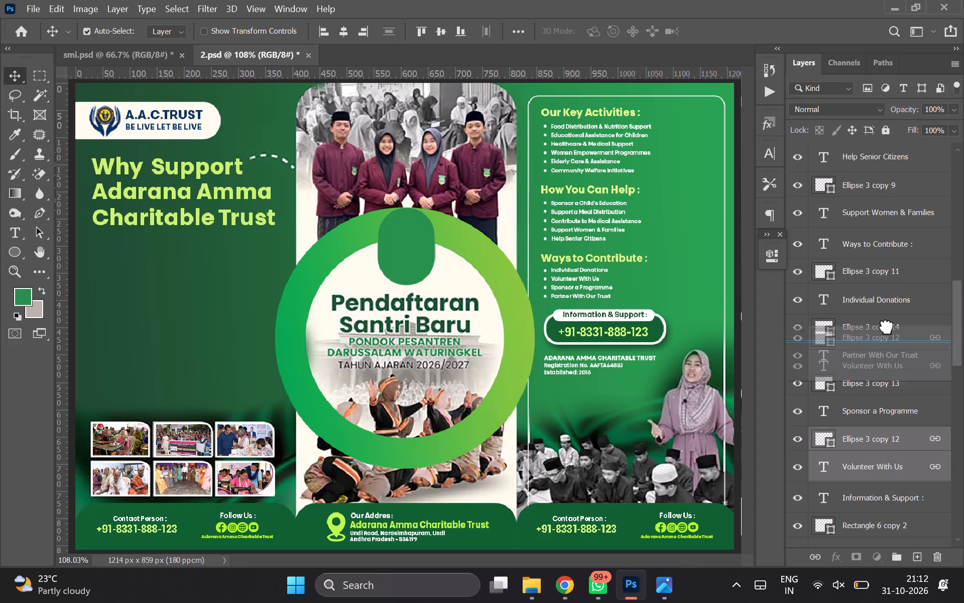
pyautogui.moveTo(887, 327); pyautogui.dragTo(890, 341)
# Move the "Partner With Our Trust" layer and Ellipse 3 copy 13 below the "Sponsor a Programme" layer.
pyautogui.click(881, 409)
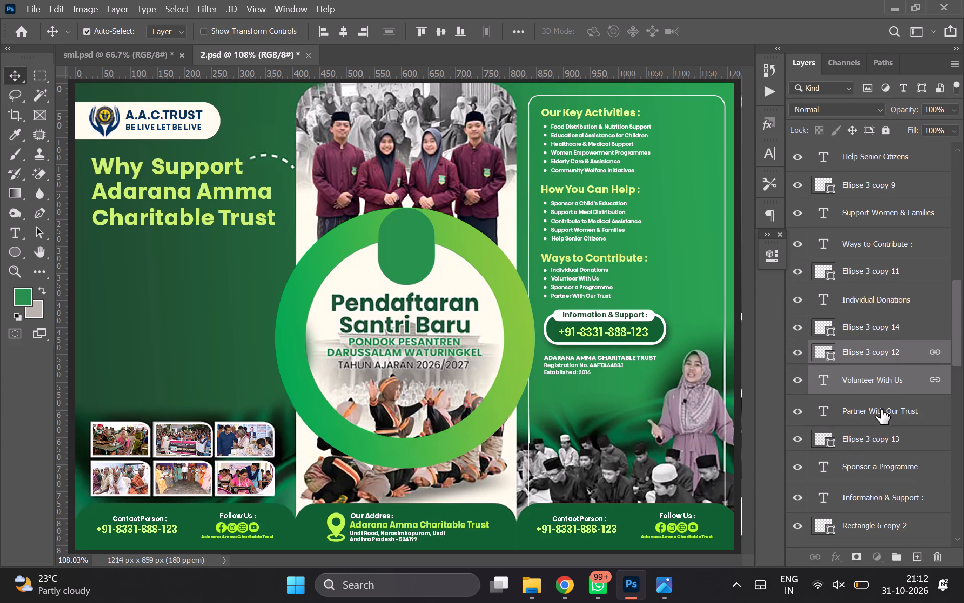
pyautogui.keyDown('shift'); pyautogui.click(873, 438); pyautogui.keyUp('shift')
pyautogui.moveTo(859, 440); pyautogui.dragTo(875, 483)
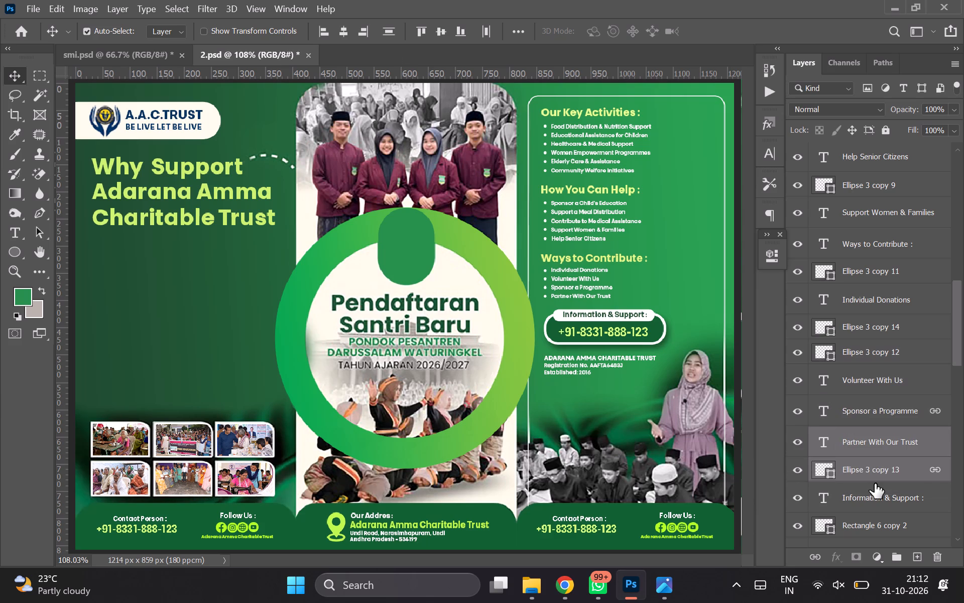
pyautogui.click(867, 297)
pyautogui.click(859, 251)
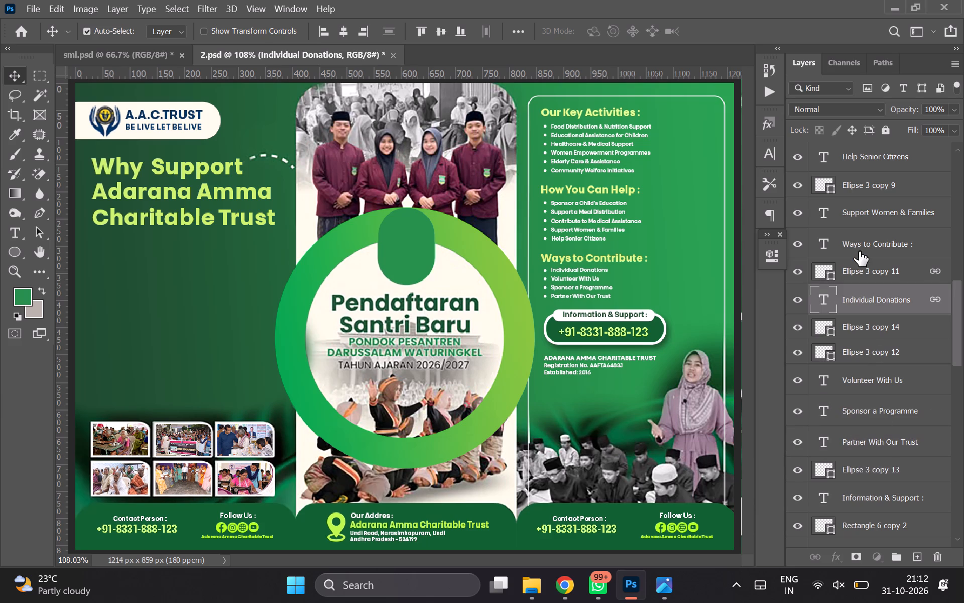
# Nudge the four "Ways to Contribute" list items with their bullets, Ellipse 3 copy 11 through copy 13, down 4 px.
pyautogui.click(860, 274)
pyautogui.keyDown('shift'); pyautogui.click(860, 468); pyautogui.keyUp('shift')
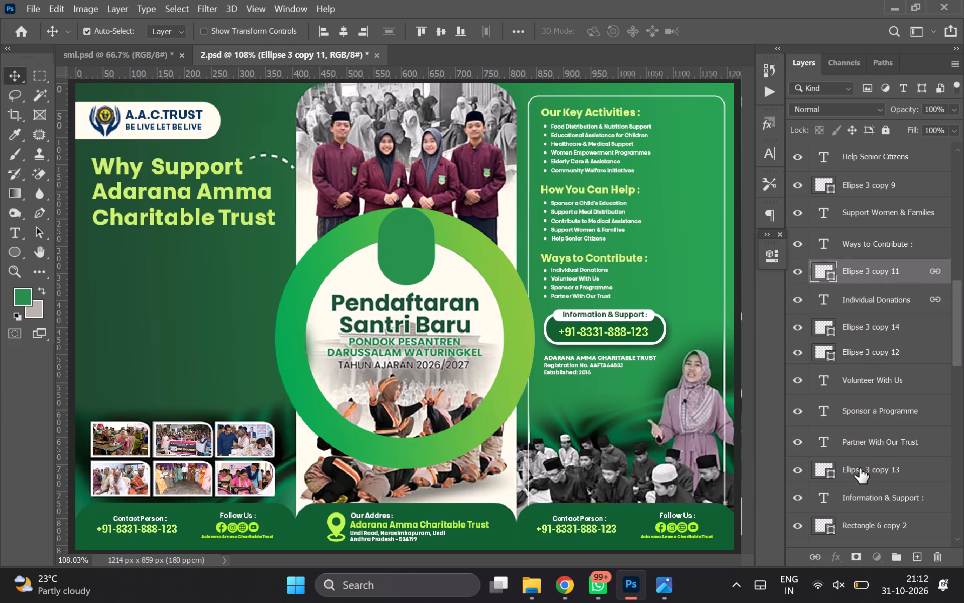
pyautogui.press('Down')
pyautogui.press('Down')
pyautogui.press('Down')
pyautogui.press('Down')
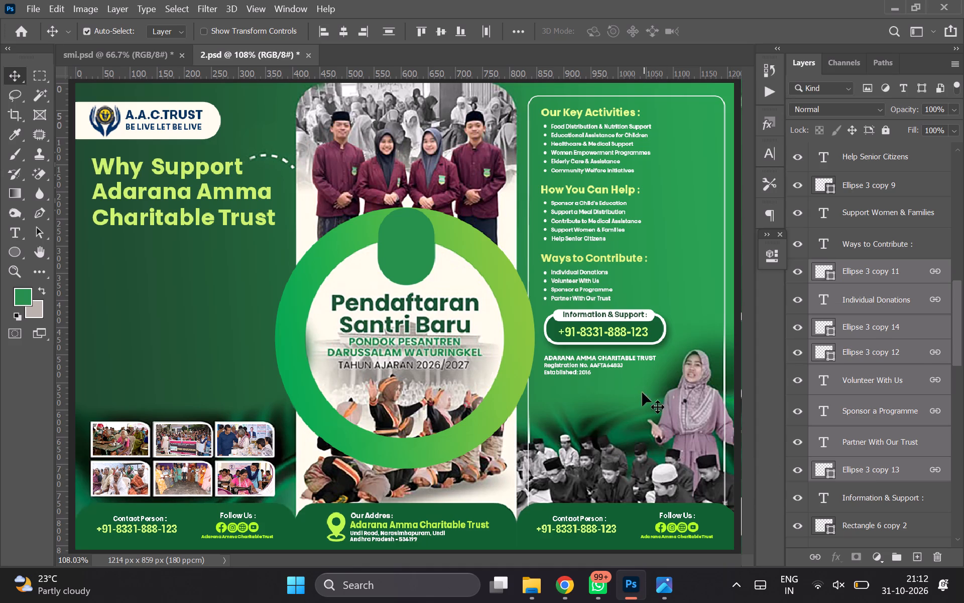
# Move the "Information & Support" badge together with the trust name, registration and "Established: 2016" lines down 5 px.
pyautogui.click(616, 307)
pyautogui.click(616, 316)
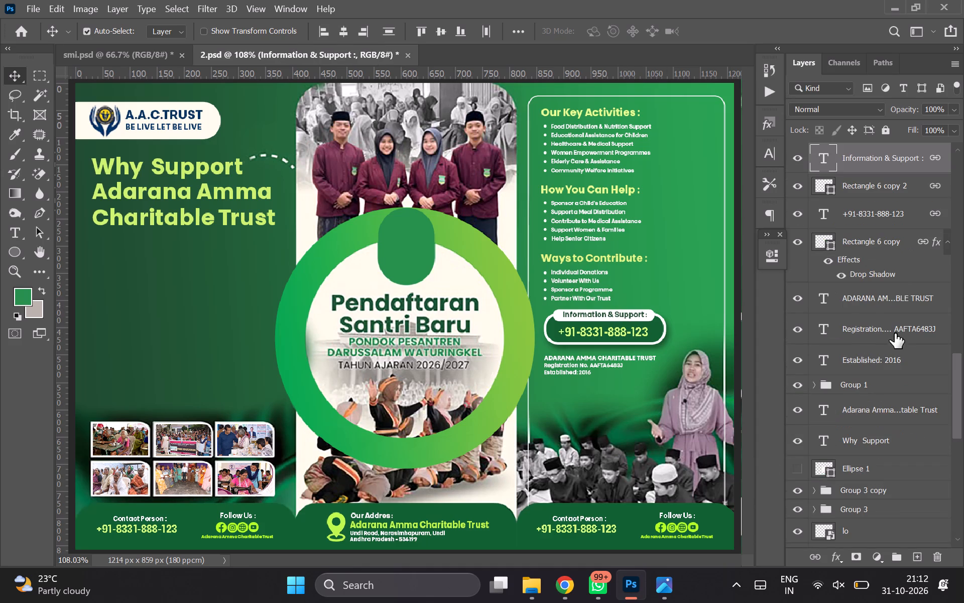
pyautogui.keyDown('shift'); pyautogui.click(870, 367); pyautogui.keyUp('shift')
pyautogui.press('Down')
pyautogui.press('Down')
pyautogui.press('Down')
pyautogui.press('Down')
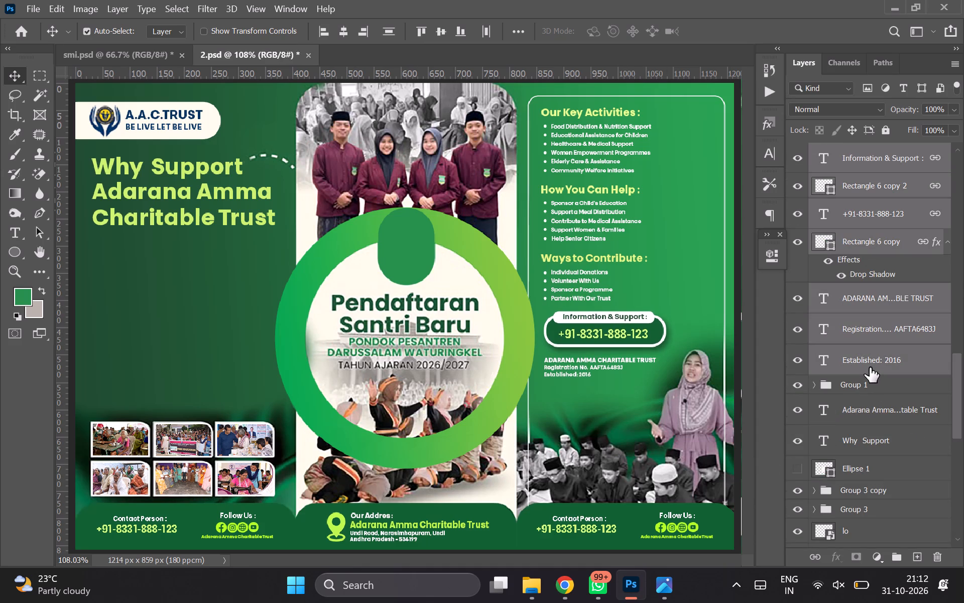
pyautogui.press('Down')
# Loosen the lines under the trust name: nudge the registration line down 2 px and "Established: 2016" down 3 px.
pyautogui.click(585, 372)
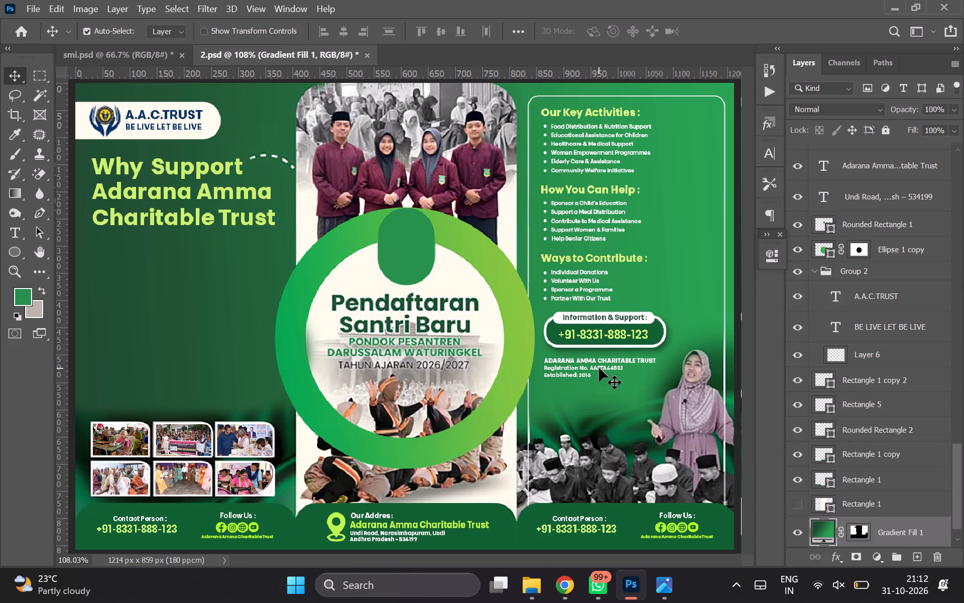
pyautogui.click(599, 368)
pyautogui.press('Down')
pyautogui.press('Down')
pyautogui.click(580, 374)
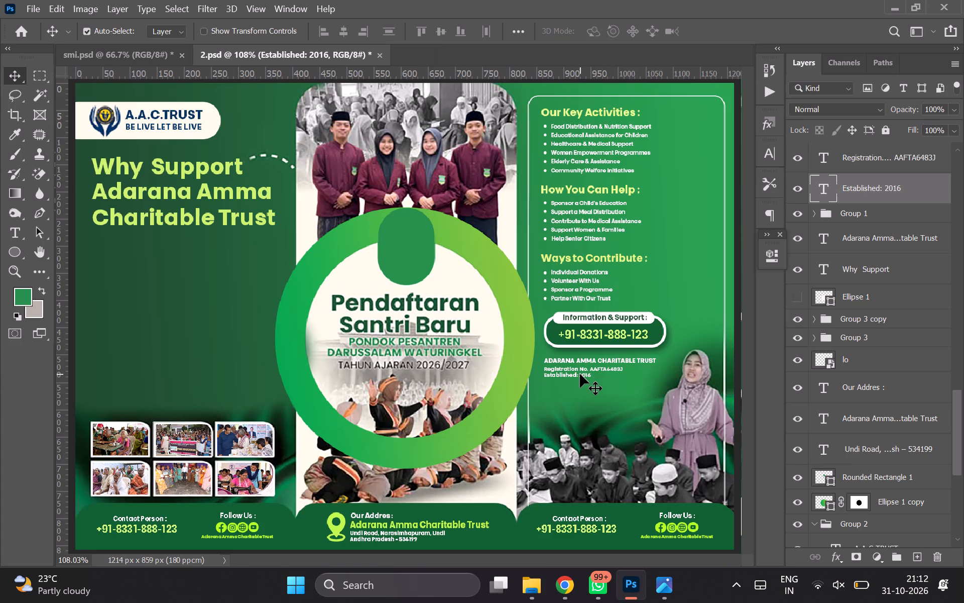
pyautogui.press('Up')
pyautogui.press('Down')
pyautogui.press('Down')
pyautogui.press('Down')
pyautogui.press('Down')
# Nudge the phone number inside the "Information & Support" badge down 1 px.
pyautogui.click(594, 336)
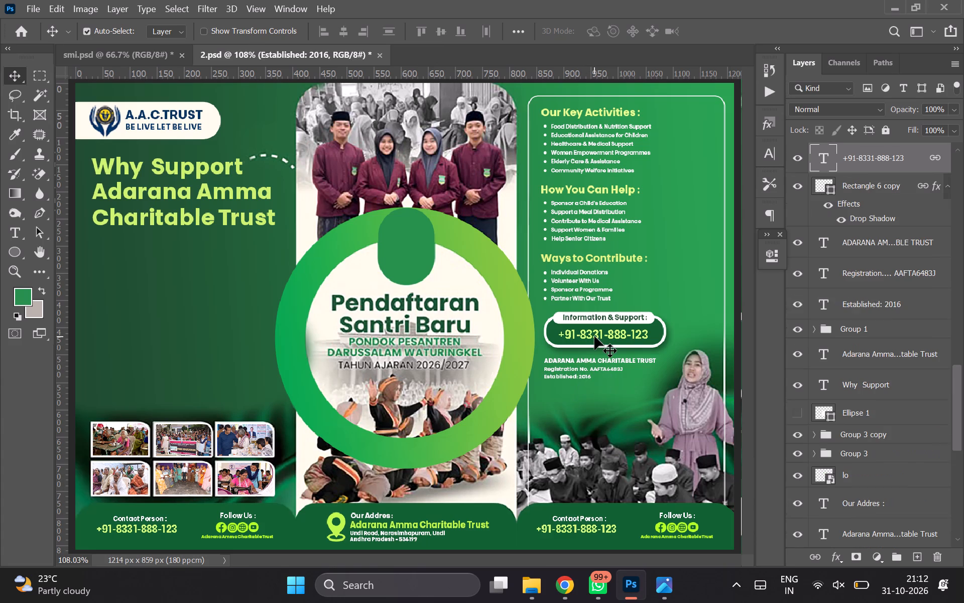
pyautogui.press('Down')
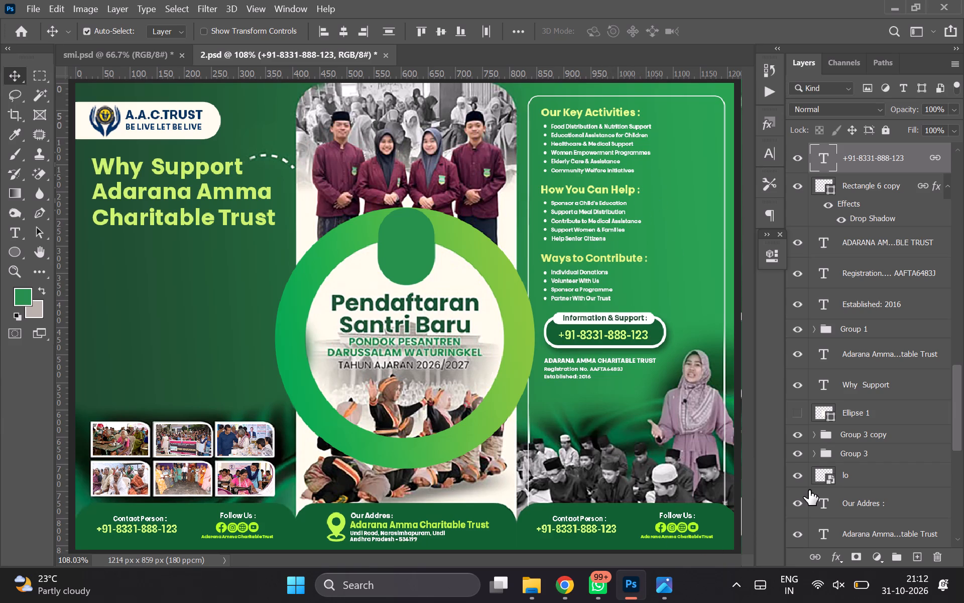
# Compare the layout against the original brochure by temporarily hiding the Gradient Fill 1 layer, and restore it.
pyautogui.scroll(-20, 809, 490)
pyautogui.scroll(-20, 809, 490)
pyautogui.scroll(-18, 809, 490)
pyautogui.scroll(-5, 835, 495)
pyautogui.click(792, 508)
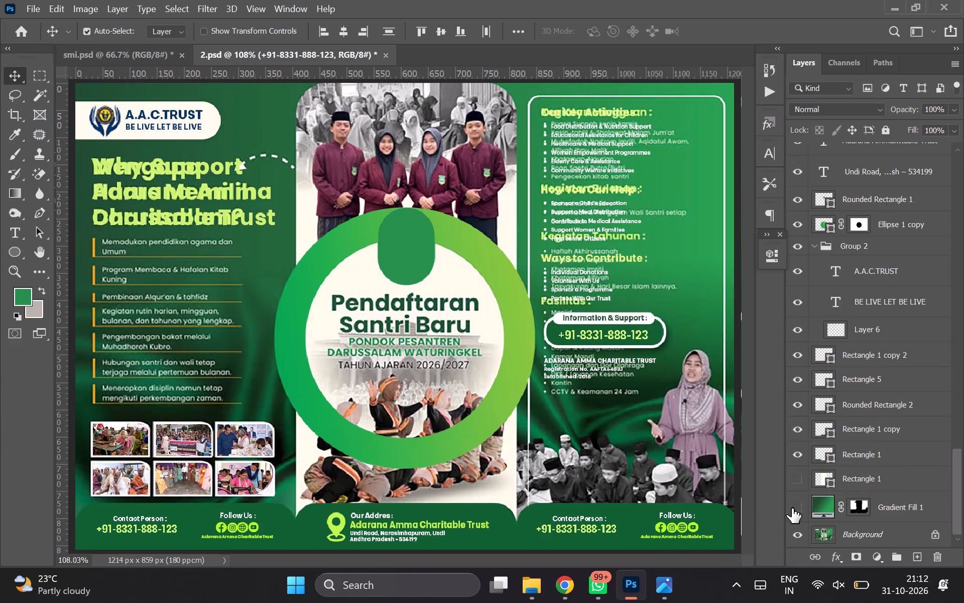
pyautogui.click(792, 508)
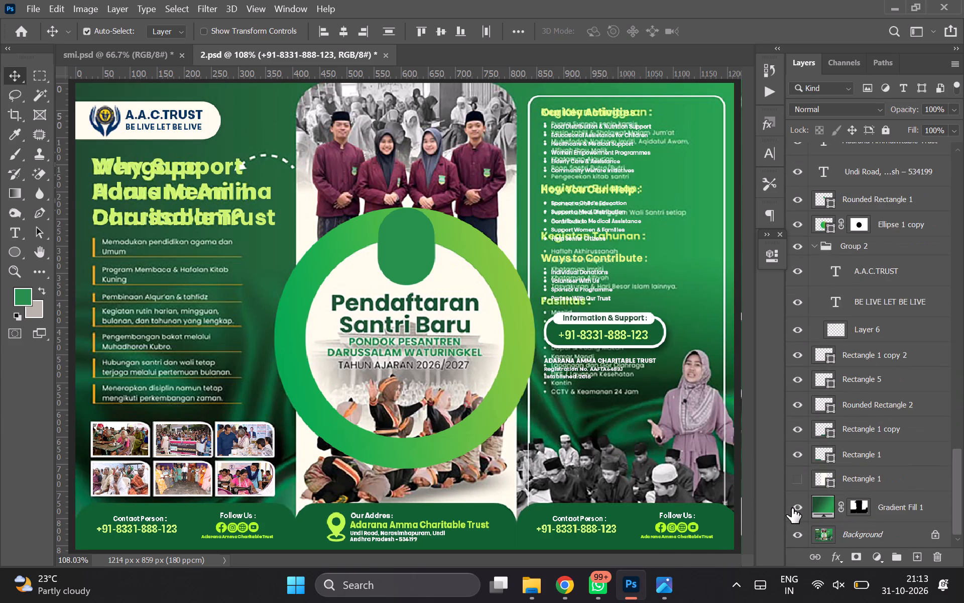
pyautogui.click(792, 508)
pyautogui.click(792, 508)
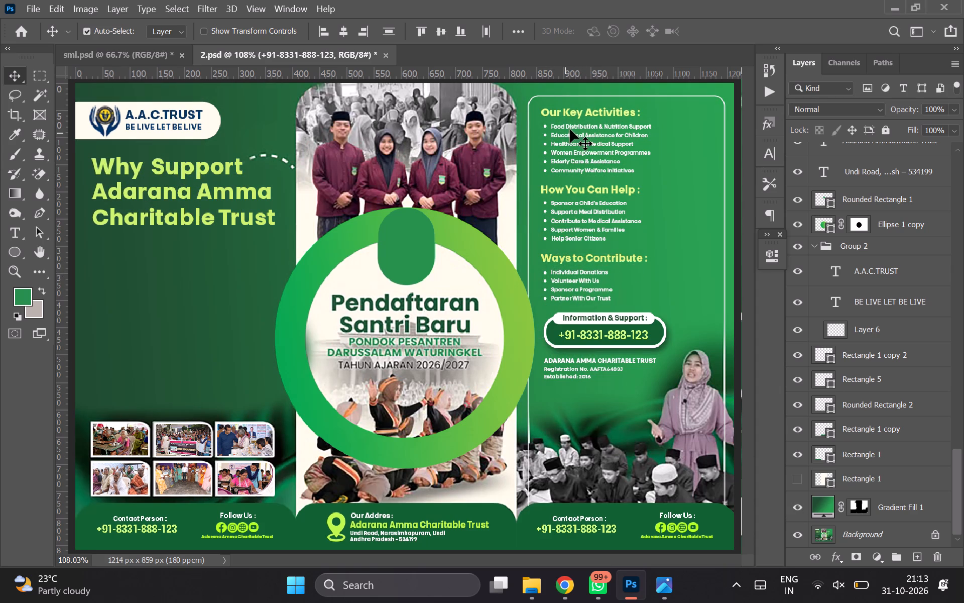
# Draw a small rectangular marquee filling the gap between the "How You Can Help" heading and its first list item.
pyautogui.click(44, 77)
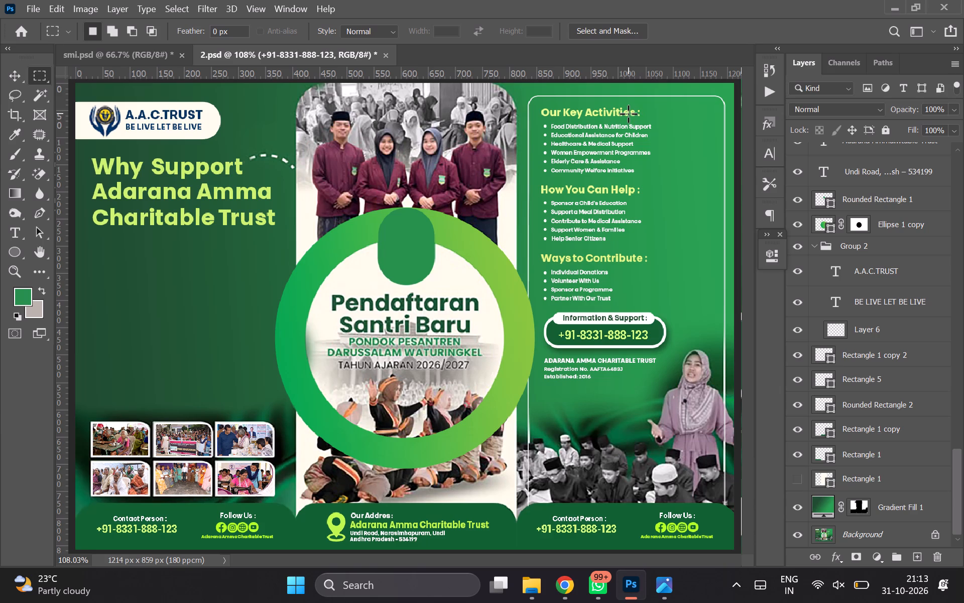
pyautogui.hotkey('ctrl', '=')
pyautogui.hotkey('ctrl', '=')
pyautogui.hotkey('ctrl', '=')
pyautogui.scroll(6, 628, 114)
pyautogui.hscroll(15, 628, 114)
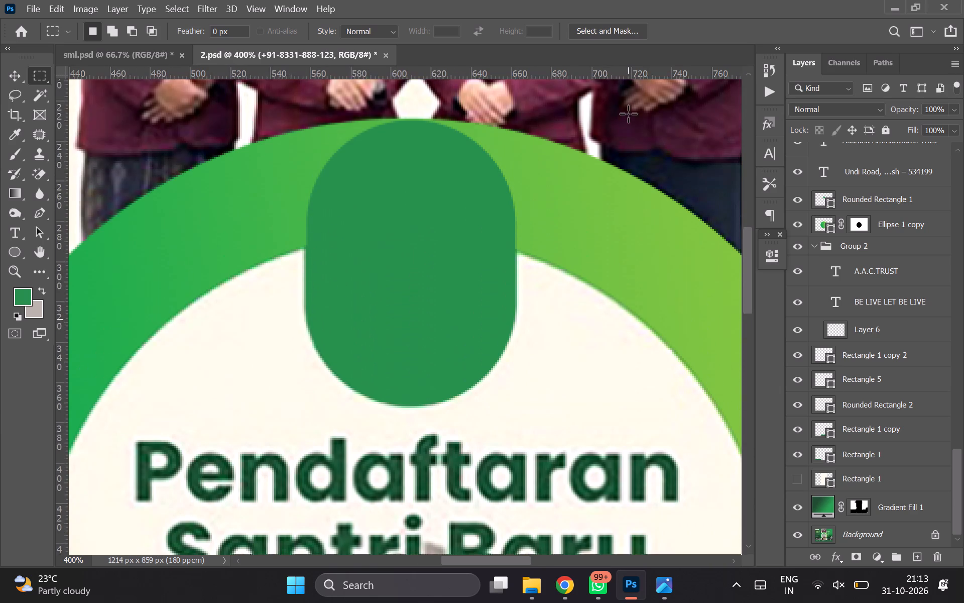
pyautogui.hscroll(9, 628, 114)
pyautogui.hscroll(5, 777, 170)
pyautogui.hscroll(3, 640, 181)
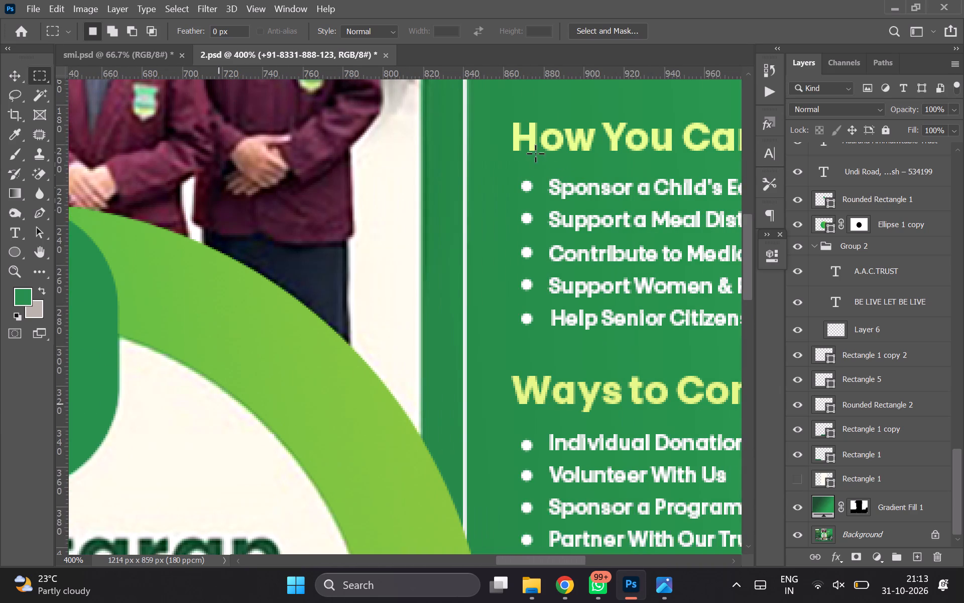
pyautogui.hscroll(-2, 414, 153)
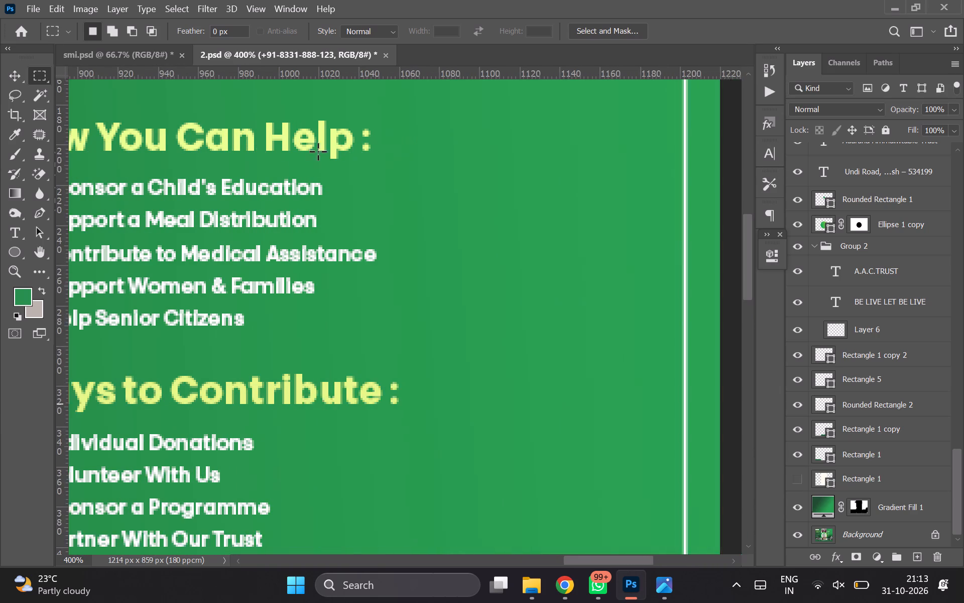
pyautogui.hscroll(-11, 270, 149)
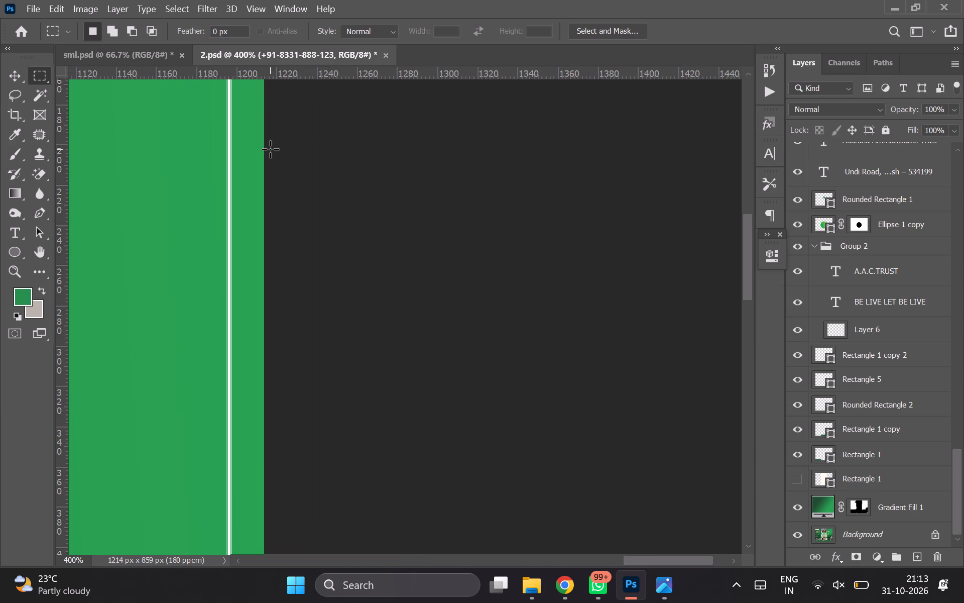
pyautogui.hscroll(-20, 270, 149)
pyautogui.hscroll(-20, 270, 149)
pyautogui.hscroll(-16, 270, 149)
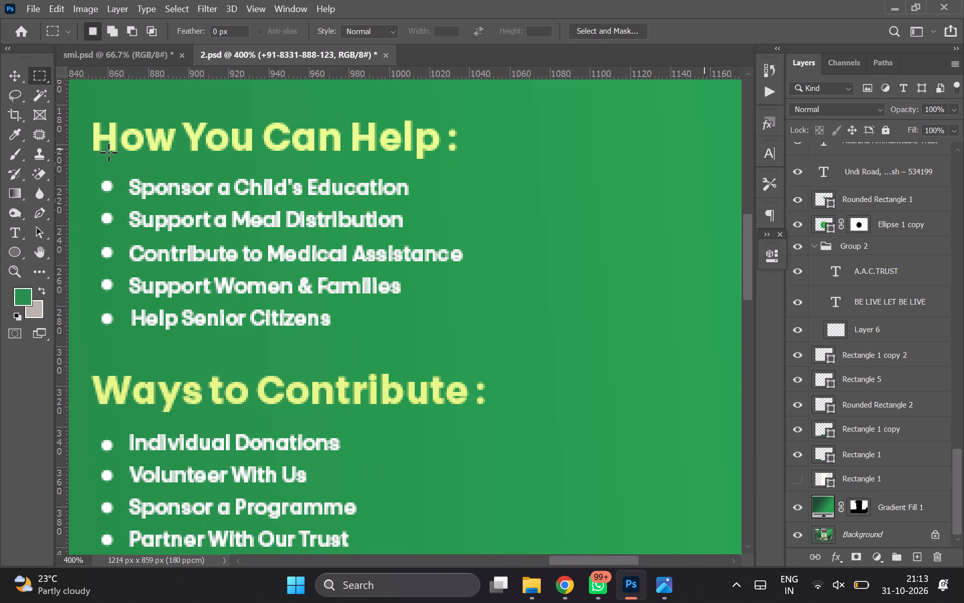
pyautogui.hscroll(3, 165, 149)
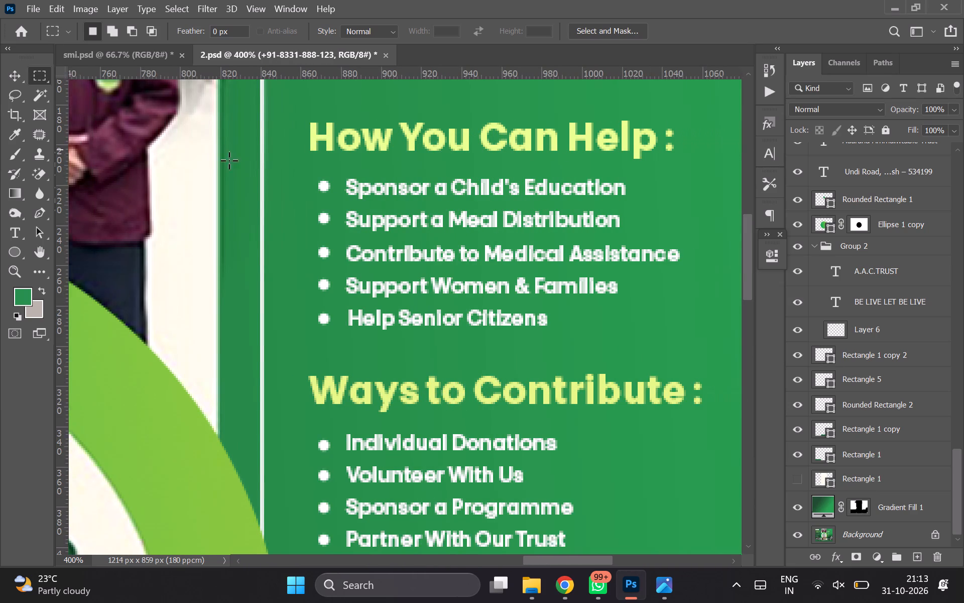
pyautogui.moveTo(284, 151); pyautogui.dragTo(375, 183)
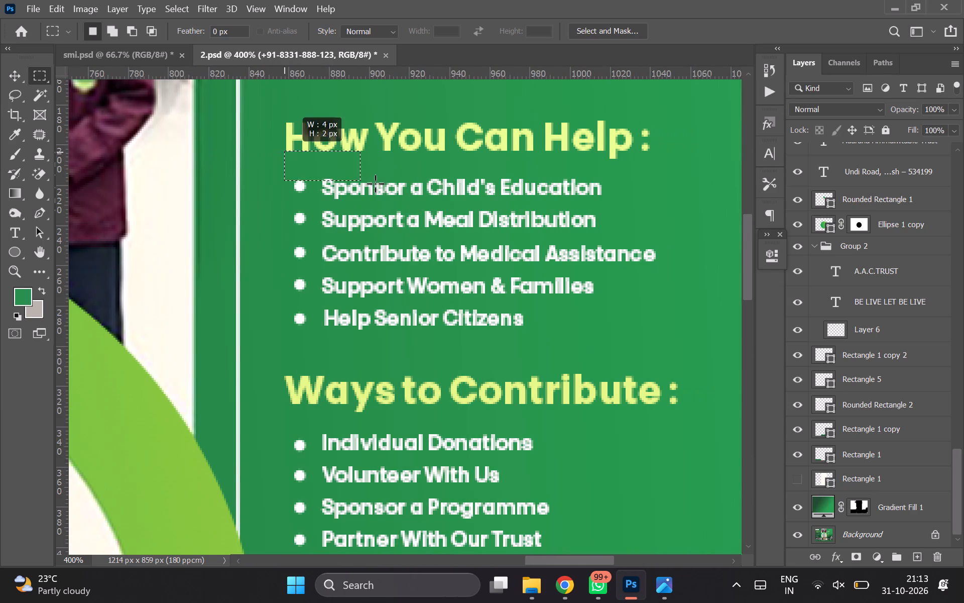
pyautogui.moveTo(375, 183); pyautogui.dragTo(388, 181)
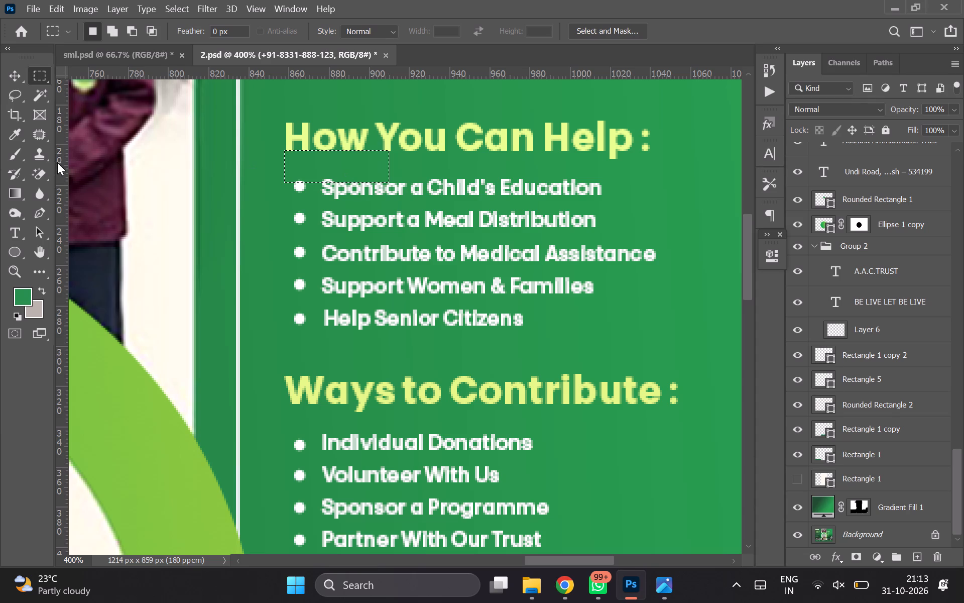
# Paint the marquee area light grey on a new layer to make a spacing block, and deselect it.
pyautogui.click(17, 153)
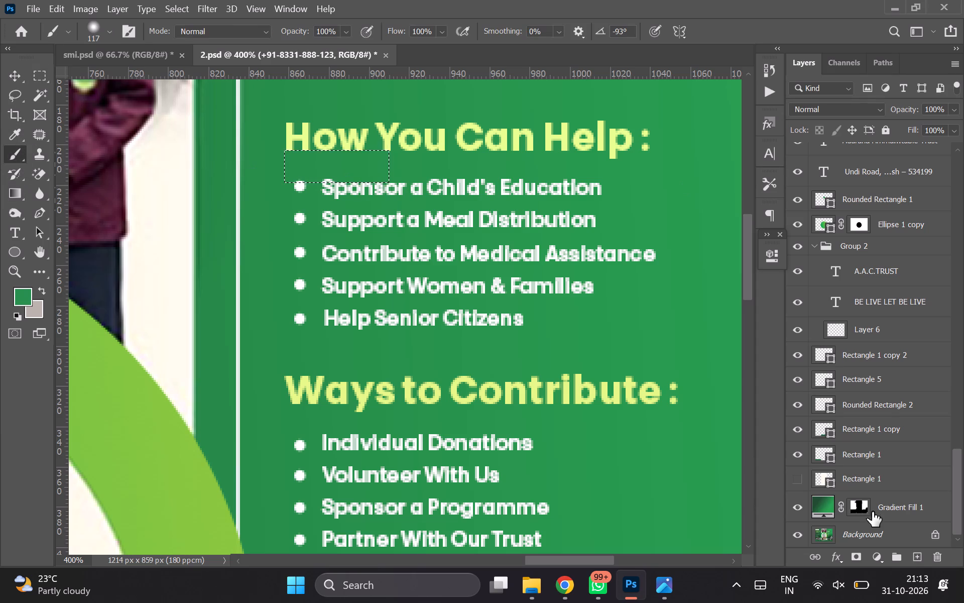
pyautogui.click(916, 562)
pyautogui.click(300, 166)
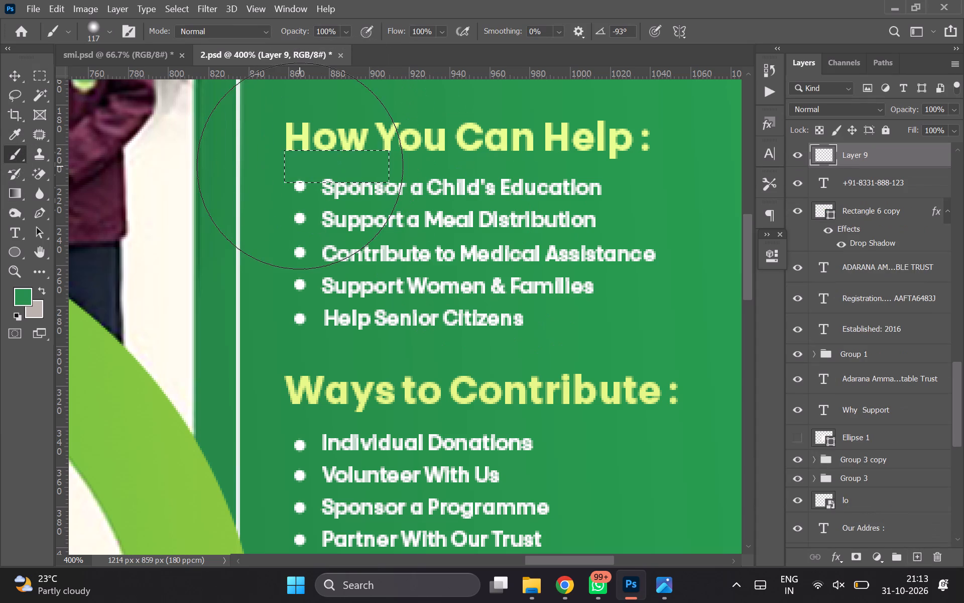
pyautogui.click(44, 291)
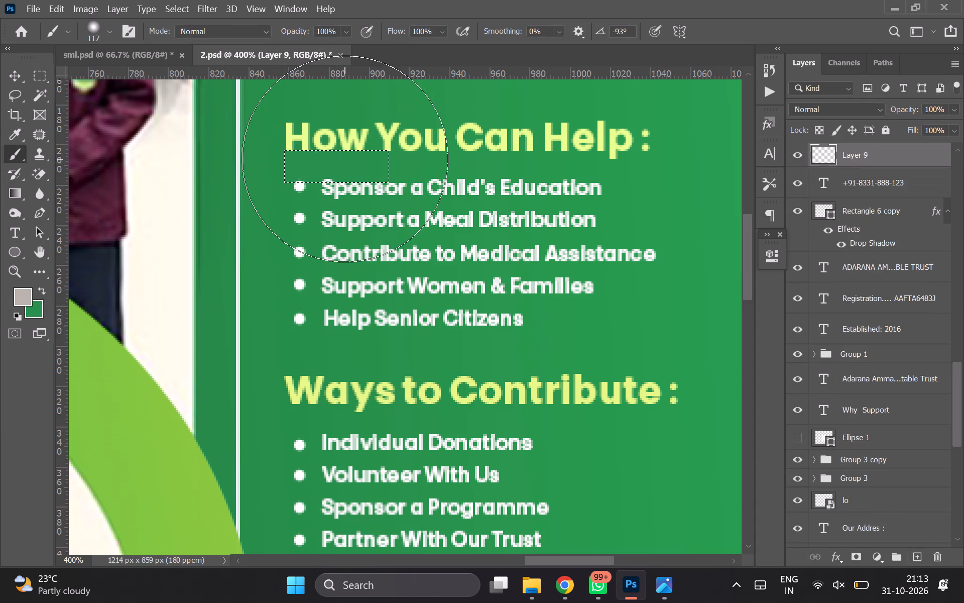
pyautogui.doubleClick(345, 159)
pyautogui.hotkey('ctrl', 'd')
pyautogui.press('v')
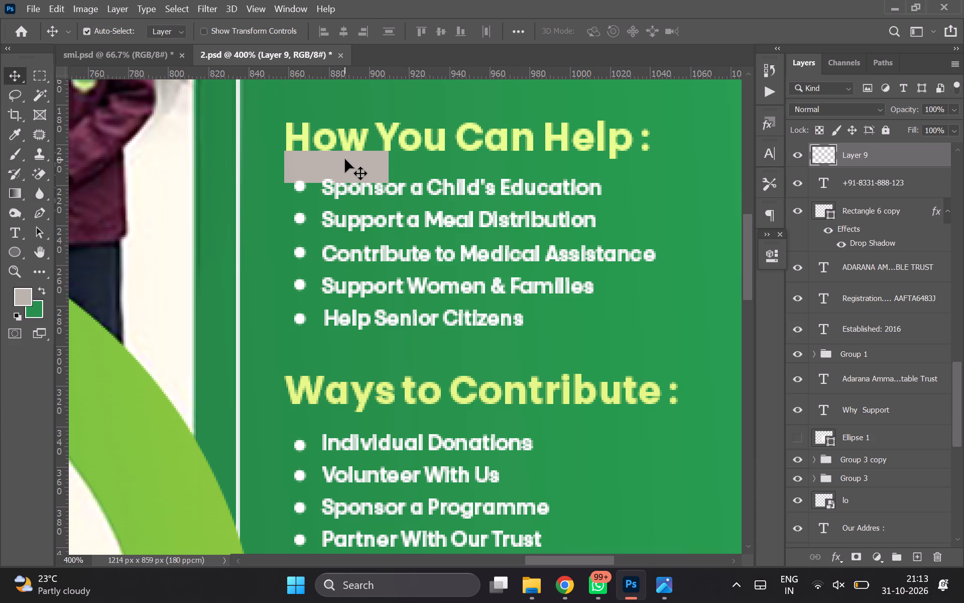
# Duplicate the grey spacing block and move the copy down 126 px, just beneath the "Ways to Contribute" heading.
pyautogui.hotkey('ctrl', 'j')
pyautogui.hotkey('shift', 'Down')
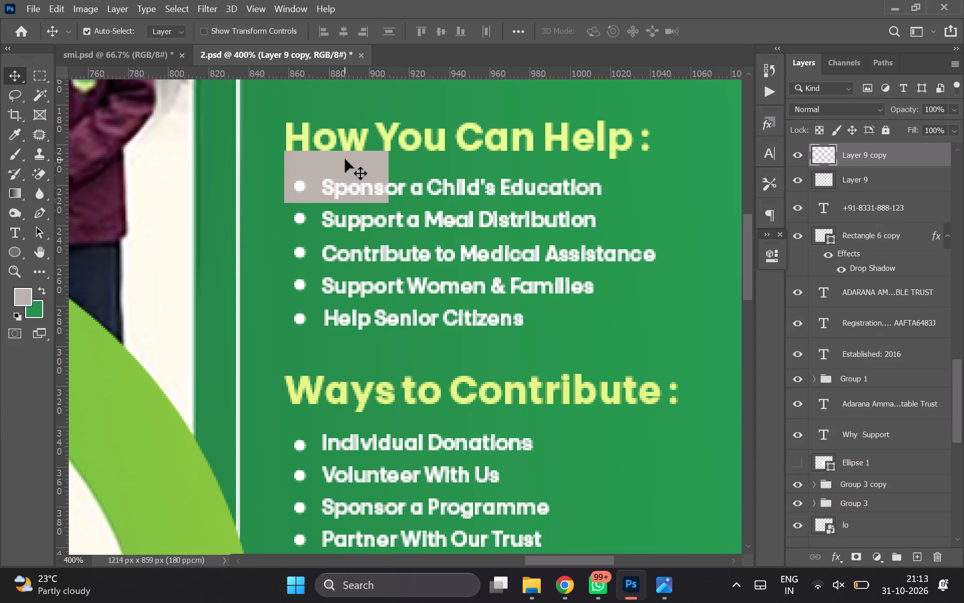
pyautogui.hotkey('shift', 'Down')
pyautogui.hotkey('shift', 'Down')
pyautogui.hotkey('shift', 'Down')
pyautogui.hotkey('shift', 'Down')
pyautogui.hotkey('shift', 'Down')
pyautogui.hotkey('shift', 'Down')
pyautogui.hotkey('shift', 'Down')
pyautogui.hotkey('shift', 'Down')
pyautogui.hotkey('shift', 'Down')
pyautogui.hotkey('shift', 'Down')
pyautogui.hotkey('shift', 'Down')
pyautogui.press('Down')
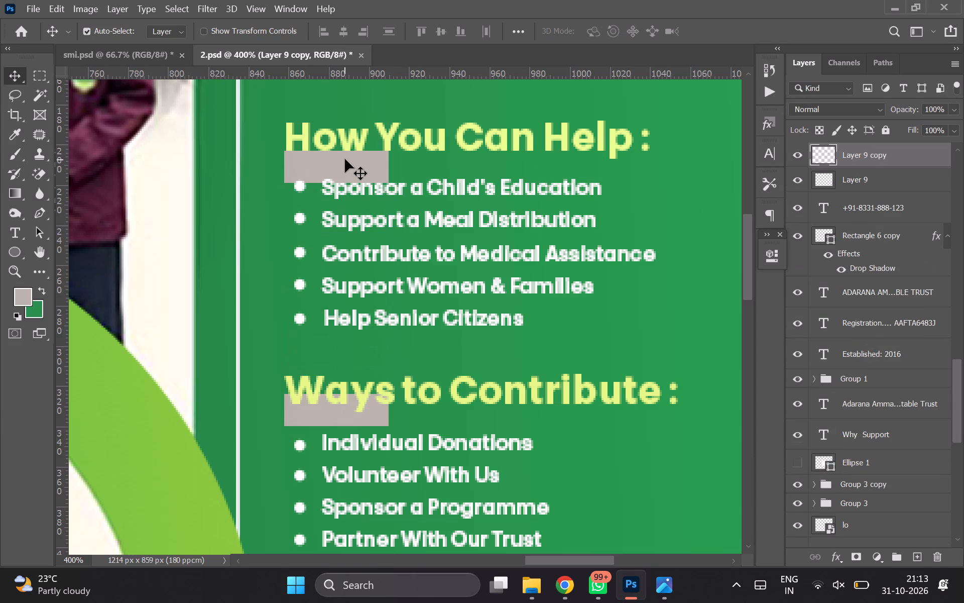
pyautogui.press('Down')
pyautogui.press('Down')
pyautogui.press('Down')
pyautogui.press('Down')
pyautogui.press('Down')
pyautogui.press('Down')
pyautogui.press('Up')
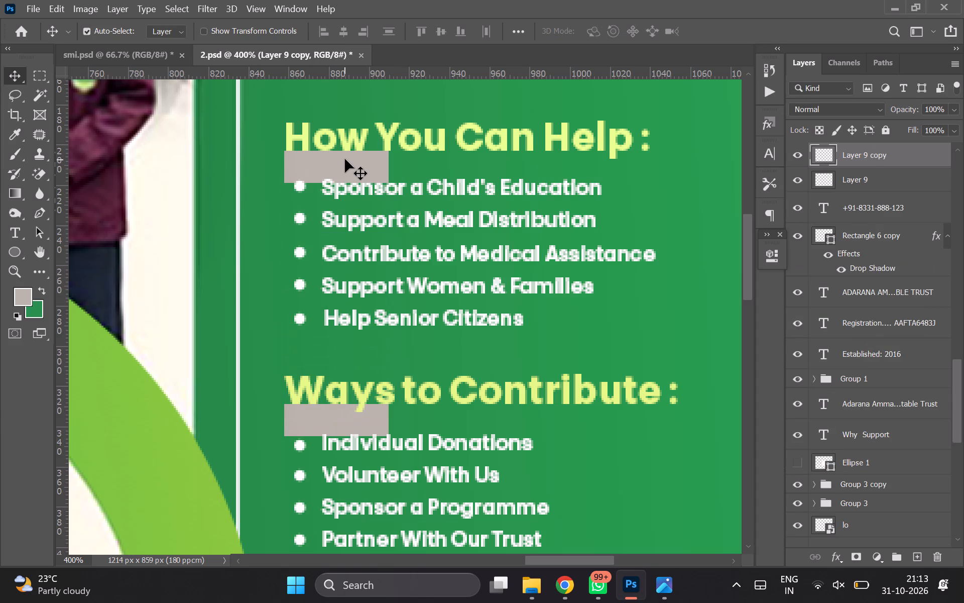
# Nudge the four "Ways to Contribute" list items and their bullets up 1 px against the spacing block.
pyautogui.click(351, 447)
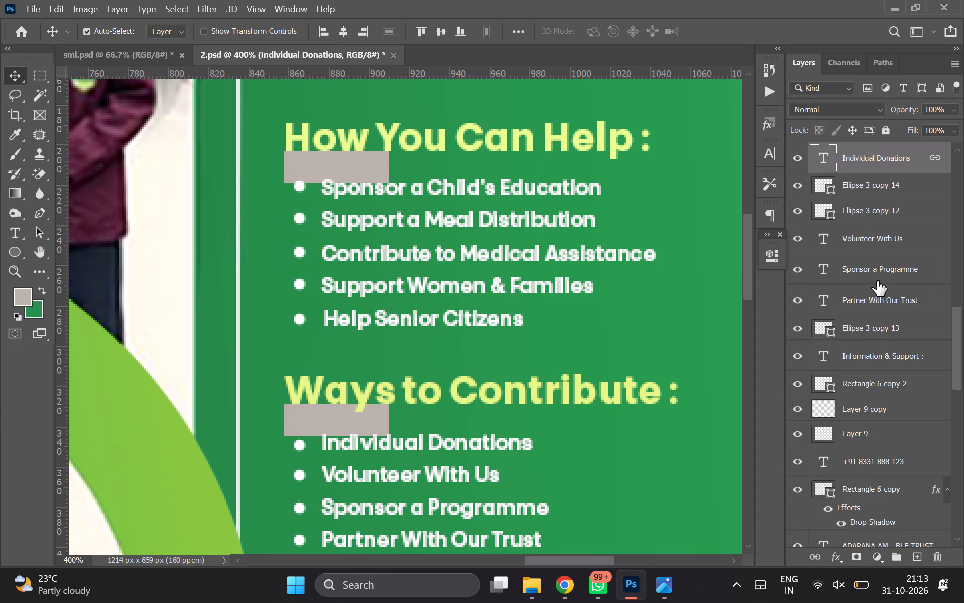
pyautogui.keyDown('shift'); pyautogui.click(868, 326); pyautogui.keyUp('shift')
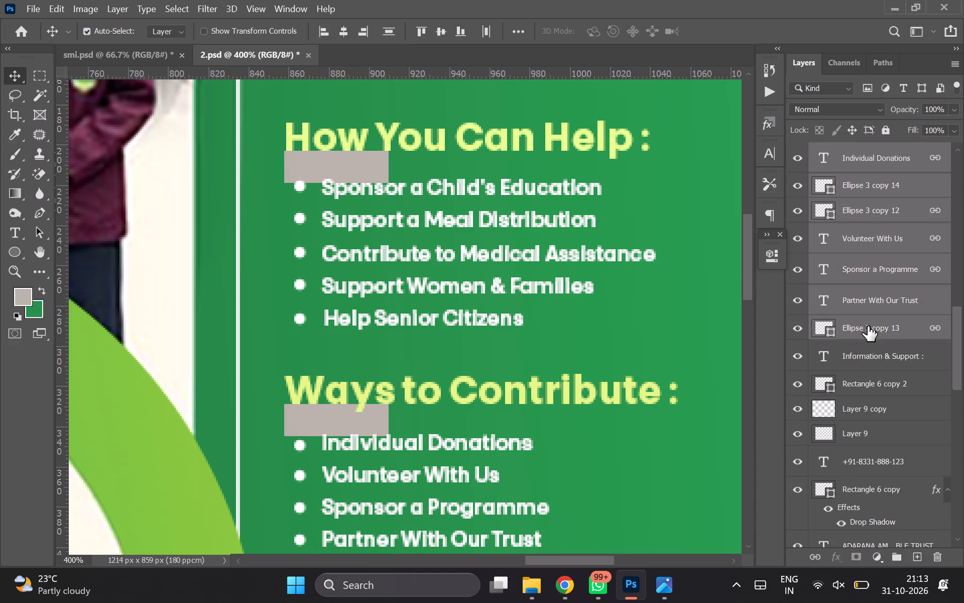
pyautogui.press('Up')
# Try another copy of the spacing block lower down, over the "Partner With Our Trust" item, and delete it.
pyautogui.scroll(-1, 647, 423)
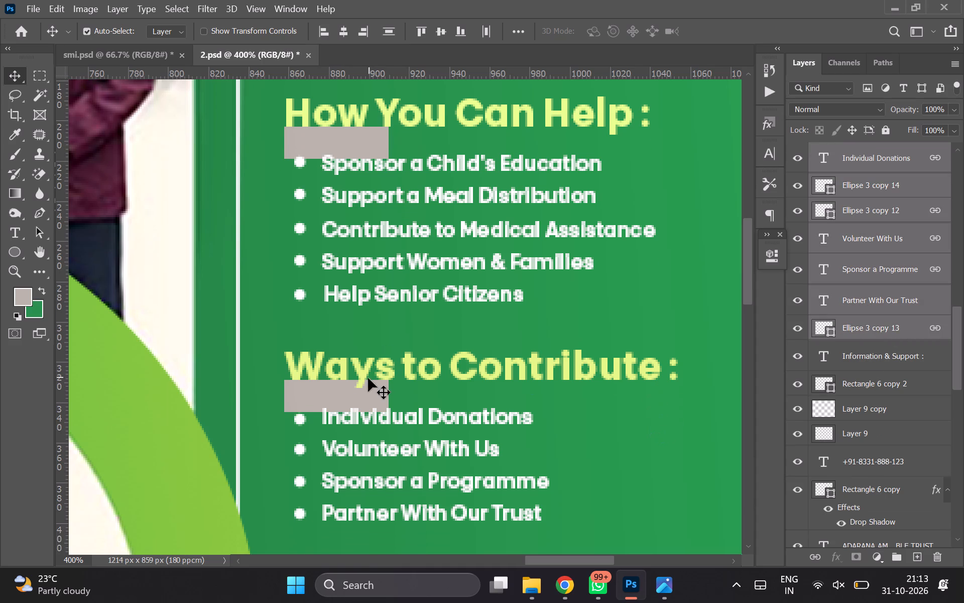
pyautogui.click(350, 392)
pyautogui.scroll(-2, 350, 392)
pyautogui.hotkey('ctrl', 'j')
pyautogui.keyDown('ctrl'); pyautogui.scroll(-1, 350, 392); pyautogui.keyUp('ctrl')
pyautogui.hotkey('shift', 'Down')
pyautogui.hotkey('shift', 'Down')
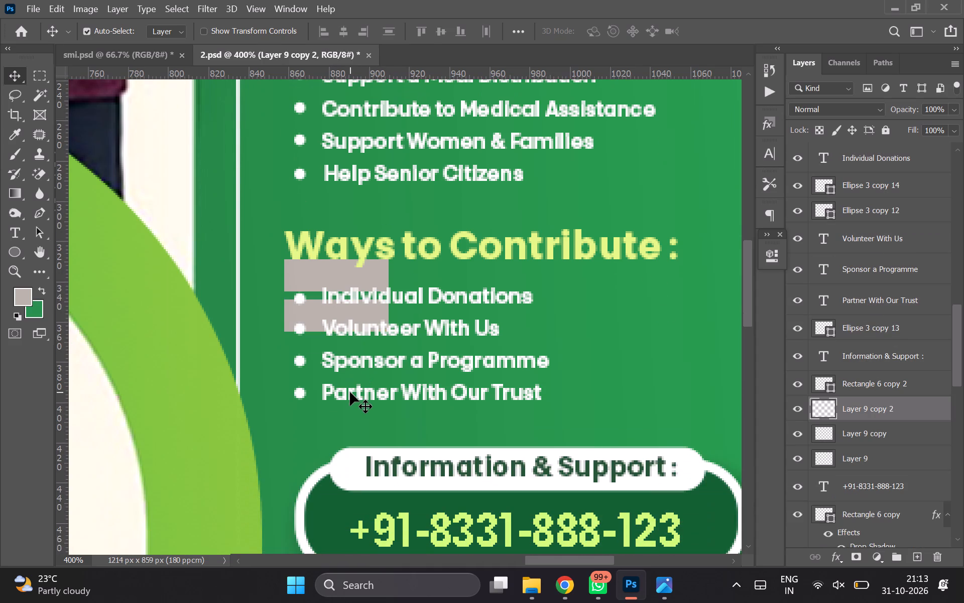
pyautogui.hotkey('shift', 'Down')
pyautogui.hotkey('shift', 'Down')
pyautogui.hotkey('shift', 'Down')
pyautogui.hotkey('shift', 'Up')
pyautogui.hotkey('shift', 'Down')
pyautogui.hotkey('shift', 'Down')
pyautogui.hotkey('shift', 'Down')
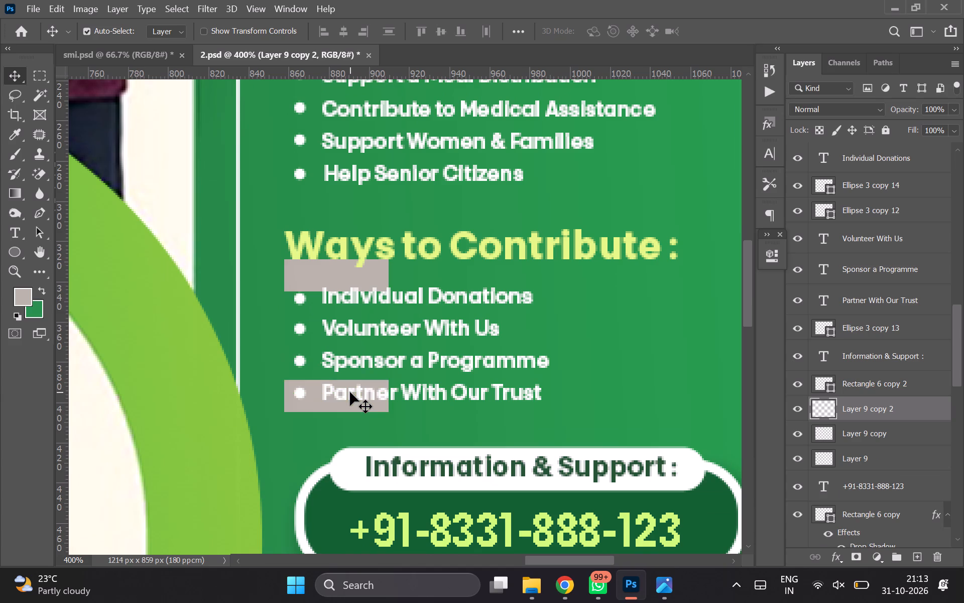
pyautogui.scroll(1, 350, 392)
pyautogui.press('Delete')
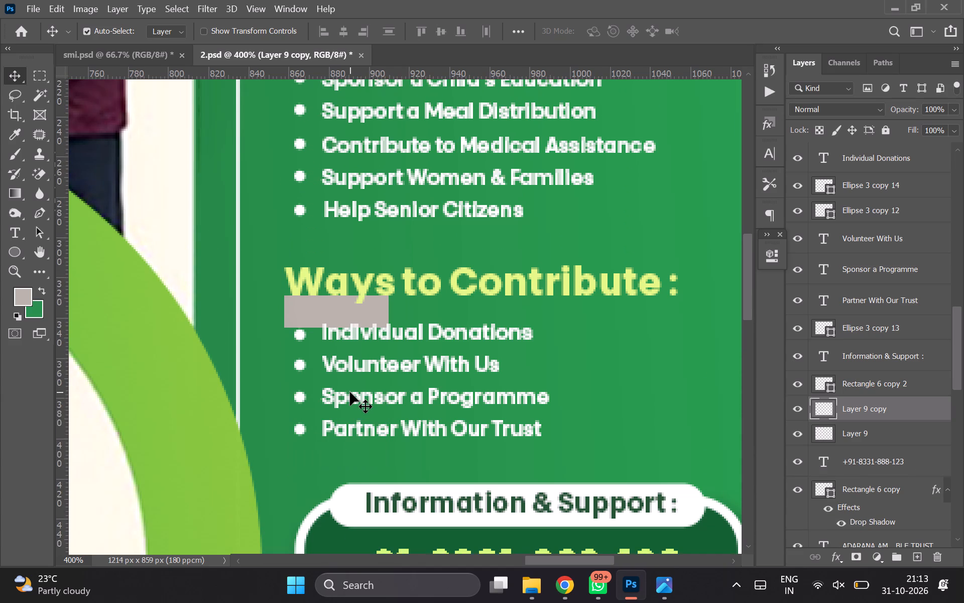
# Move the original spacing block from below the "How You Can Help" heading to just beneath the "Community Welfare Initiatives" item.
pyautogui.scroll(9, 350, 392)
pyautogui.scroll(-1, 350, 392)
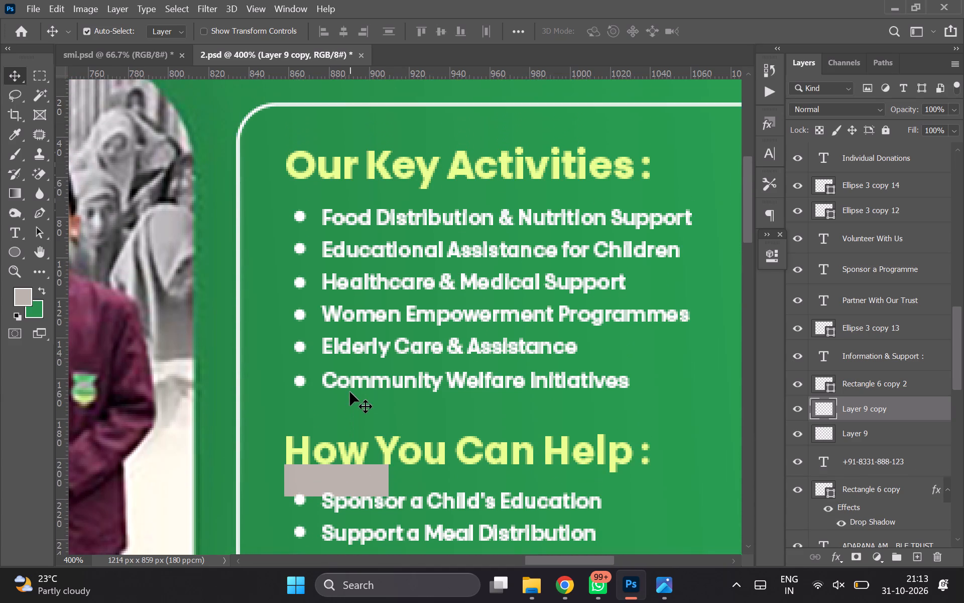
pyautogui.scroll(-1, 350, 392)
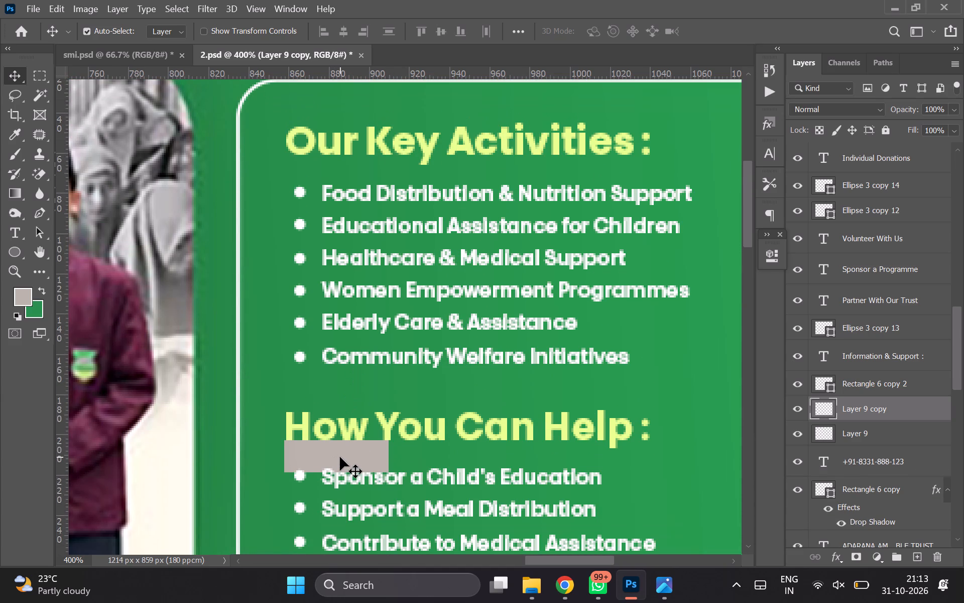
pyautogui.moveTo(340, 457); pyautogui.dragTo(348, 378)
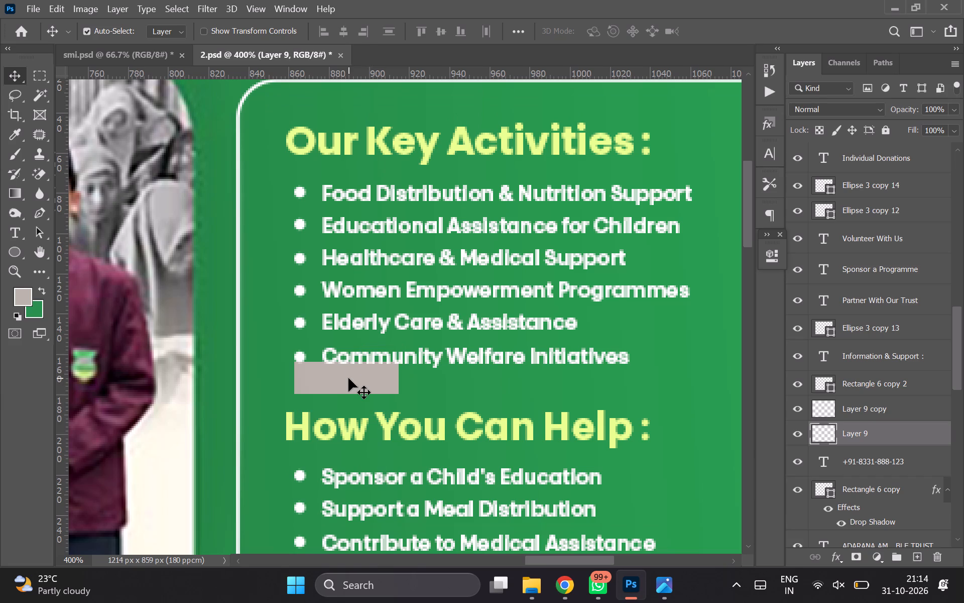
pyautogui.press('Down')
# Stretch the spacing block downward to 150% height so it fills the gap down to the "How You Can Help" heading.
pyautogui.hotkey('ctrl', 't')
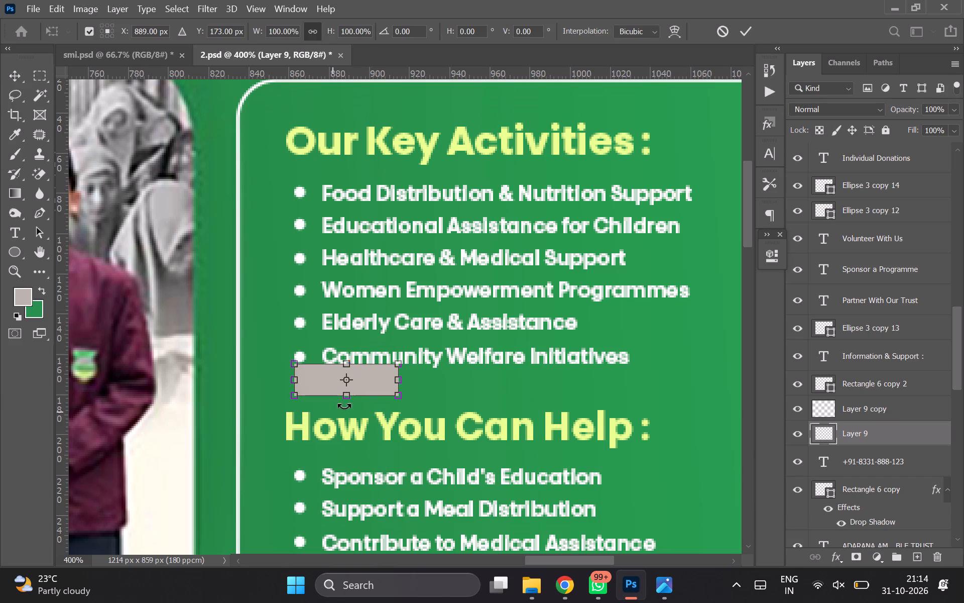
pyautogui.keyDown('shift'); pyautogui.moveTo(349, 401); pyautogui.dragTo(353, 414); pyautogui.keyUp('shift')
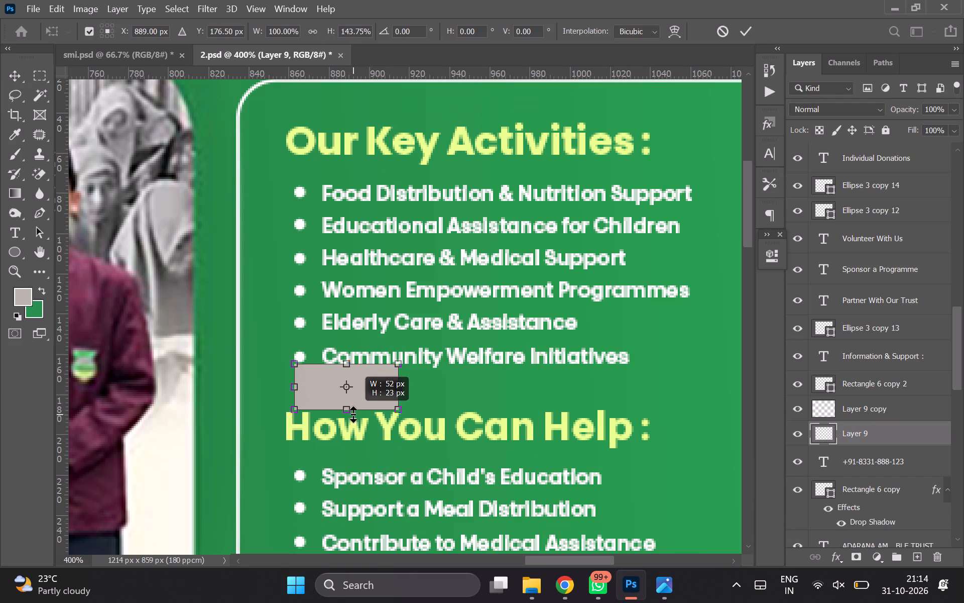
pyautogui.keyDown('shift'); pyautogui.moveTo(353, 414); pyautogui.dragTo(352, 414); pyautogui.keyUp('shift')
pyautogui.moveTo(352, 414); pyautogui.dragTo(351, 421)
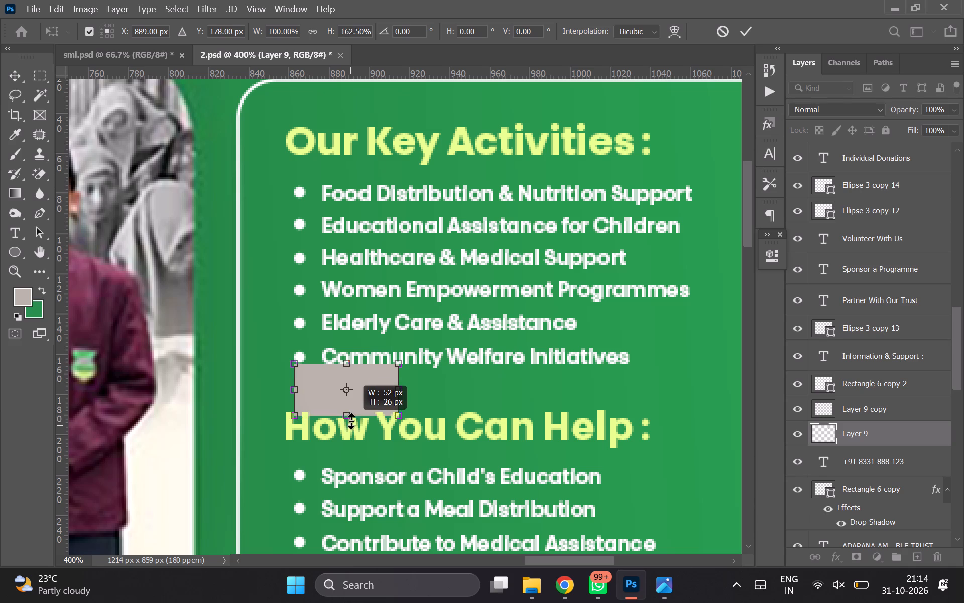
pyautogui.moveTo(351, 421); pyautogui.dragTo(351, 421)
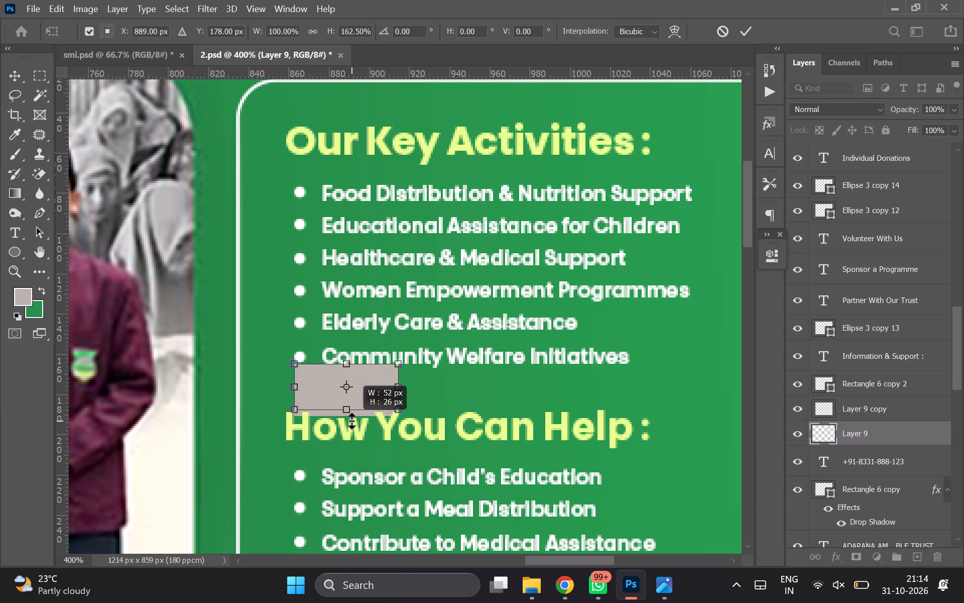
pyautogui.moveTo(351, 421); pyautogui.dragTo(351, 420)
pyautogui.hotkey('ctrl', '=')
pyautogui.hotkey('ctrl', '=')
pyautogui.hotkey('ctrl', '=')
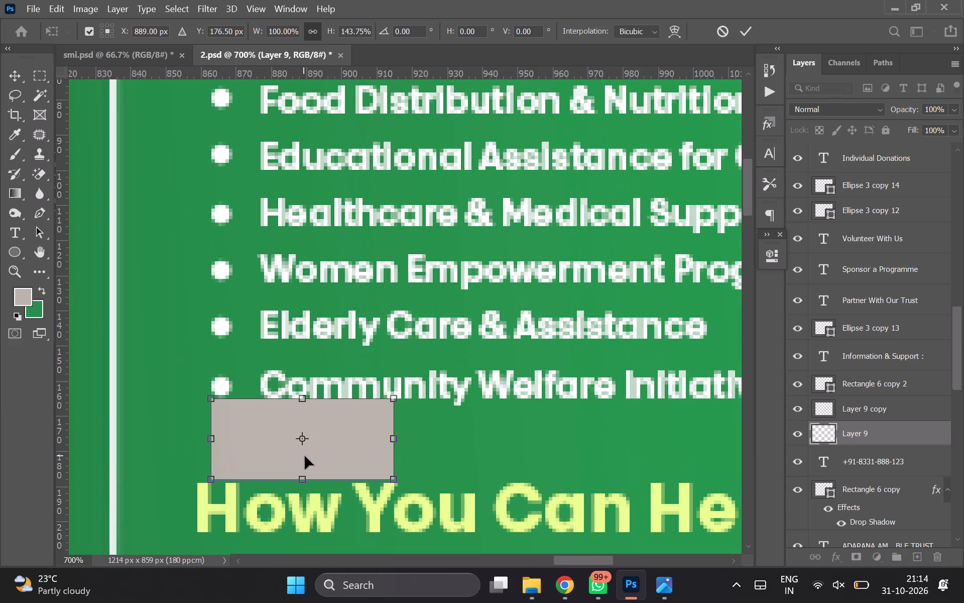
pyautogui.keyDown('shift'); pyautogui.click(303, 476); pyautogui.keyUp('shift')
pyautogui.keyDown('shift'); pyautogui.moveTo(304, 482); pyautogui.dragTo(303, 488); pyautogui.keyUp('shift')
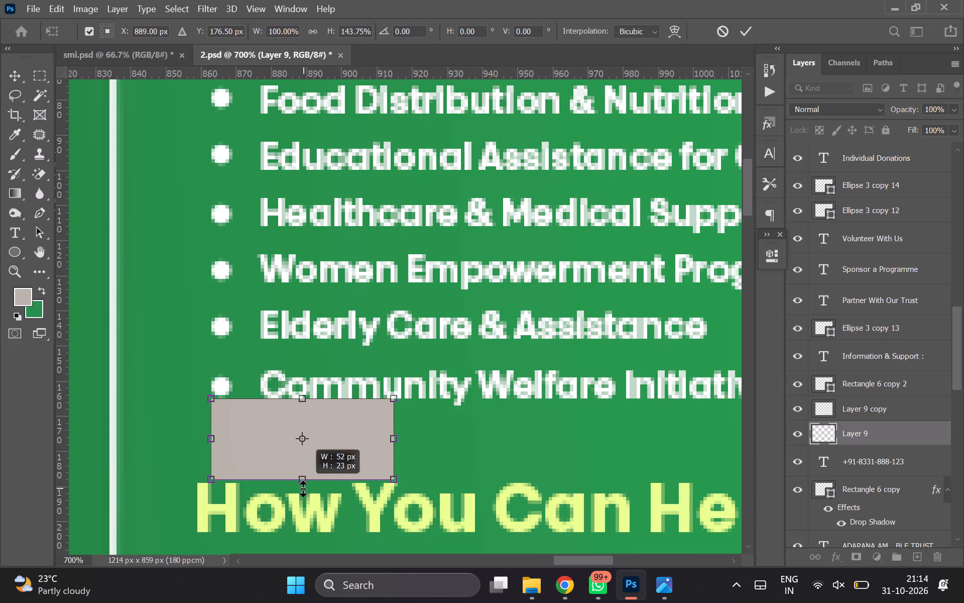
pyautogui.keyDown('shift'); pyautogui.moveTo(303, 488); pyautogui.dragTo(303, 489); pyautogui.keyUp('shift')
pyautogui.hotkey('ctrl', '=')
pyautogui.hotkey('ctrl', '=')
pyautogui.hotkey('ctrl', '=')
pyautogui.hscroll(-4, 303, 489)
pyautogui.scroll(-8, 303, 489)
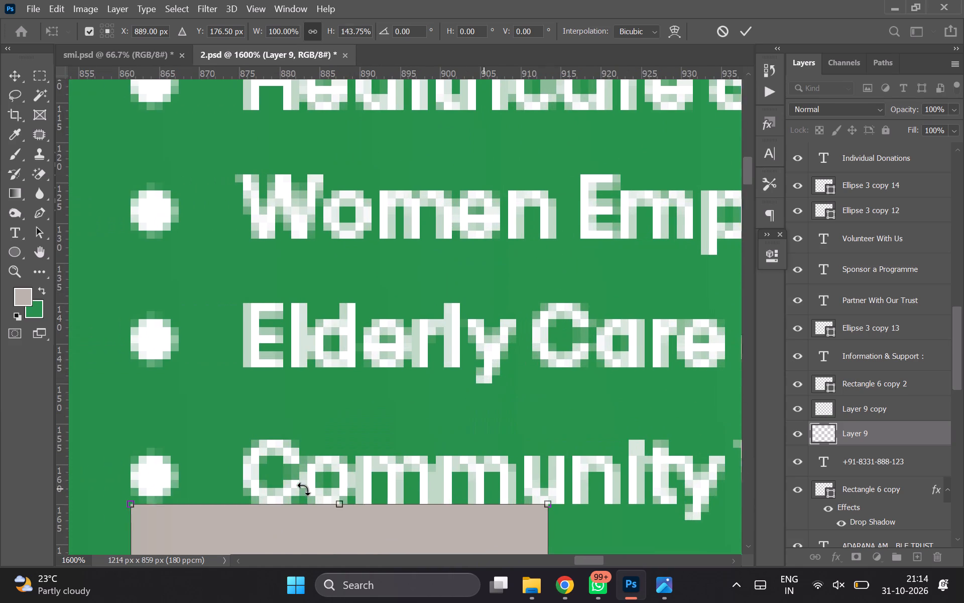
pyautogui.scroll(-4, 303, 489)
pyautogui.scroll(-1, 436, 379)
pyautogui.keyDown('shift'); pyautogui.moveTo(374, 524); pyautogui.dragTo(375, 535); pyautogui.keyUp('shift')
pyautogui.press('Return')
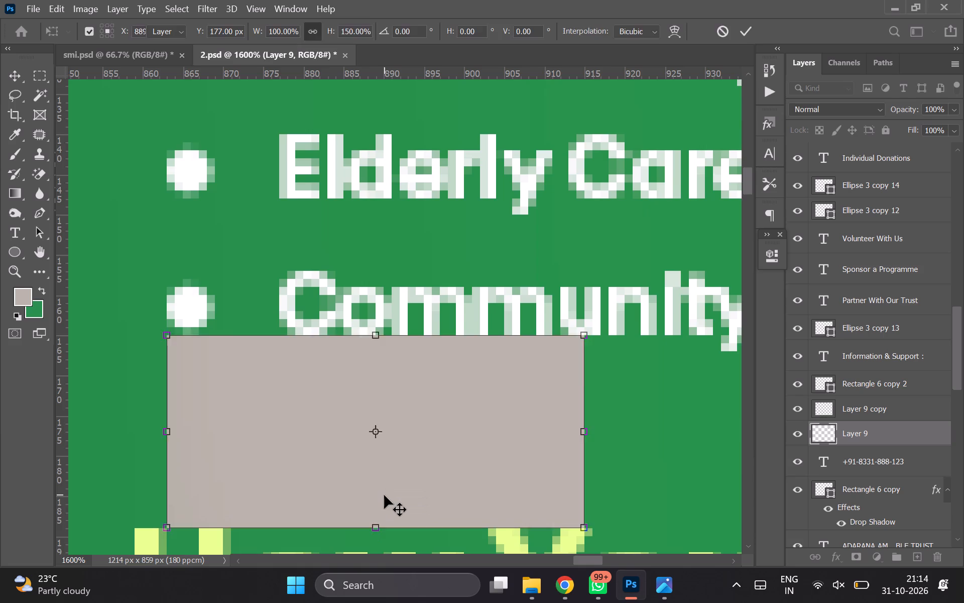
# Duplicate the stretched spacing block and move the copy straight down to just beneath the "Help Senior Citizens" item.
pyautogui.hotkey('ctrl', '-')
pyautogui.hotkey('ctrl', '-')
pyautogui.hotkey('ctrl', '-')
pyautogui.hotkey('ctrl', '-')
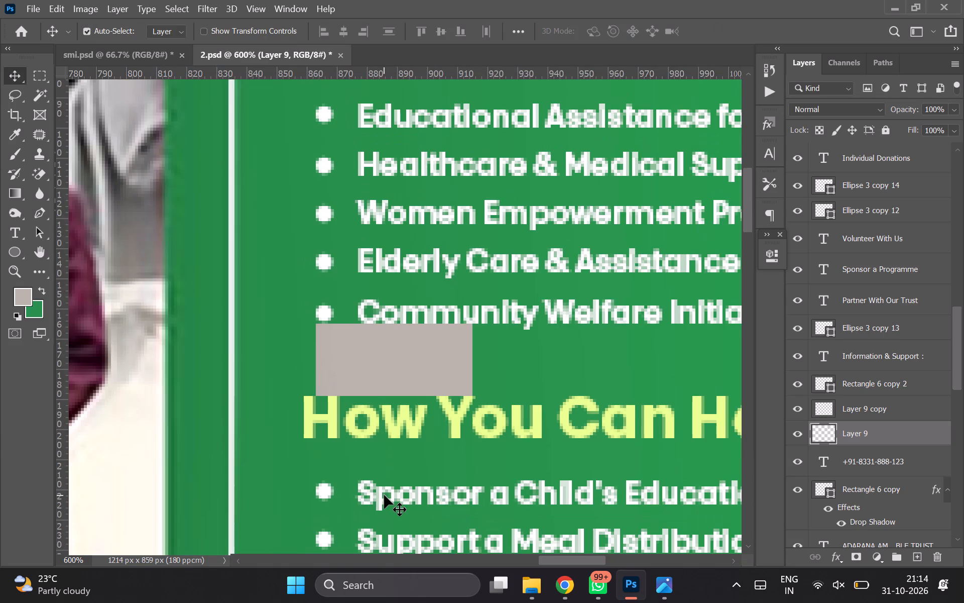
pyautogui.hotkey('ctrl', '-')
pyautogui.scroll(-1, 393, 427)
pyautogui.hotkey('ctrl', 'j')
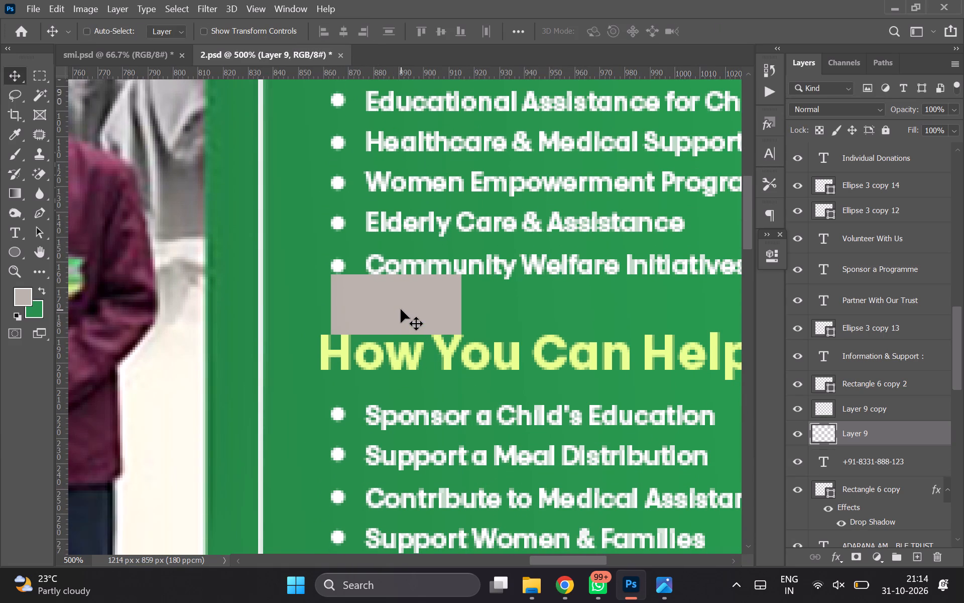
pyautogui.hotkey('shift', 'Down')
pyautogui.hotkey('shift', 'Up')
pyautogui.hotkey('shift', 'Down')
pyautogui.hotkey('shift', 'Down')
pyautogui.hotkey('shift', 'Down')
pyautogui.hotkey('shift', 'Down')
pyautogui.hotkey('shift', 'Down')
pyautogui.hotkey('shift', 'Down')
pyautogui.hotkey('shift', 'Down')
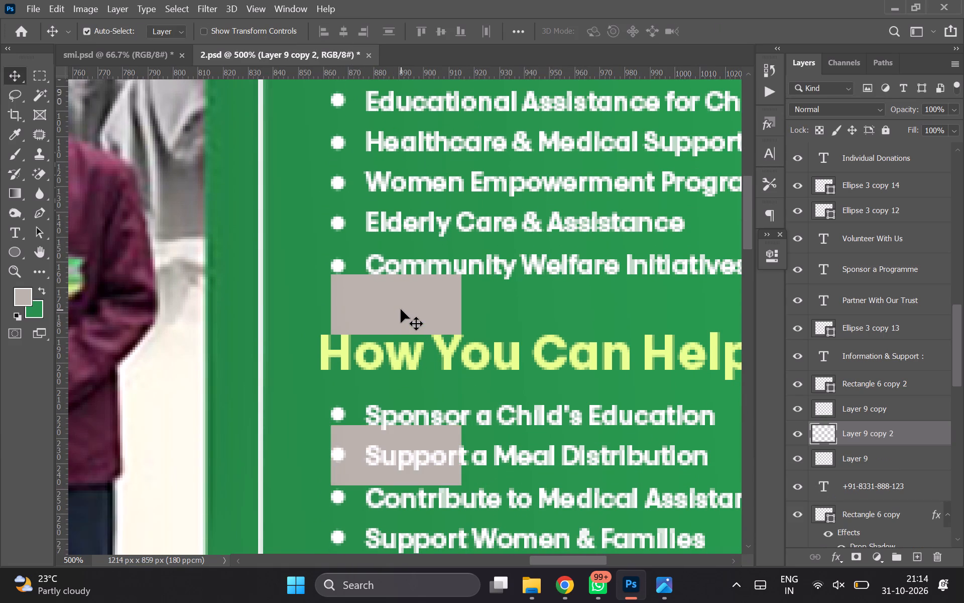
pyautogui.scroll(-9, 401, 309)
pyautogui.press('Down')
pyautogui.hotkey('shift', 'Down')
pyautogui.hotkey('shift', 'Down')
pyautogui.hotkey('shift', 'Down')
pyautogui.hotkey('shift', 'Down')
pyautogui.hotkey('shift', 'Down')
pyautogui.scroll(-1, 401, 309)
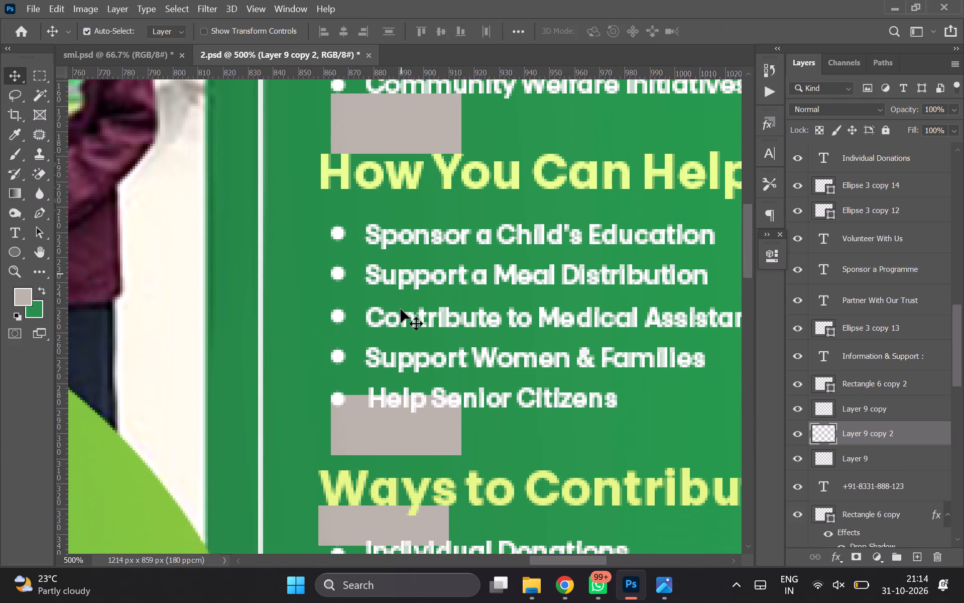
pyautogui.hotkey('shift', 'Down')
pyautogui.press('Up')
pyautogui.press('Up')
pyautogui.press('Up')
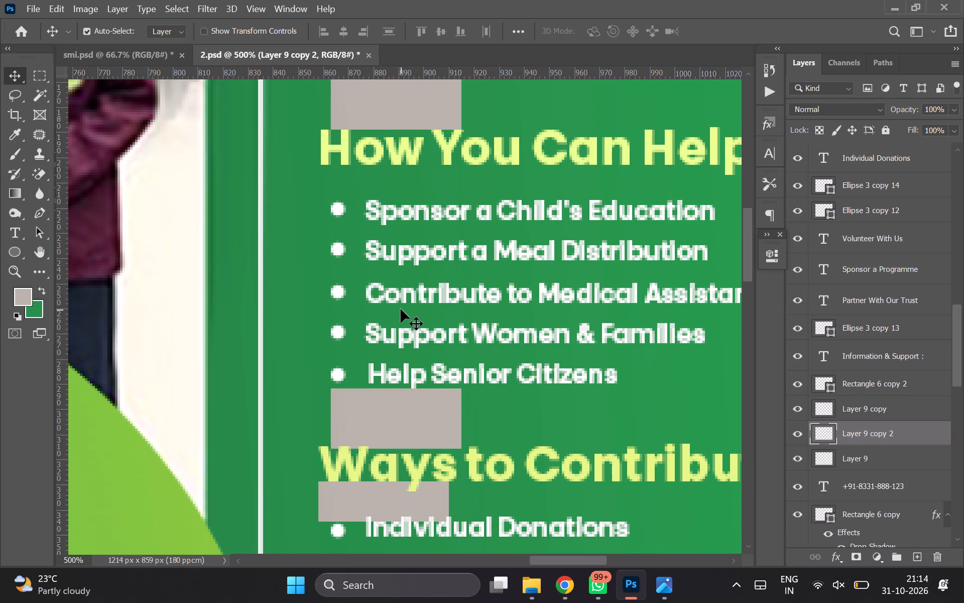
# Shift the "Ways to Contribute" heading with its list items and bullets down 1 px overall, to start at the spacing block's bottom edge.
pyautogui.click(448, 471)
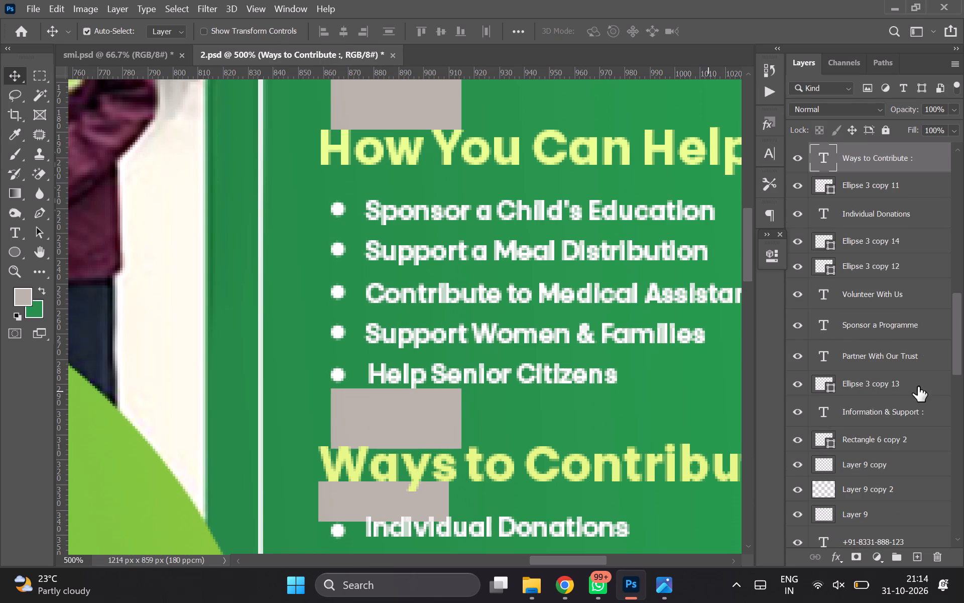
pyautogui.keyDown('shift'); pyautogui.click(864, 388); pyautogui.keyUp('shift')
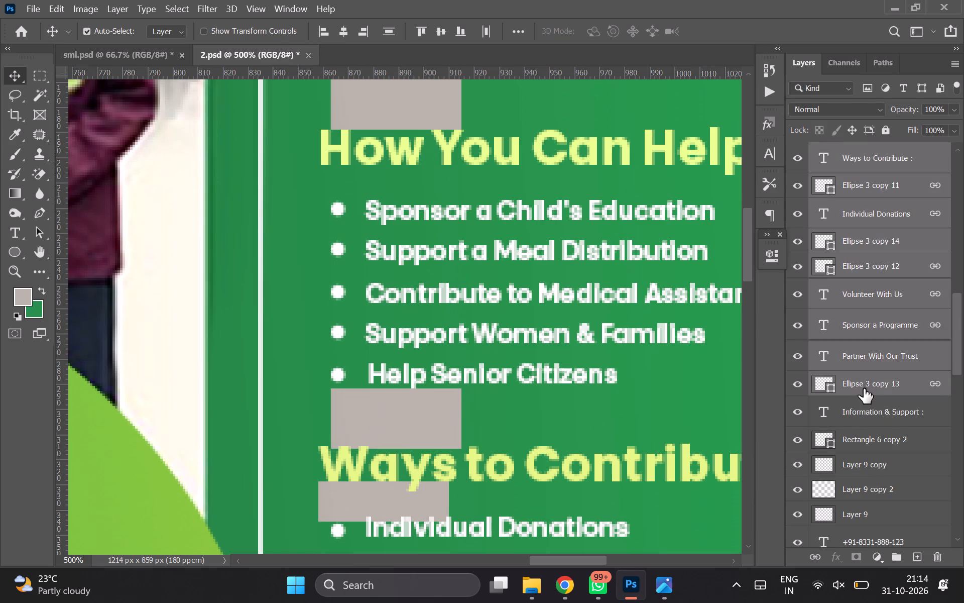
pyautogui.press('Up')
pyautogui.press('Up')
pyautogui.hotkey('ctrl', '-')
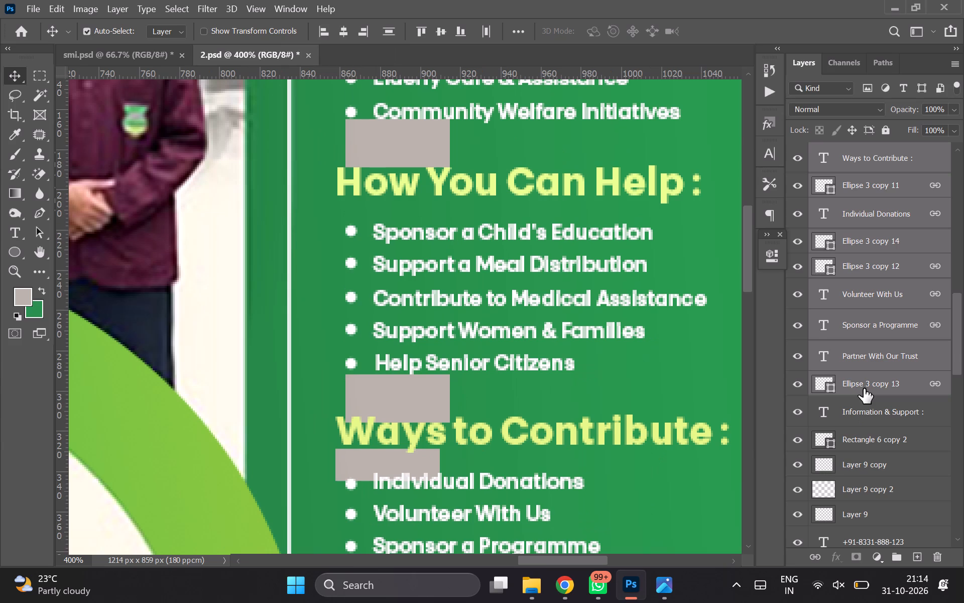
pyautogui.press('Down')
pyautogui.press('Down')
pyautogui.press('Down')
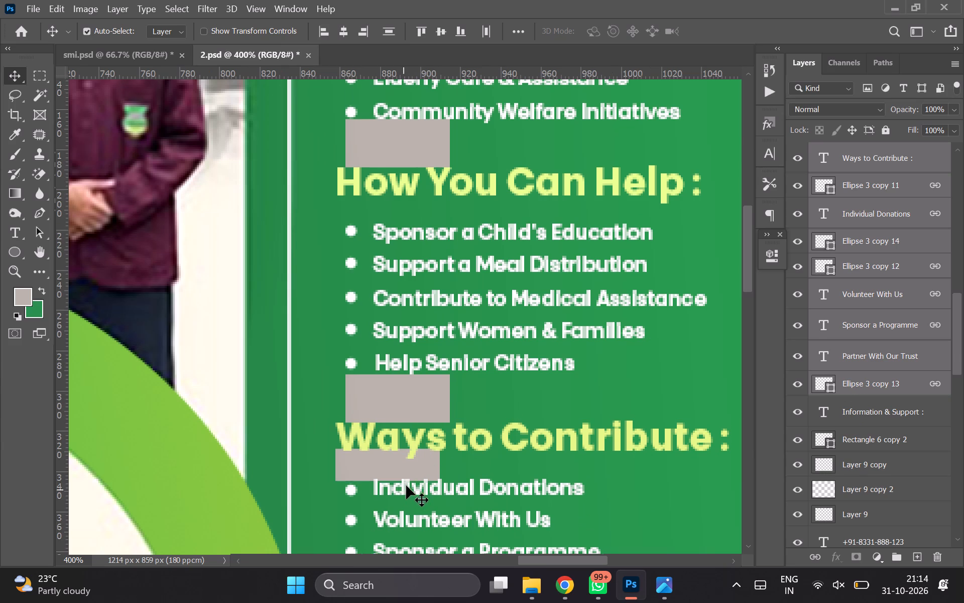
# Move the original stretched spacing block up to just beneath the "Our Key Activities" heading.
pyautogui.click(418, 472)
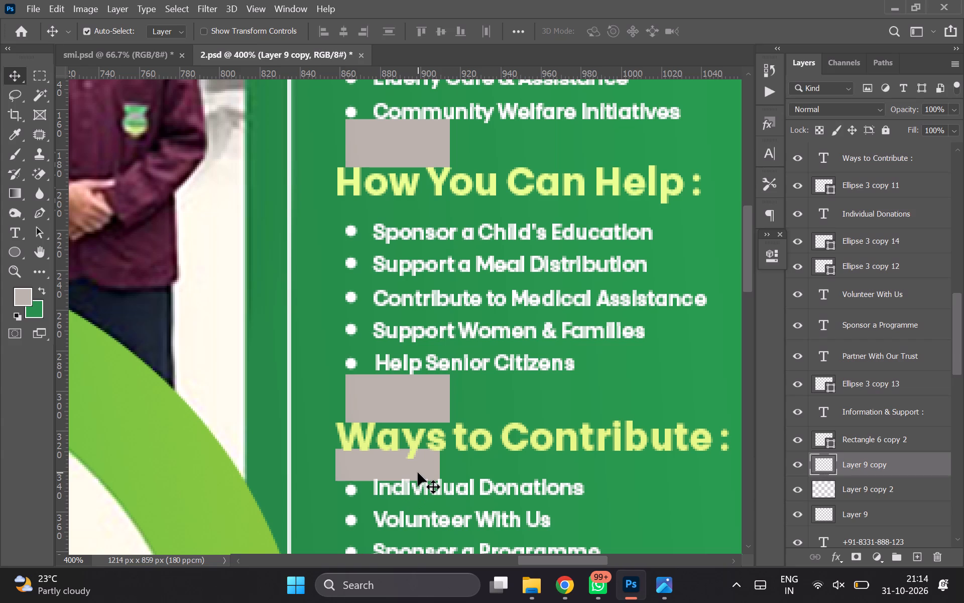
pyautogui.scroll(20, 418, 472)
pyautogui.scroll(2, 418, 472)
pyautogui.scroll(-1, 392, 455)
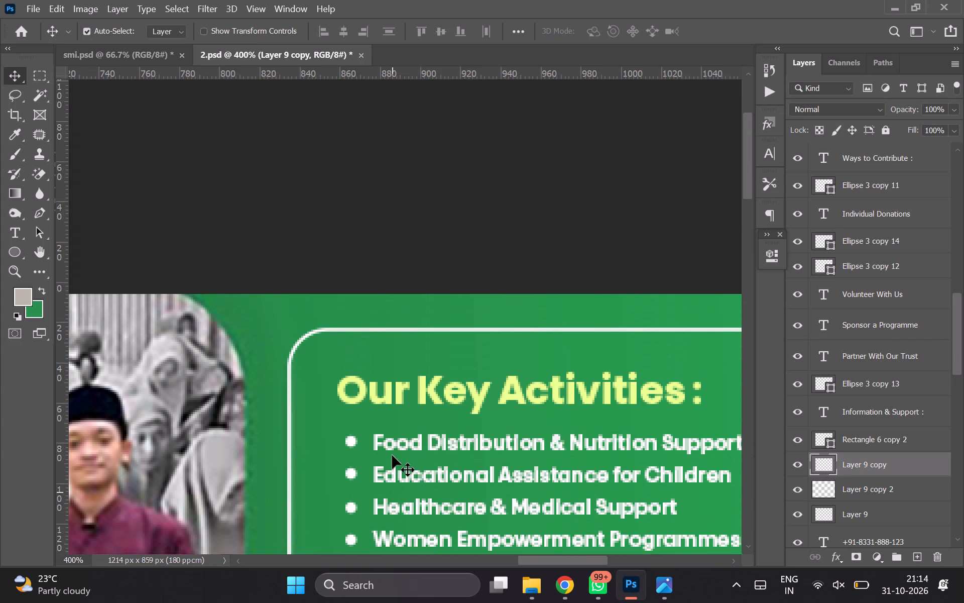
pyautogui.scroll(-2, 392, 455)
pyautogui.moveTo(392, 467); pyautogui.dragTo(412, 269)
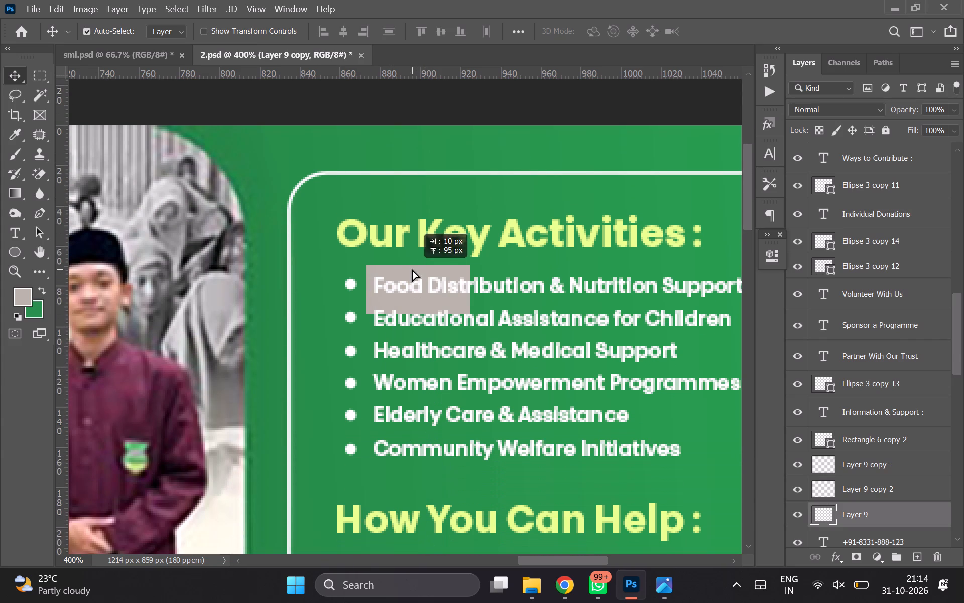
pyautogui.moveTo(412, 269); pyautogui.dragTo(411, 258)
# Shrink the spacing block's height to fit the gap between the "Our Key Activities" heading and the "Food Distribution & Nutrition Support" item.
pyautogui.hotkey('ctrl', 'r')
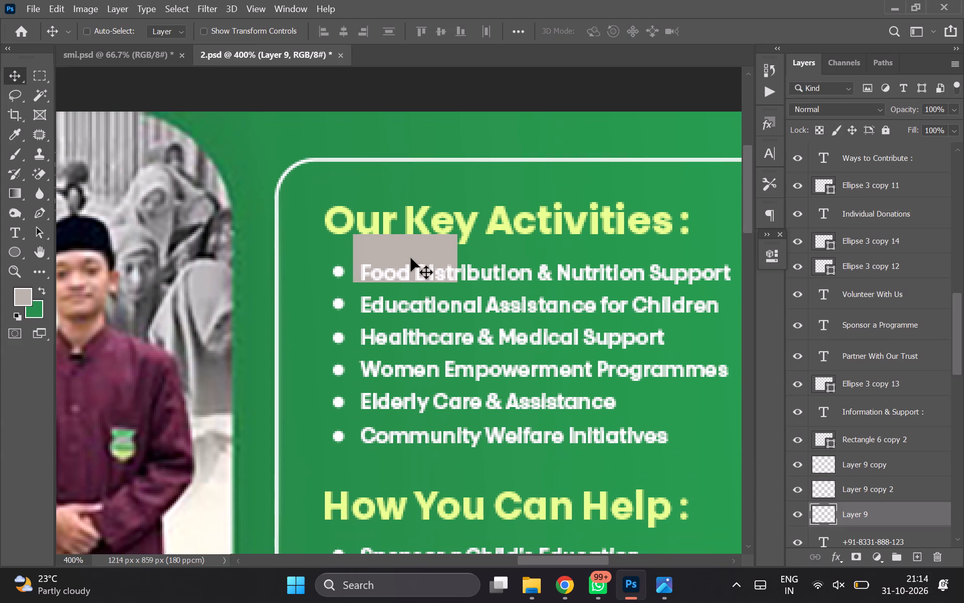
pyautogui.hotkey('ctrl', 'r')
pyautogui.hotkey('ctrl', 't')
pyautogui.keyDown('shift'); pyautogui.click(416, 293); pyautogui.keyUp('shift')
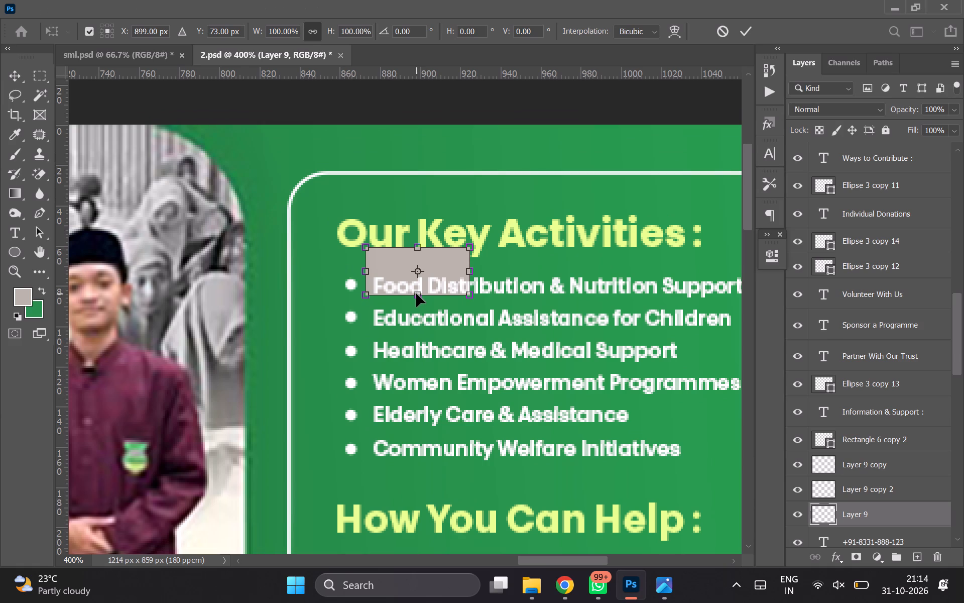
pyautogui.keyDown('shift'); pyautogui.moveTo(419, 297); pyautogui.dragTo(422, 281); pyautogui.keyUp('shift')
pyautogui.press('Return')
pyautogui.hotkey('ctrl', '=')
pyautogui.hotkey('ctrl', '=')
pyautogui.hotkey('ctrl', '=')
pyautogui.hotkey('ctrl', '=')
pyautogui.hotkey('ctrl', '=')
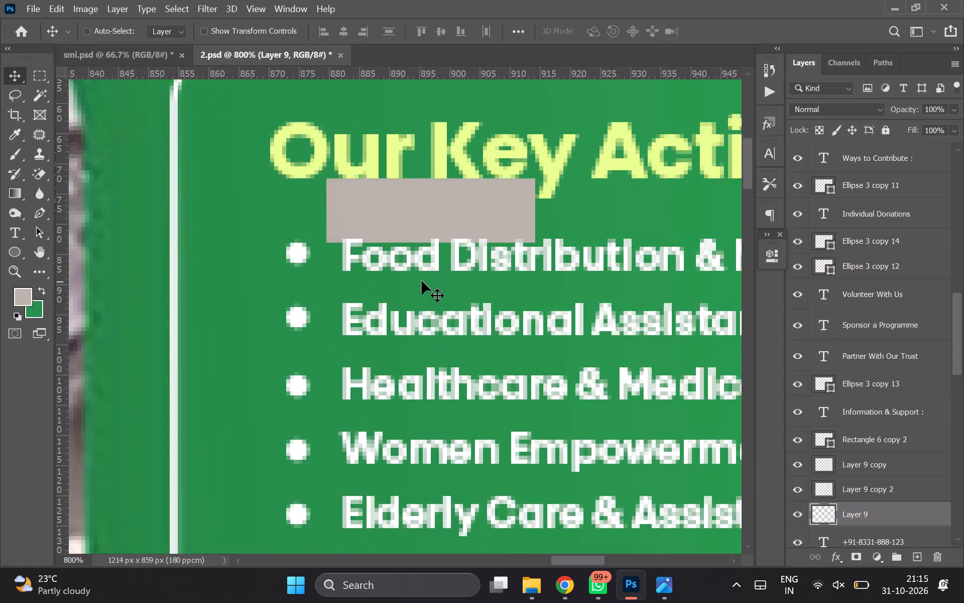
pyautogui.hotkey('ctrl', 't')
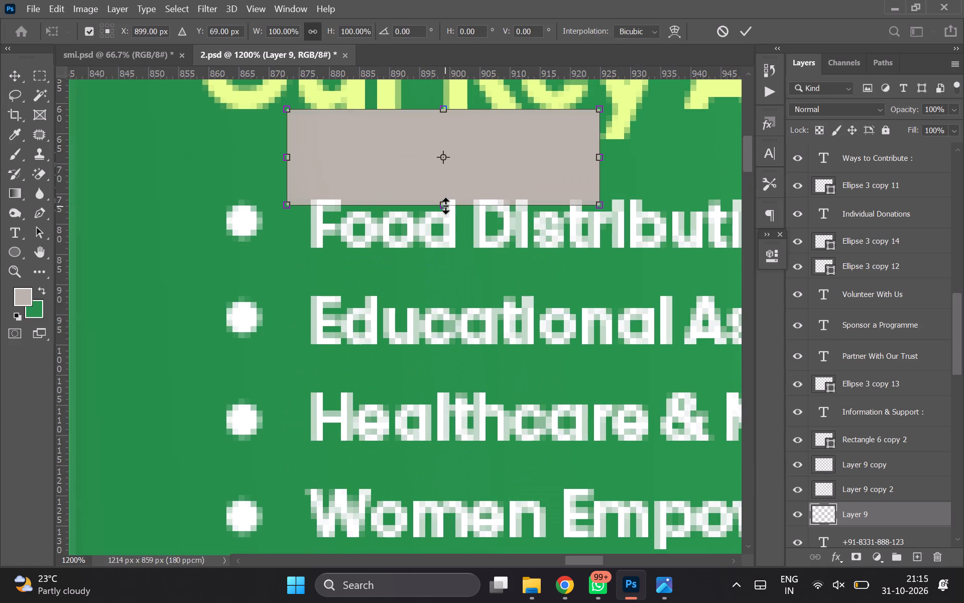
pyautogui.keyDown('shift'); pyautogui.moveTo(445, 206); pyautogui.dragTo(445, 198); pyautogui.keyUp('shift')
pyautogui.press('Return')
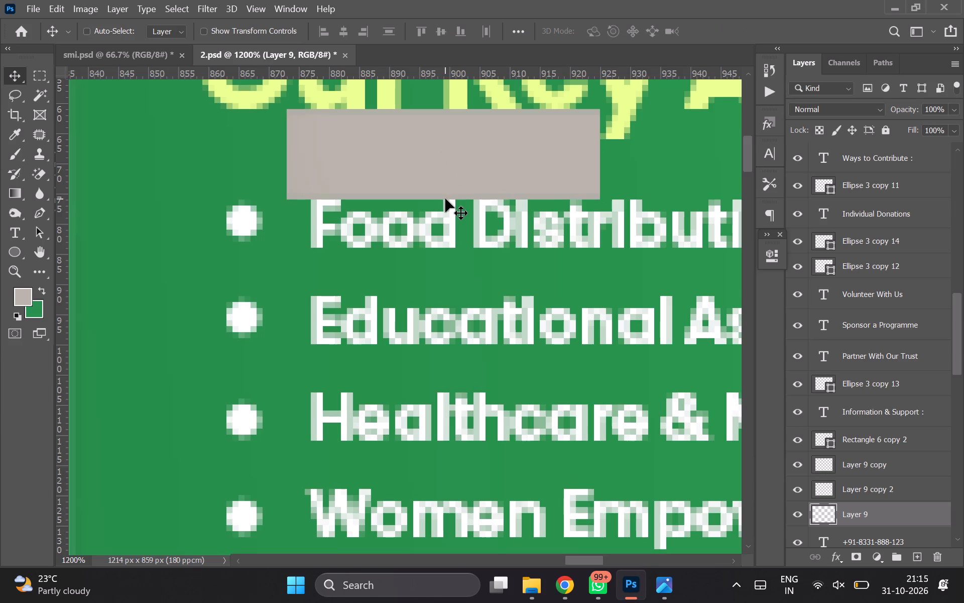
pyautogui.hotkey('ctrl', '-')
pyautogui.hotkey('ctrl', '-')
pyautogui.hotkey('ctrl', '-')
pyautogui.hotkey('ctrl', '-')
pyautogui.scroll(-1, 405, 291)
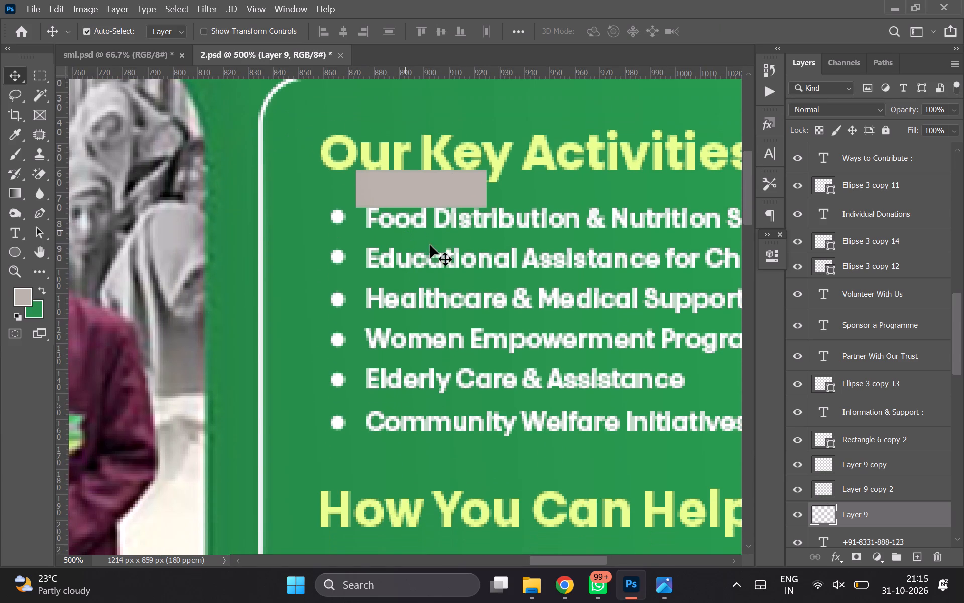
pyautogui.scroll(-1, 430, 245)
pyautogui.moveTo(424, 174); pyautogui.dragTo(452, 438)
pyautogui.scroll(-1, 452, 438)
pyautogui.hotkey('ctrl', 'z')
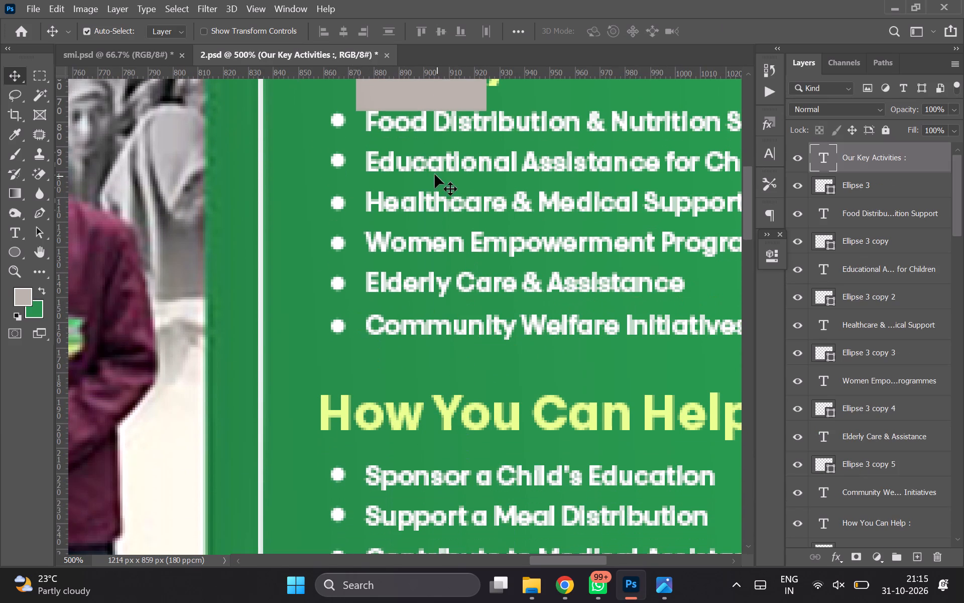
# Duplicate the shortened spacing block and move the copy straight down to just beneath the "How You Can Help" heading.
pyautogui.doubleClick(411, 101)
pyautogui.hotkey('ctrl', 'j')
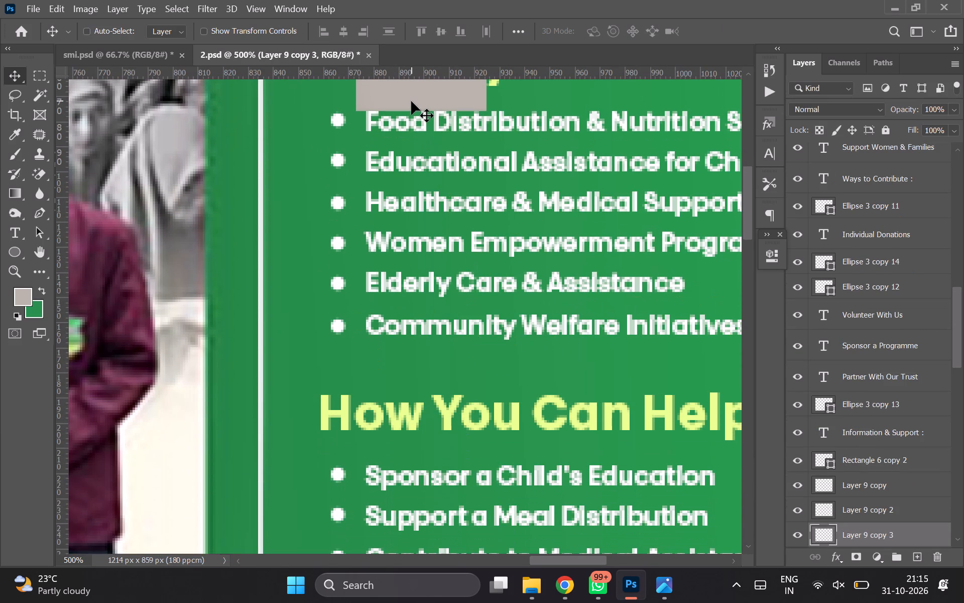
pyautogui.moveTo(411, 101); pyautogui.dragTo(421, 458)
pyautogui.press('Down')
pyautogui.press('Up')
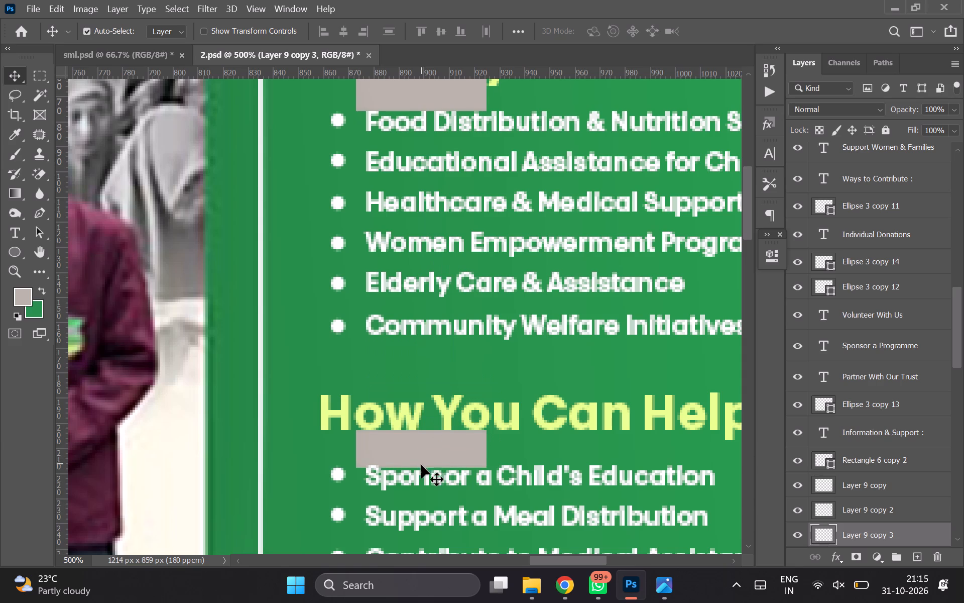
# Shift the list items and bullets under the "How You Can Help" heading down 1 px together.
pyautogui.scroll(1, 422, 476)
pyautogui.scroll(-1, 422, 476)
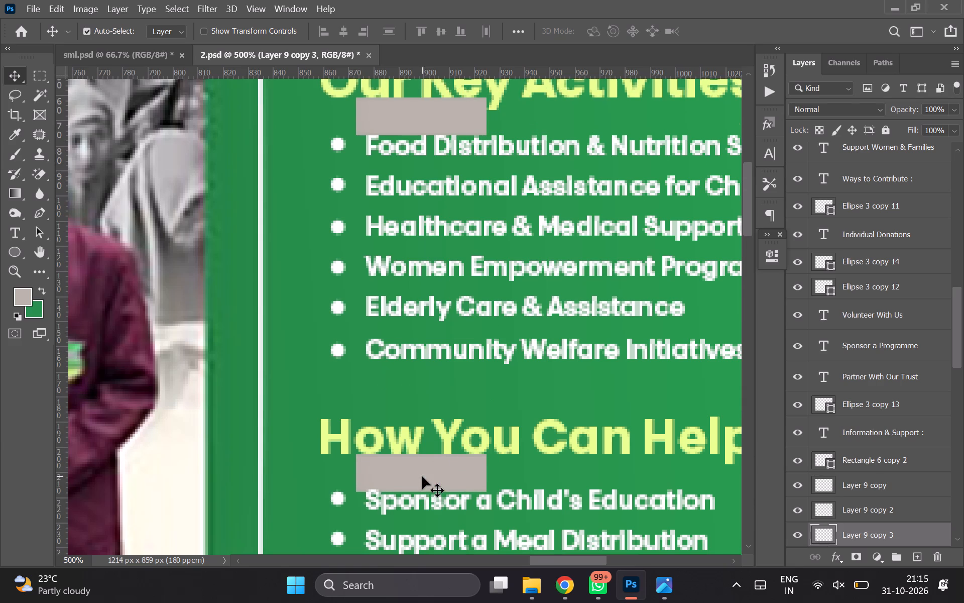
pyautogui.scroll(-2, 422, 476)
pyautogui.click(392, 335)
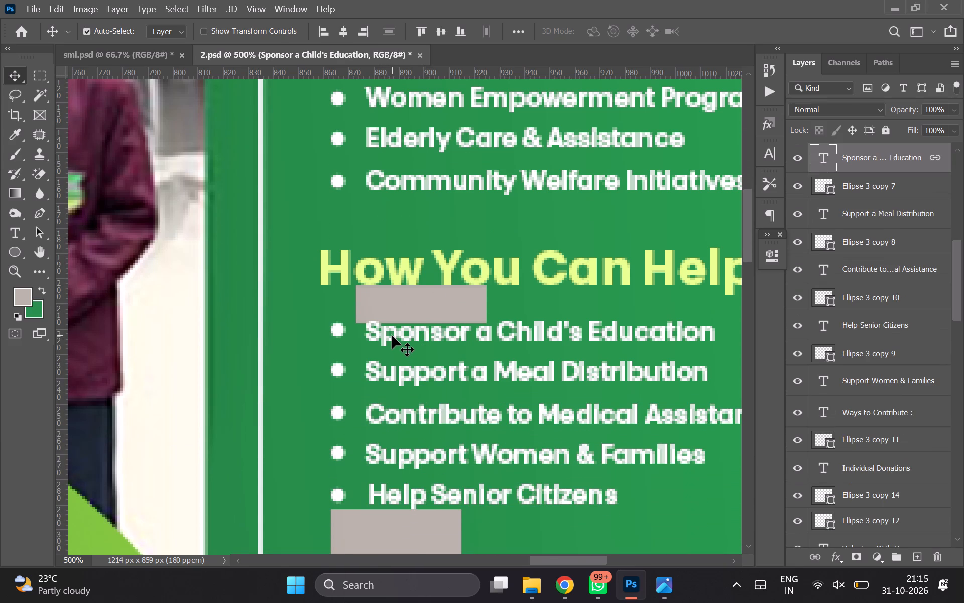
pyautogui.keyDown('shift'); pyautogui.click(857, 384); pyautogui.keyUp('shift')
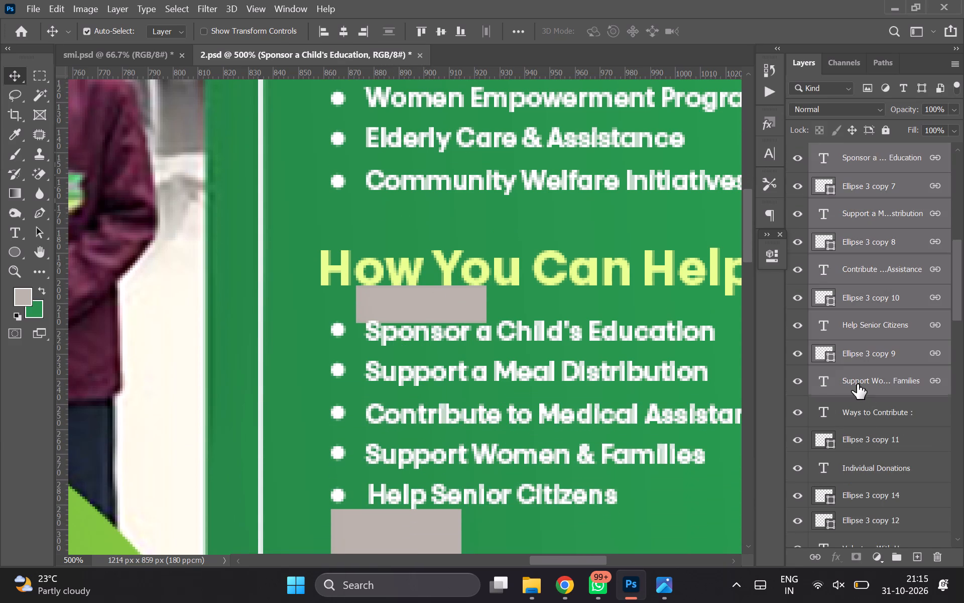
pyautogui.press('Down')
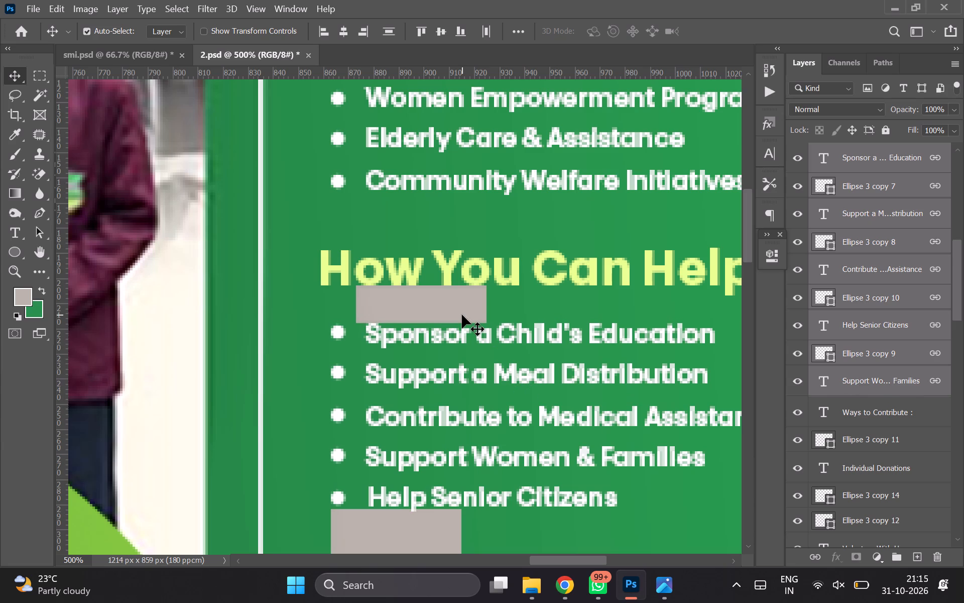
# Copy the "How You Can Help" spacing block down to "Ways to Contribute", replacing the two old blocks above and below that heading.
pyautogui.click(462, 315)
pyautogui.hotkey('ctrl', 'j')
pyautogui.scroll(-2, 462, 315)
pyautogui.scroll(-1, 412, 421)
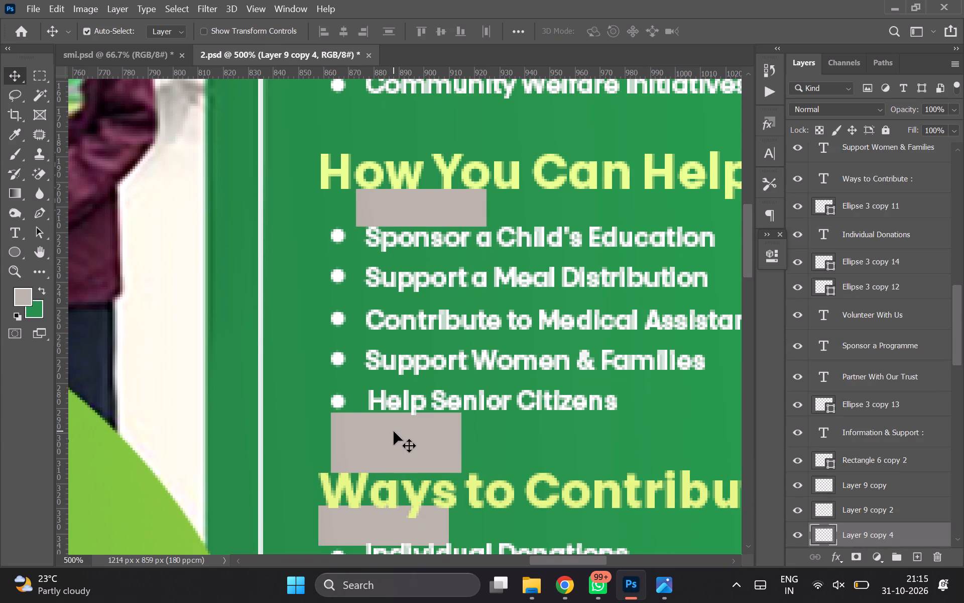
pyautogui.click(394, 431)
pyautogui.press('Delete')
pyautogui.moveTo(420, 210); pyautogui.dragTo(415, 294)
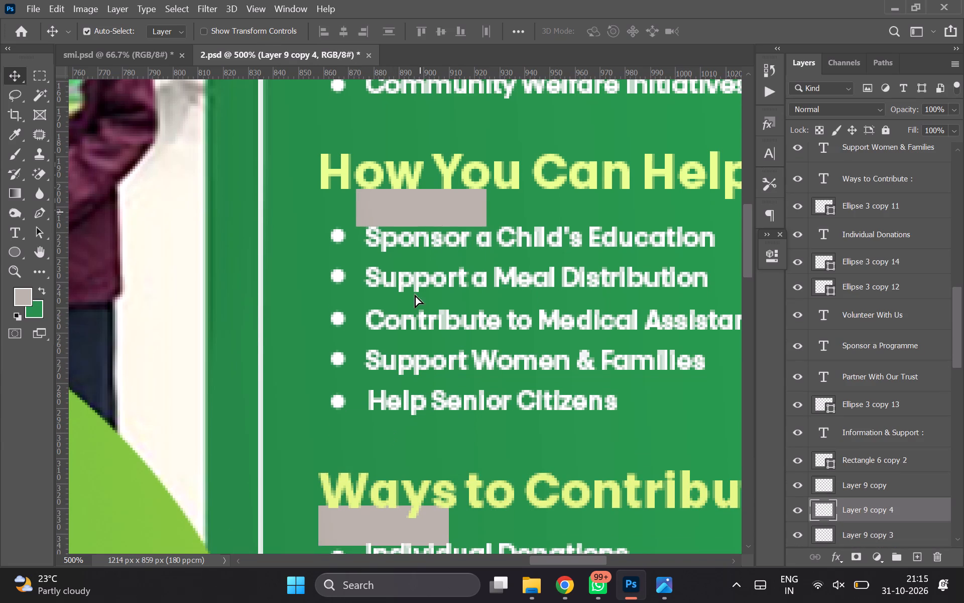
pyautogui.moveTo(415, 294); pyautogui.dragTo(433, 522)
pyautogui.click(340, 524)
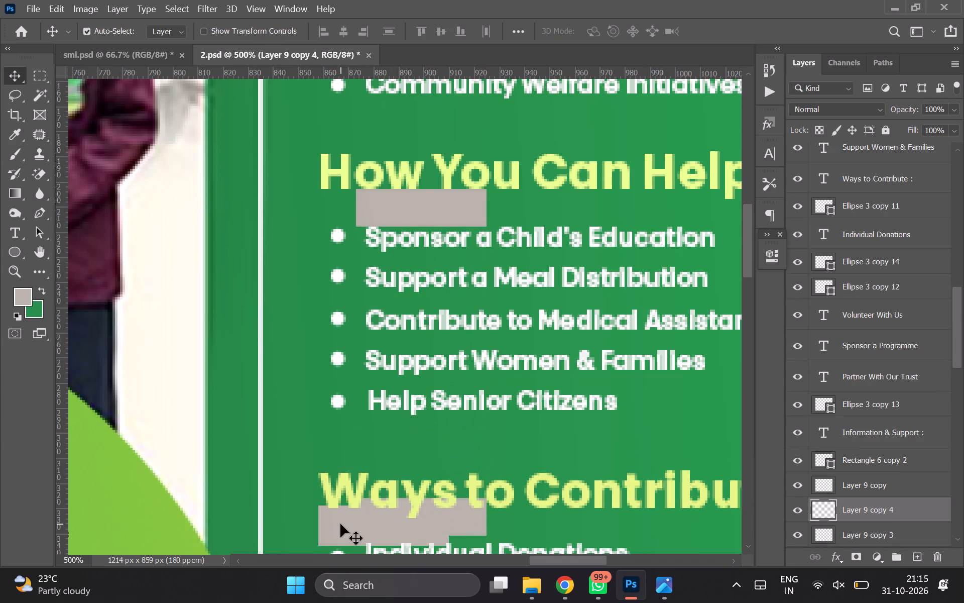
pyautogui.press('Delete')
# Nudge the copied spacing block down 4 px overall so its top edge meets the baseline of the "Ways to Contribute" heading.
pyautogui.hotkey('shift', 'Down')
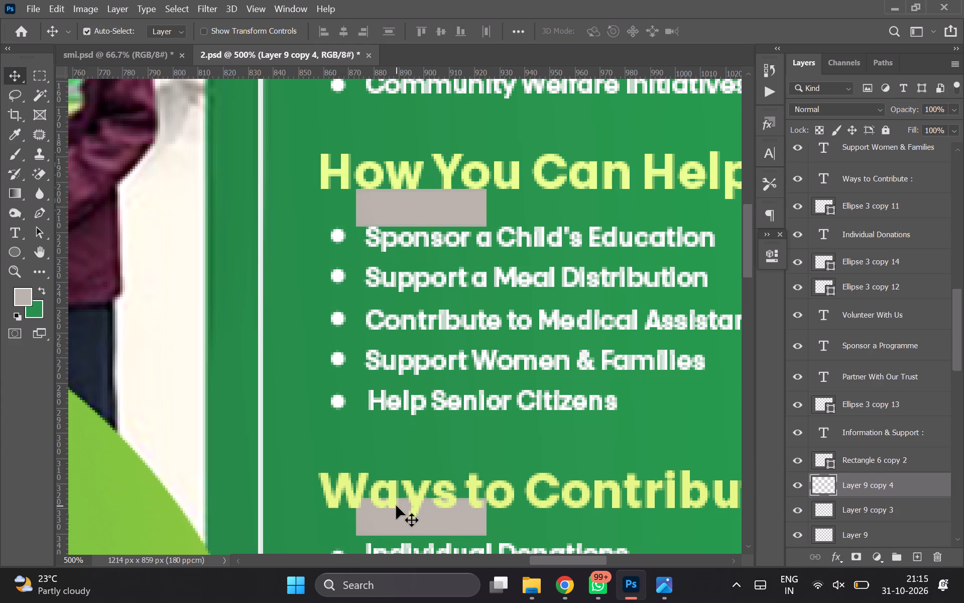
pyautogui.scroll(-2, 396, 506)
pyautogui.press('Up')
pyautogui.press('Up')
pyautogui.press('Up')
pyautogui.press('Down')
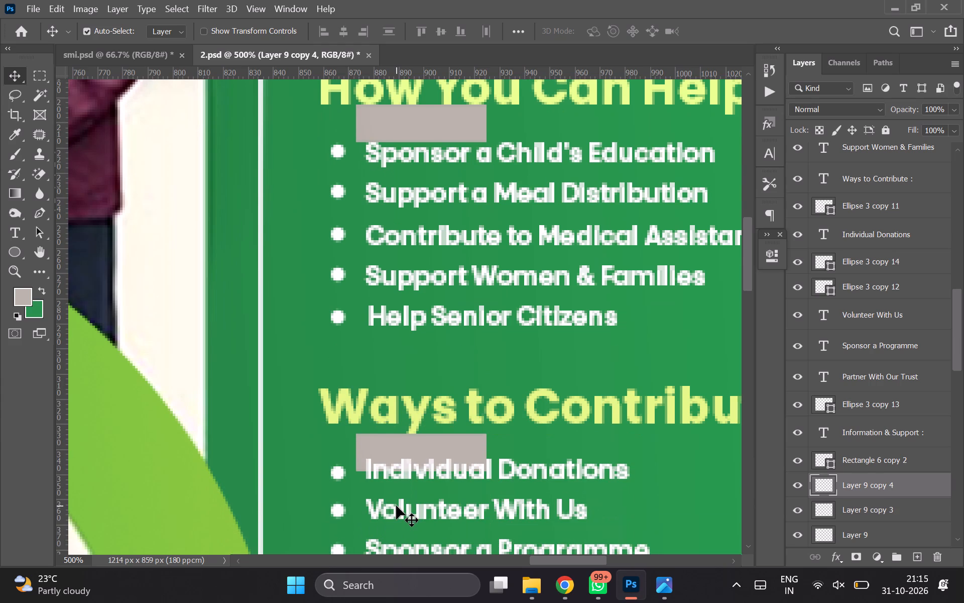
pyautogui.scroll(2, 396, 506)
pyautogui.scroll(-6, 396, 506)
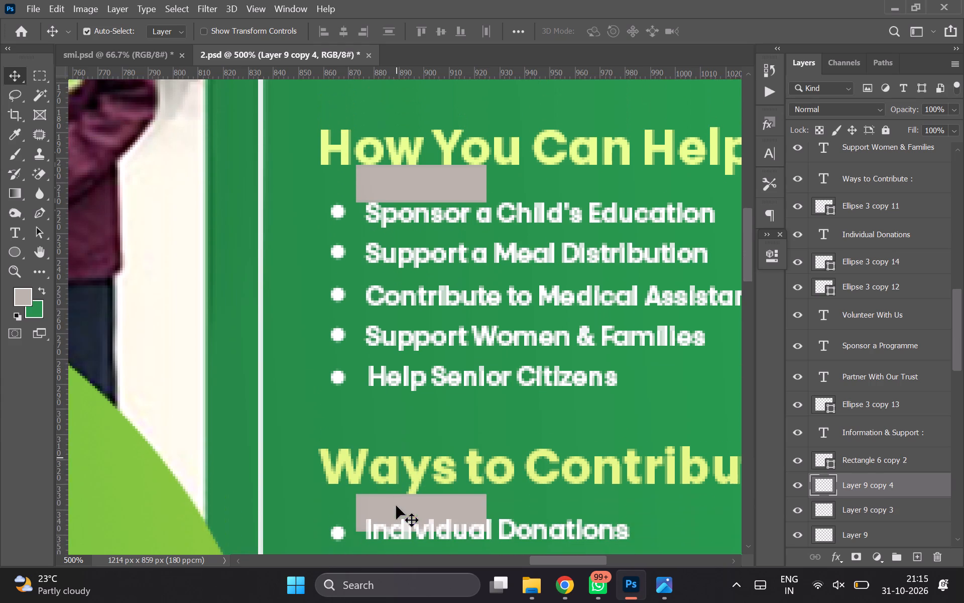
pyautogui.press('Up')
pyautogui.press('Up')
pyautogui.press('Up')
pyautogui.press('Up')
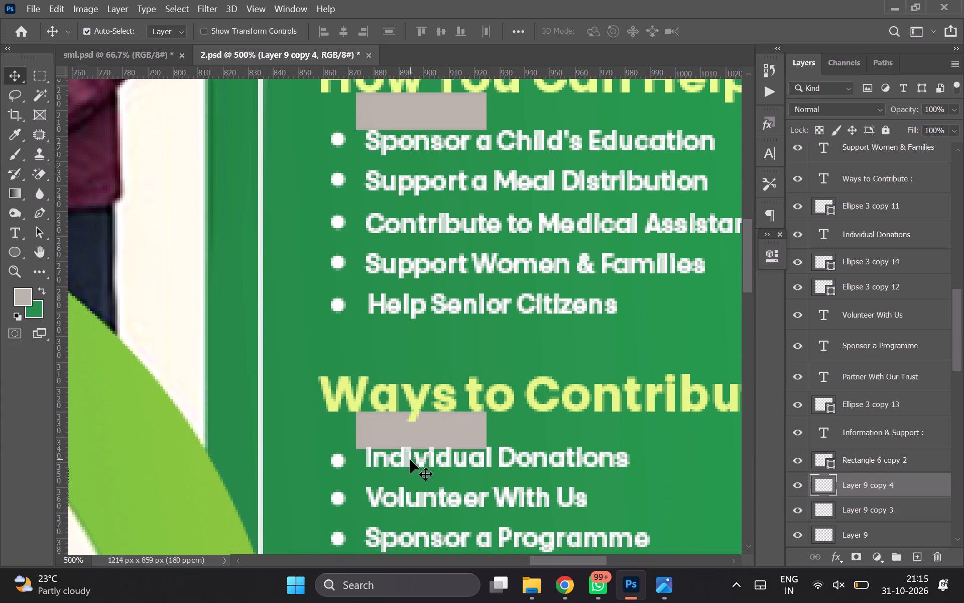
# Shift the list items from "Individual Donations" to "Partner With Our Trust" and their bullets down 1 px together.
pyautogui.click(422, 461)
pyautogui.press('Down')
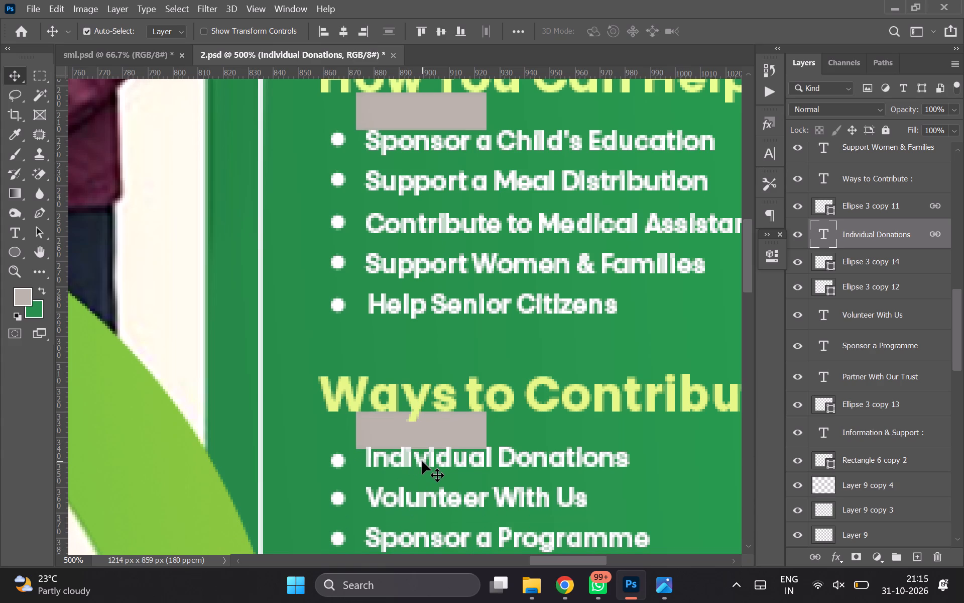
pyautogui.hotkey('ctrl', 'z')
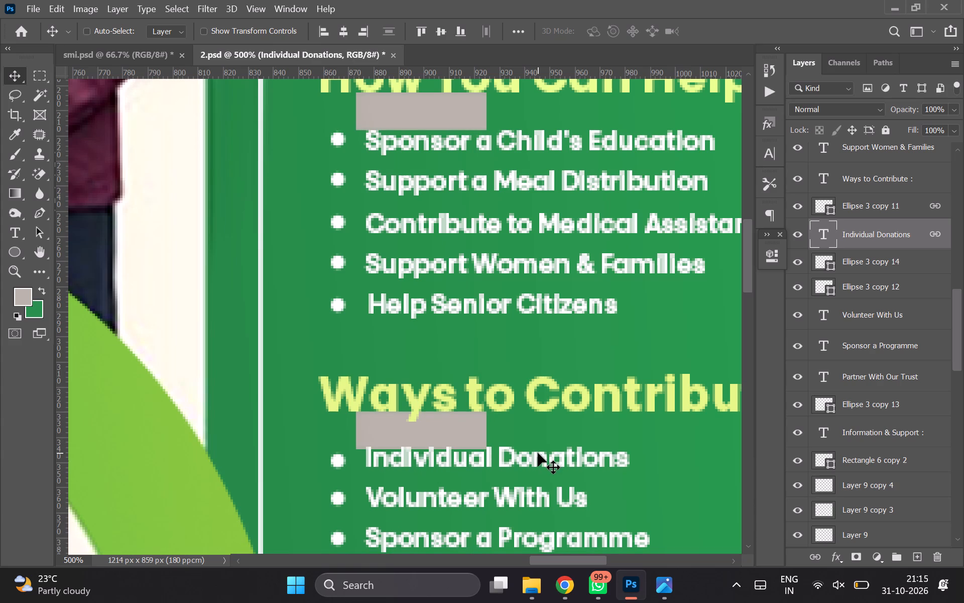
pyautogui.keyDown('shift'); pyautogui.click(842, 406); pyautogui.keyUp('shift')
pyautogui.press('Down')
# Delete the three remaining spacing blocks beneath the "How You Can Help", "Ways to Contribute" and "Our Key Activities" headings.
pyautogui.hotkey('ctrl', '0')
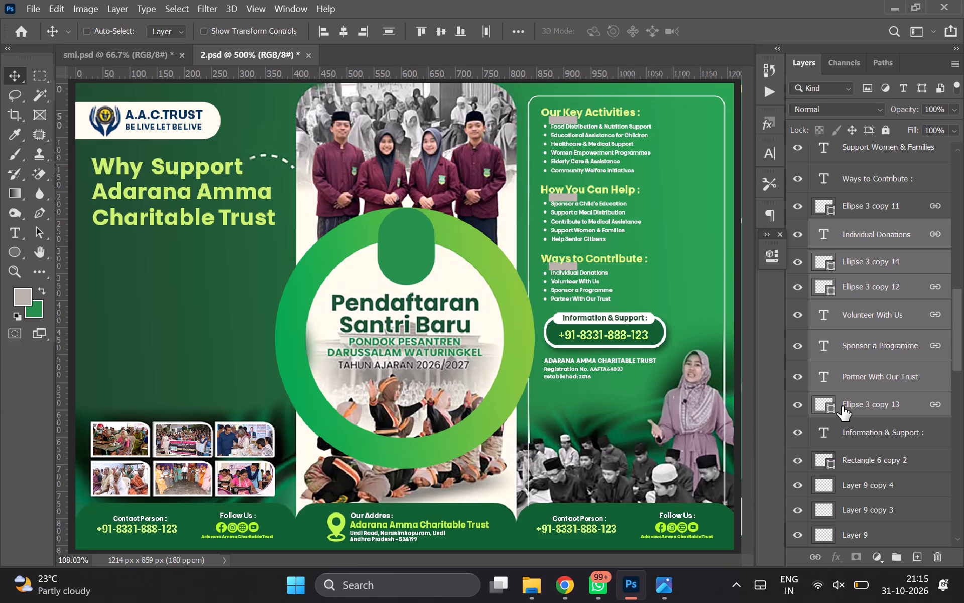
pyautogui.click(563, 195)
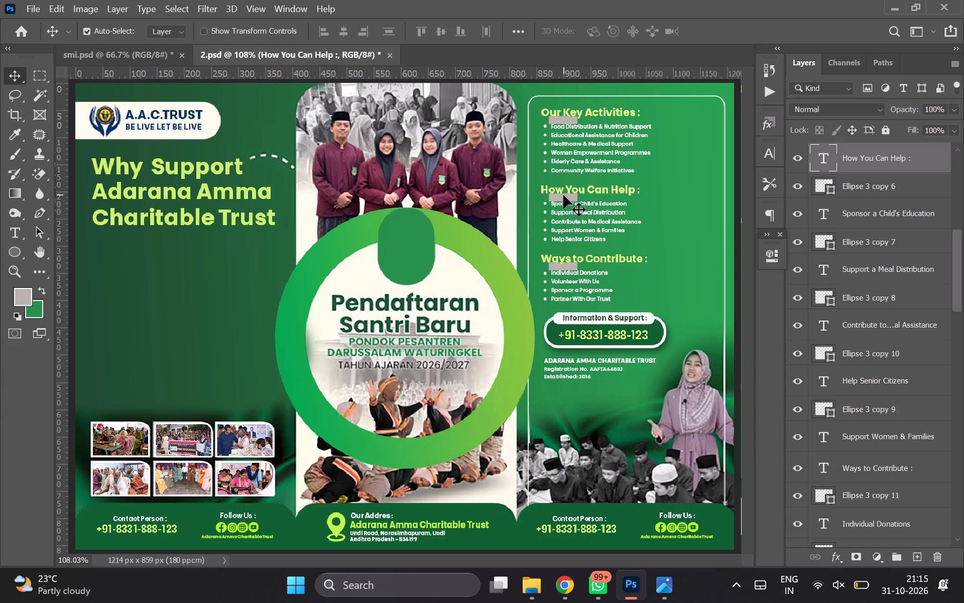
pyautogui.click(565, 199)
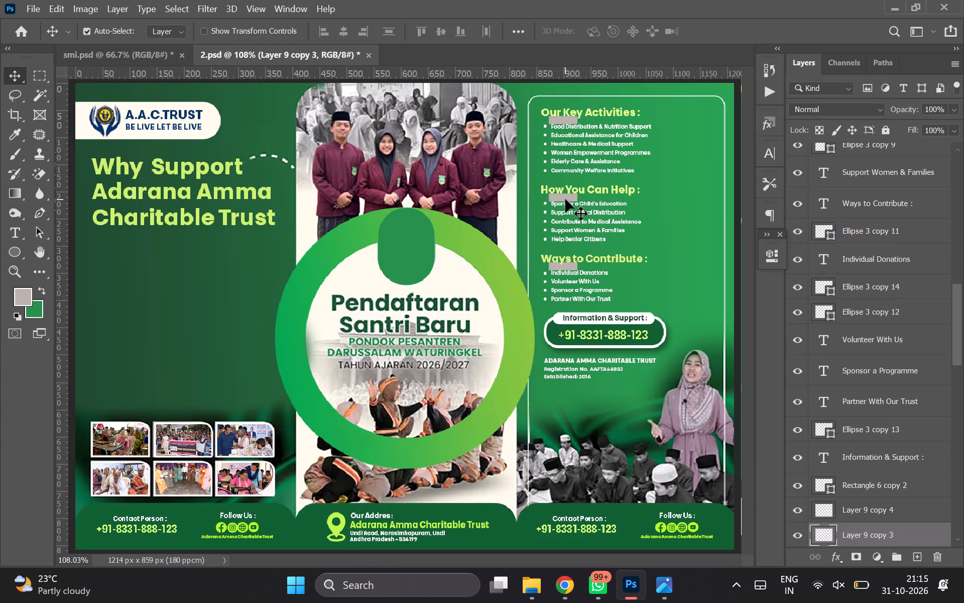
pyautogui.press('Delete')
pyautogui.click(571, 267)
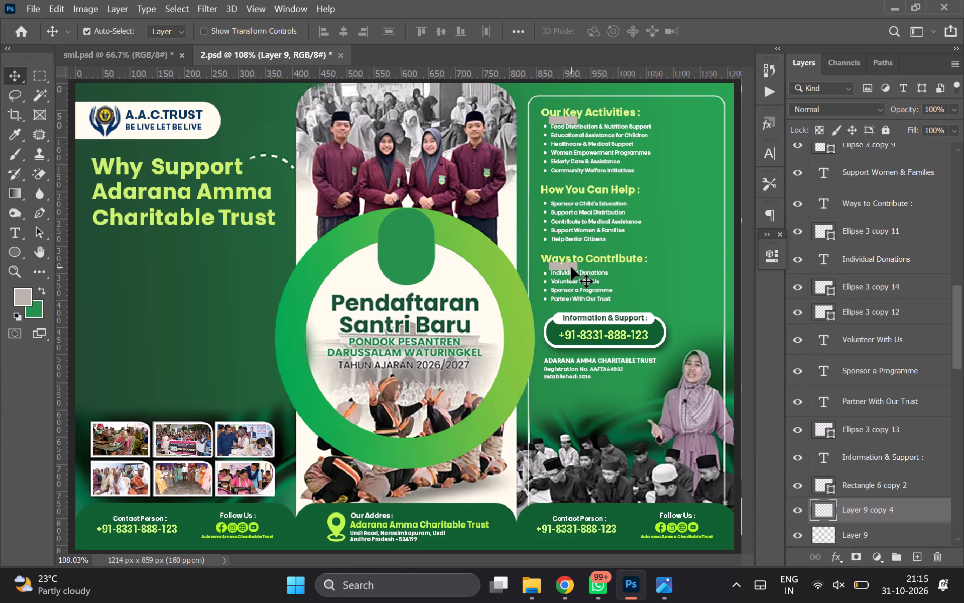
pyautogui.press('Delete')
pyautogui.press('Delete')
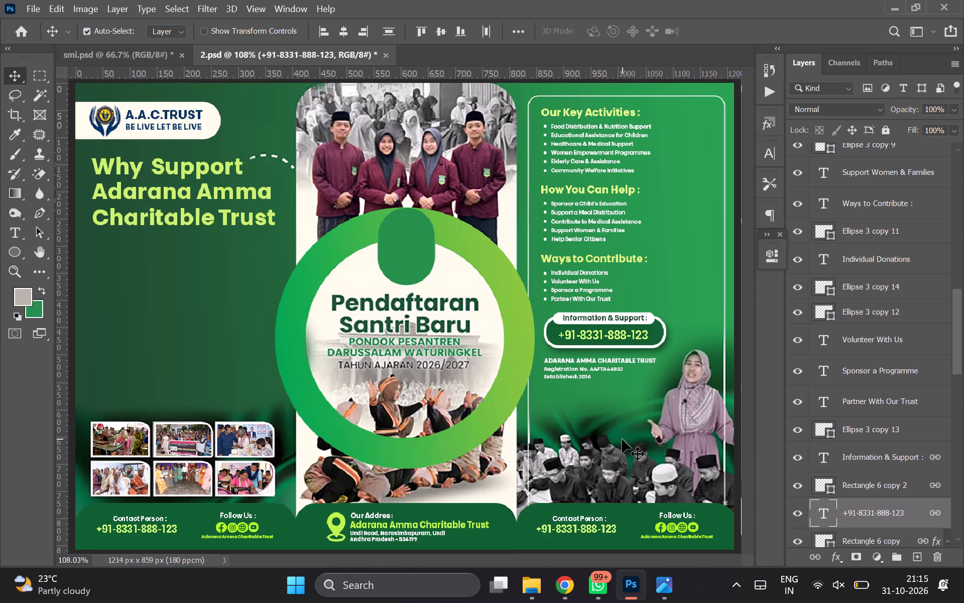
# Save the brochure document 2.psd.
pyautogui.hotkey('ctrl', 's')
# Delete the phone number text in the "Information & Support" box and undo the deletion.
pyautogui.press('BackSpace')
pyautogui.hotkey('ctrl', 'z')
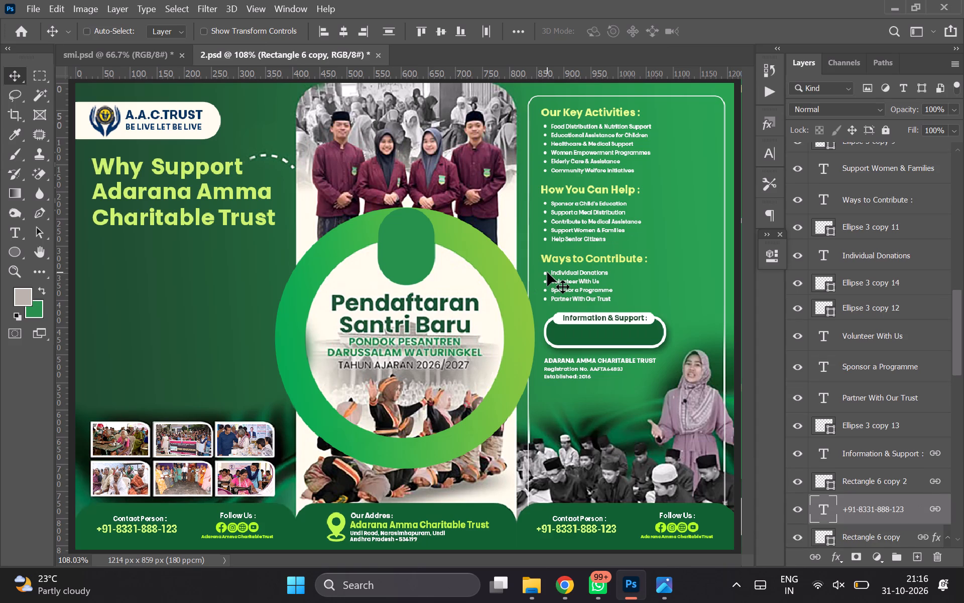
# Save 2.psd again with the phone number text in place.
pyautogui.hotkey('ctrl', 's')
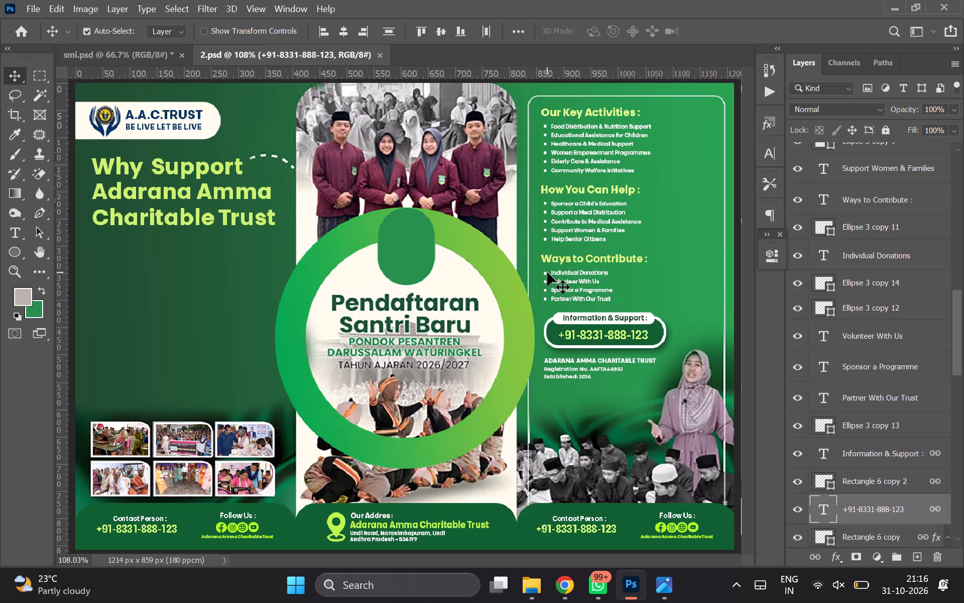